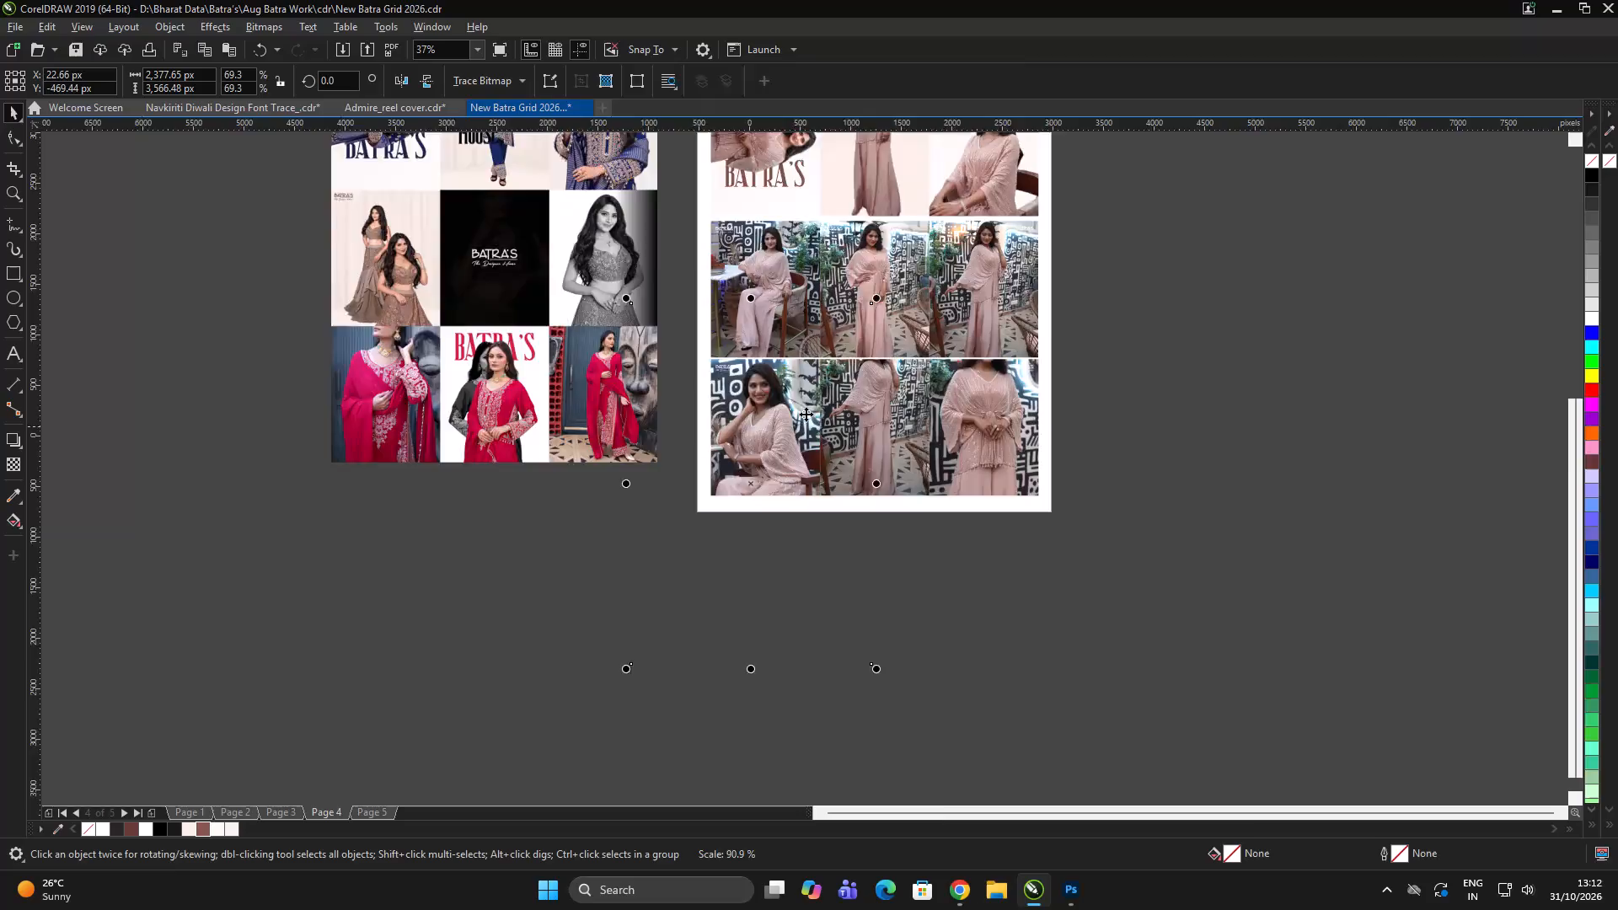
Reposition the seated woman's photo in the grid's bottom-left cell on page 4 and scale it to about 65.7%.
scroll(791, 402, "up", 1)
left_click_drag(728, 422, 731, 394)
left_click(733, 397)
left_click(751, 401)
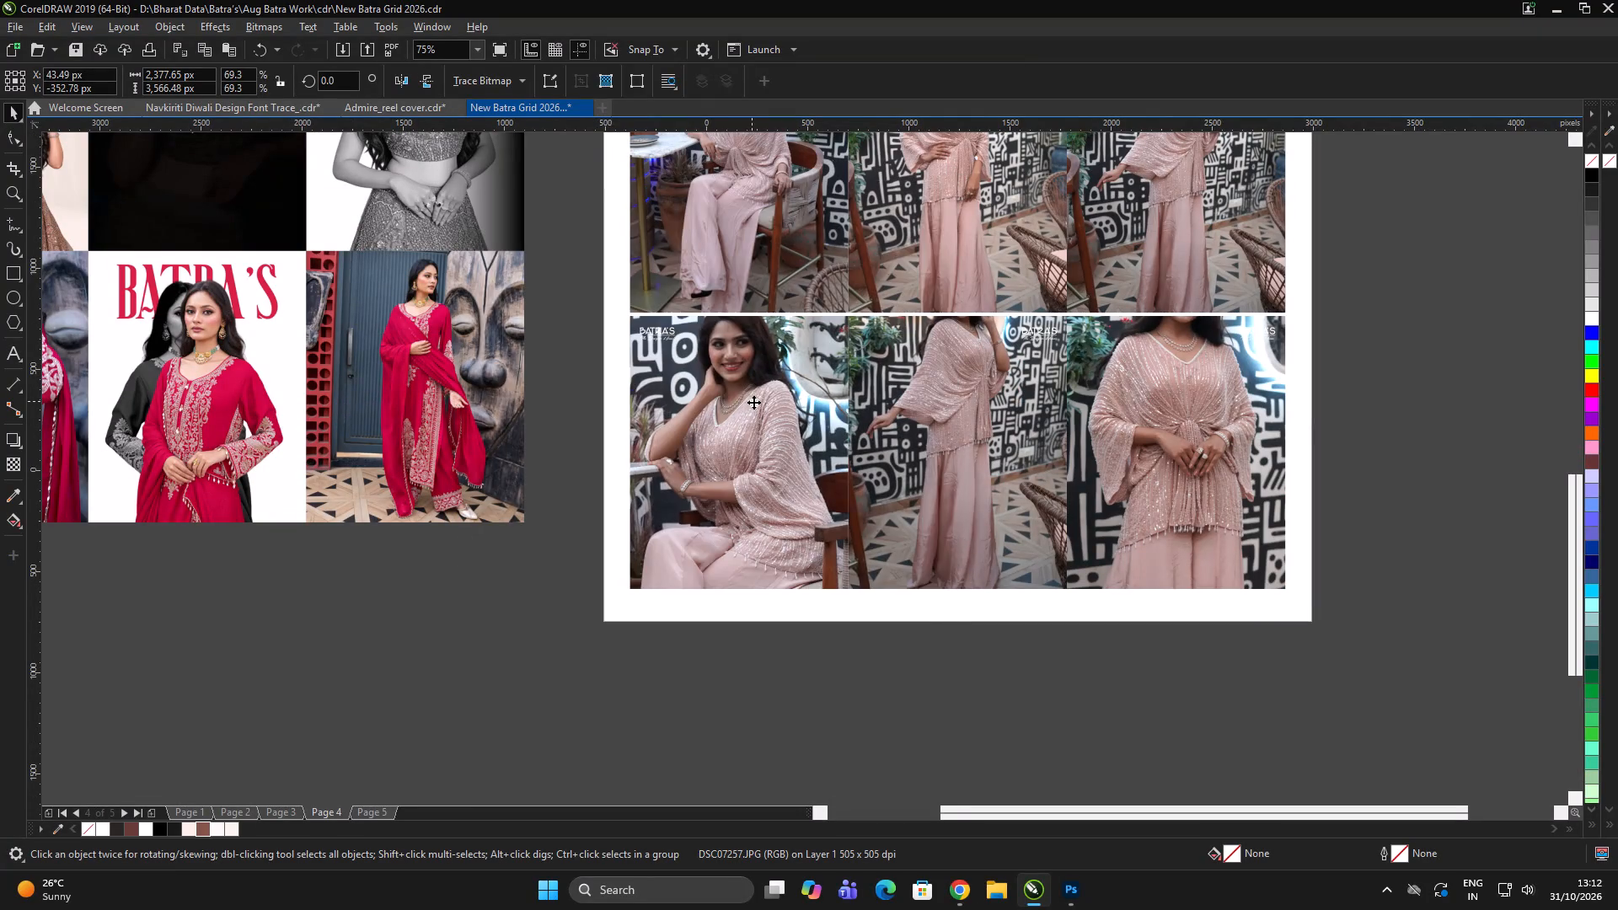
left_click(753, 399)
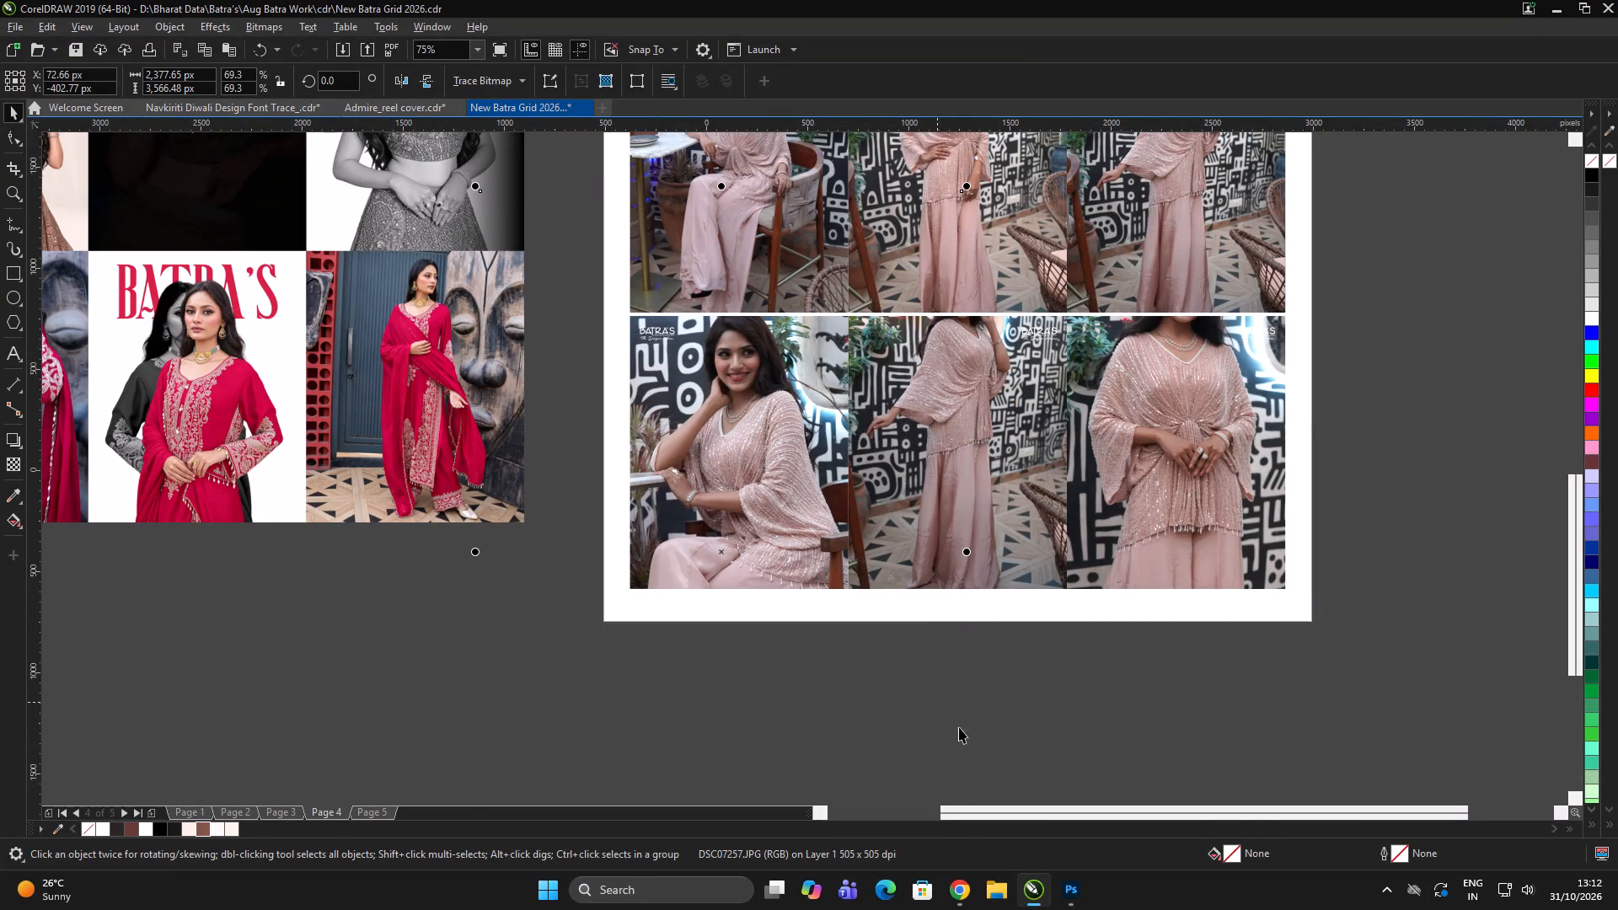
left_click(1098, 784)
left_click(722, 477, "alt")
scroll(787, 433, "down", 1)
left_click(878, 681, "shift")
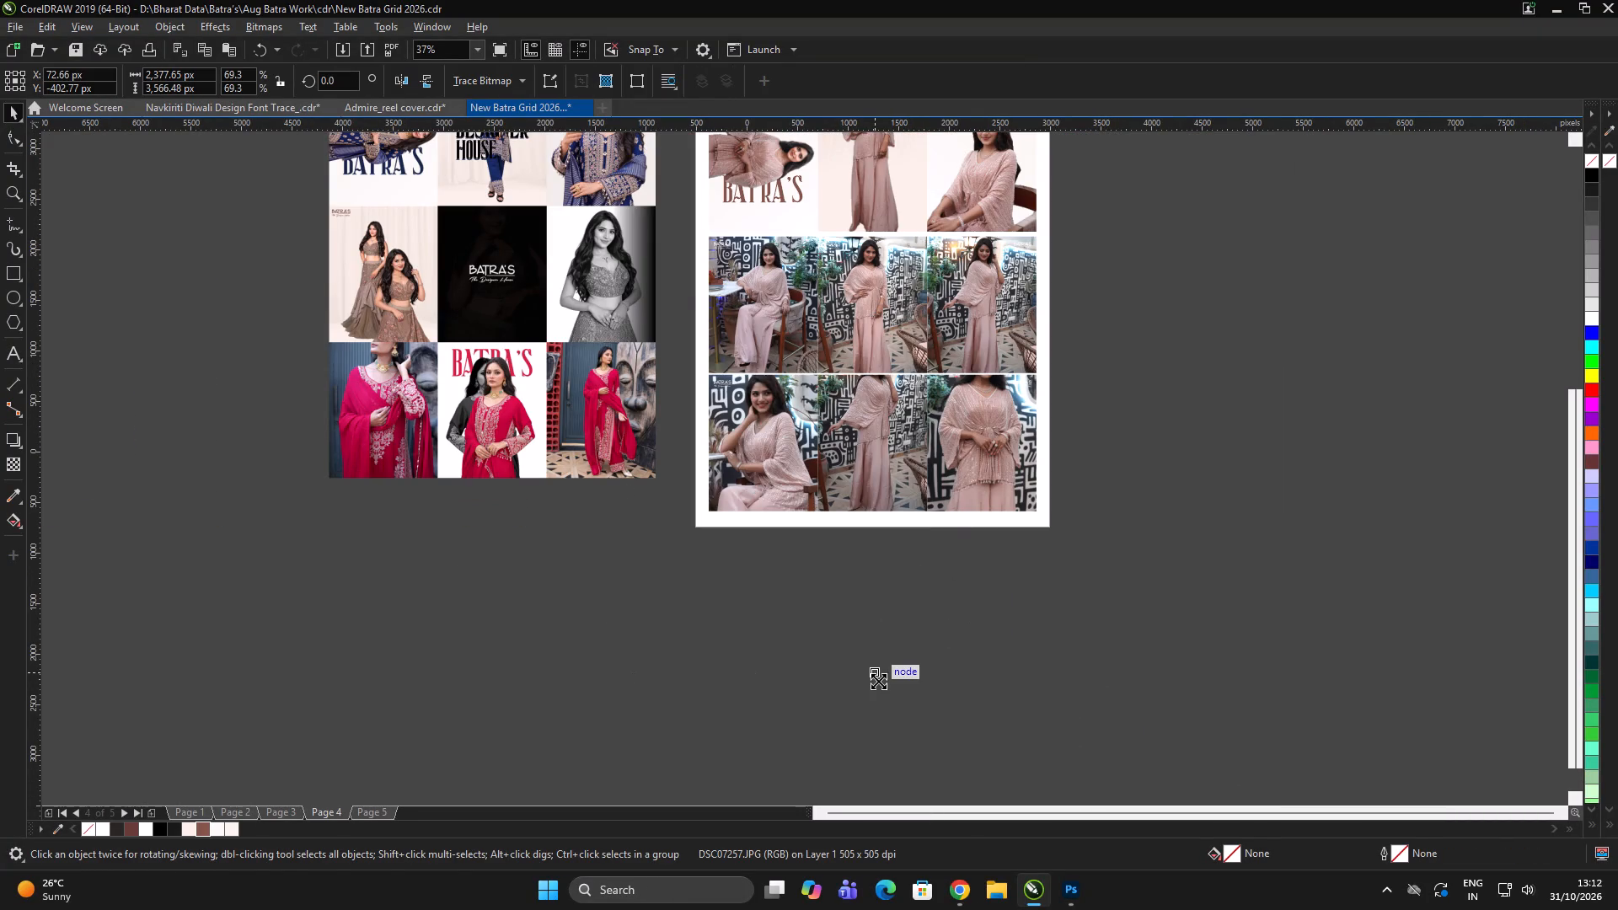
scroll(787, 433, "up", 1)
left_click_drag(772, 425, 772, 415)
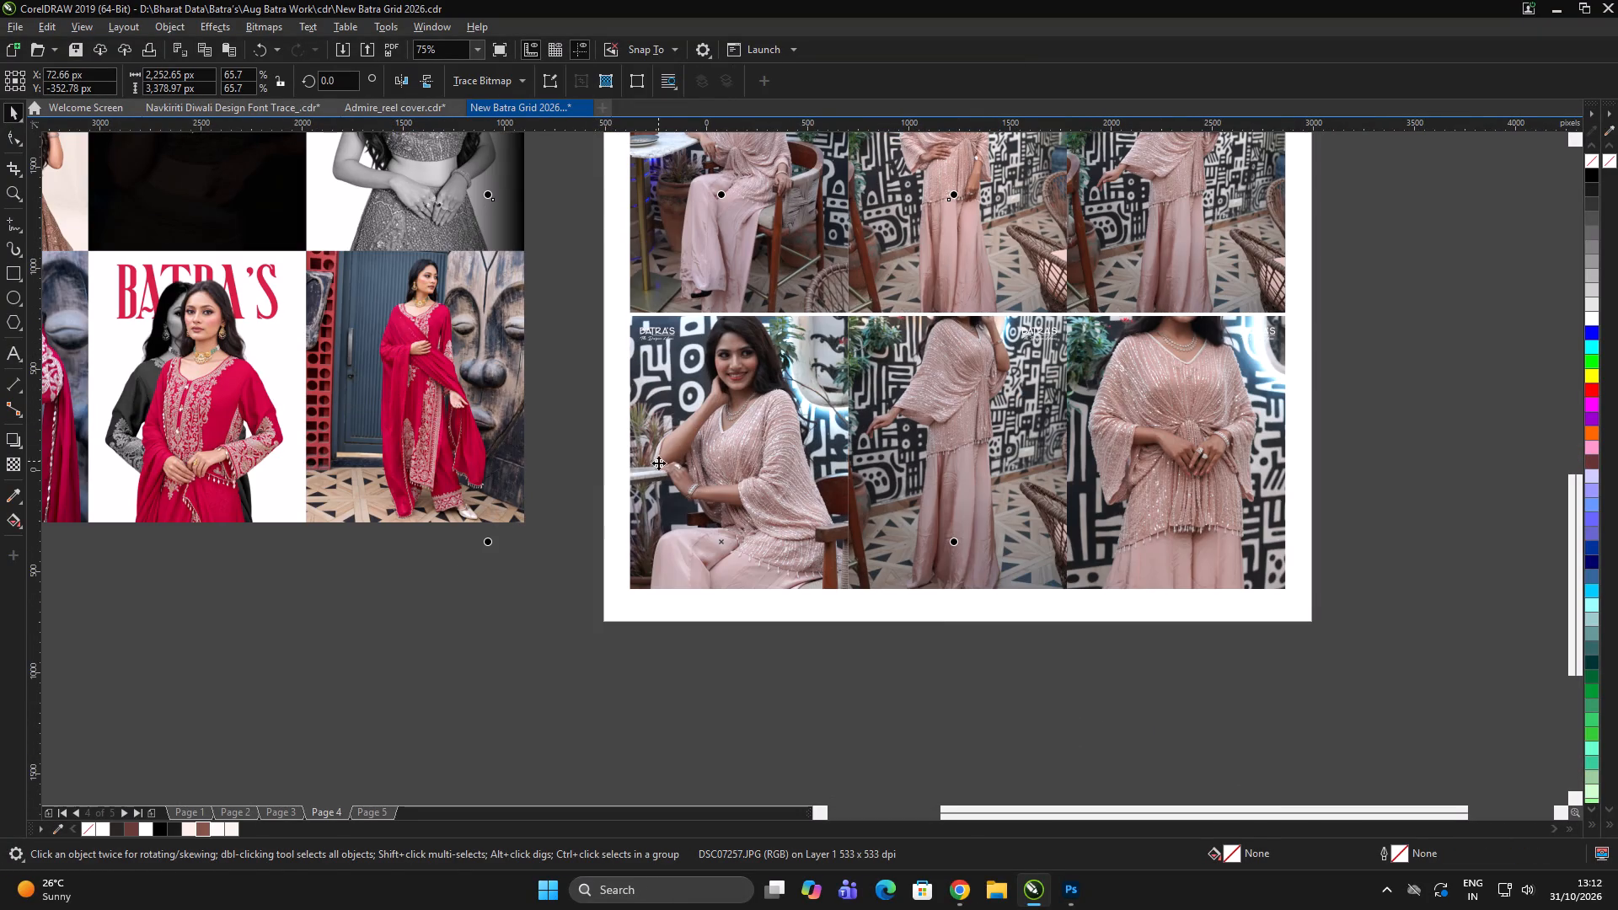
left_click(435, 488)
Delete the reference photo grid lying beside page 4, including its leftover pieces.
scroll(639, 447, "down", 4)
double_click(451, 559)
left_click(496, 383)
key("Delete")
left_click(1063, 355)
left_click(1072, 347)
left_click_drag(997, 356, 950, 359)
scroll(569, 301, "up", 2)
left_click_drag(560, 205, 130, 629)
key("Delete")
scroll(512, 371, "down", 3)
triple_click(349, 373)
Save the New Batra Grid 2026 document.
key("ctrl+s")
double_click(947, 445)
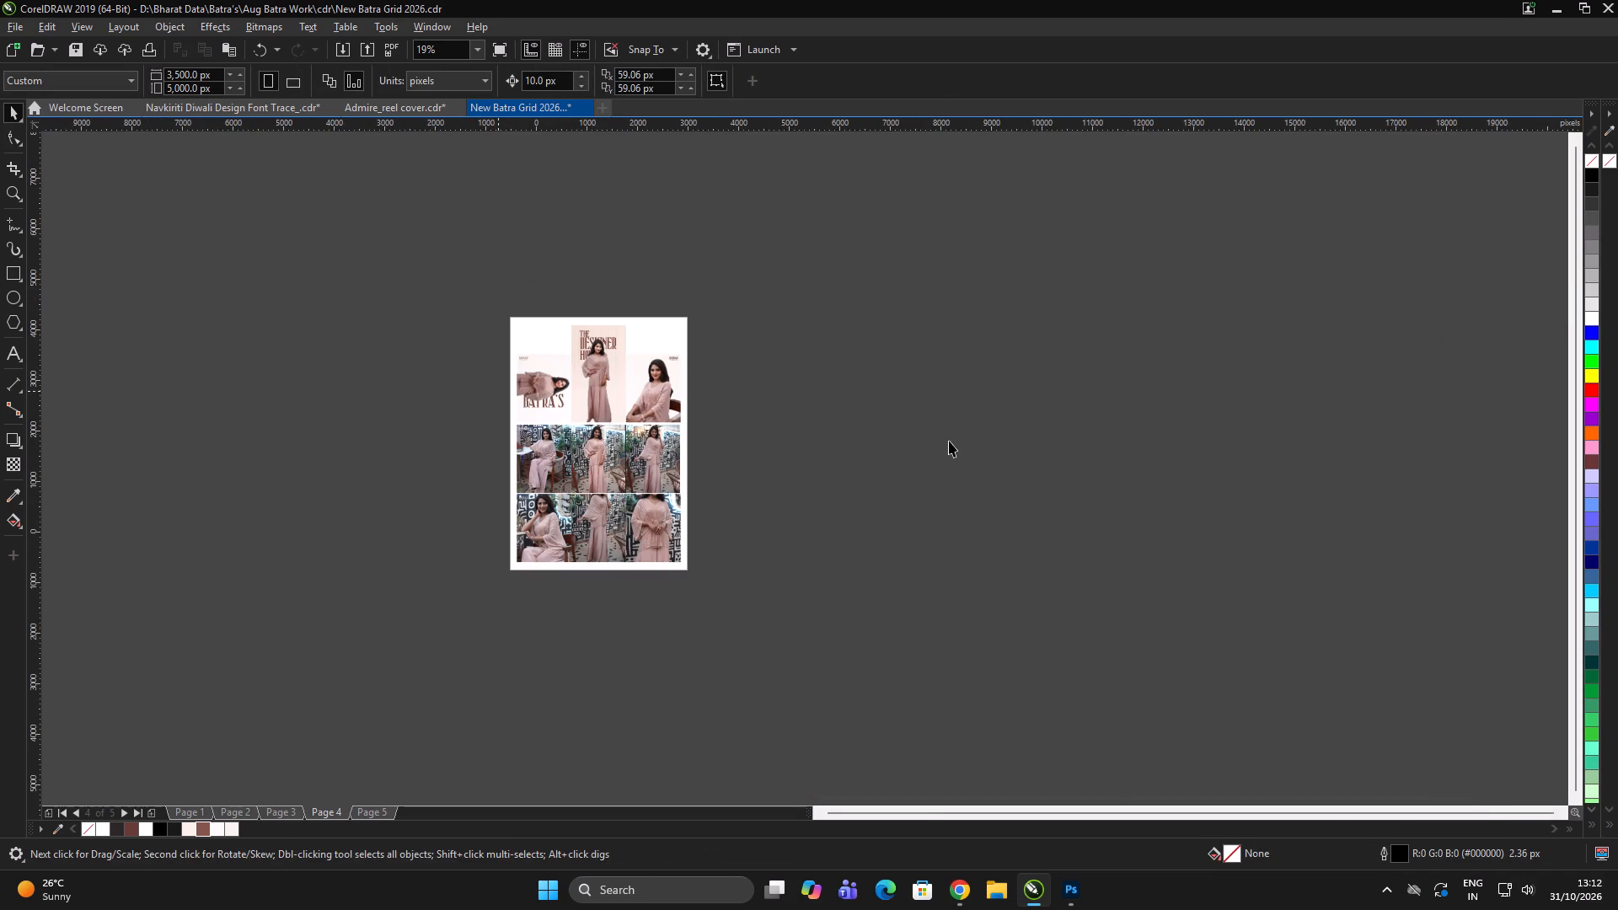
left_click(1021, 315)
In the Navkiriti Diwali design document, delete page 2 with the Admire and Riviera amenities text.
left_click(390, 106)
left_click(168, 360)
scroll(620, 284, "down", 1)
left_click(263, 104)
double_click(1055, 336)
left_click(1060, 338)
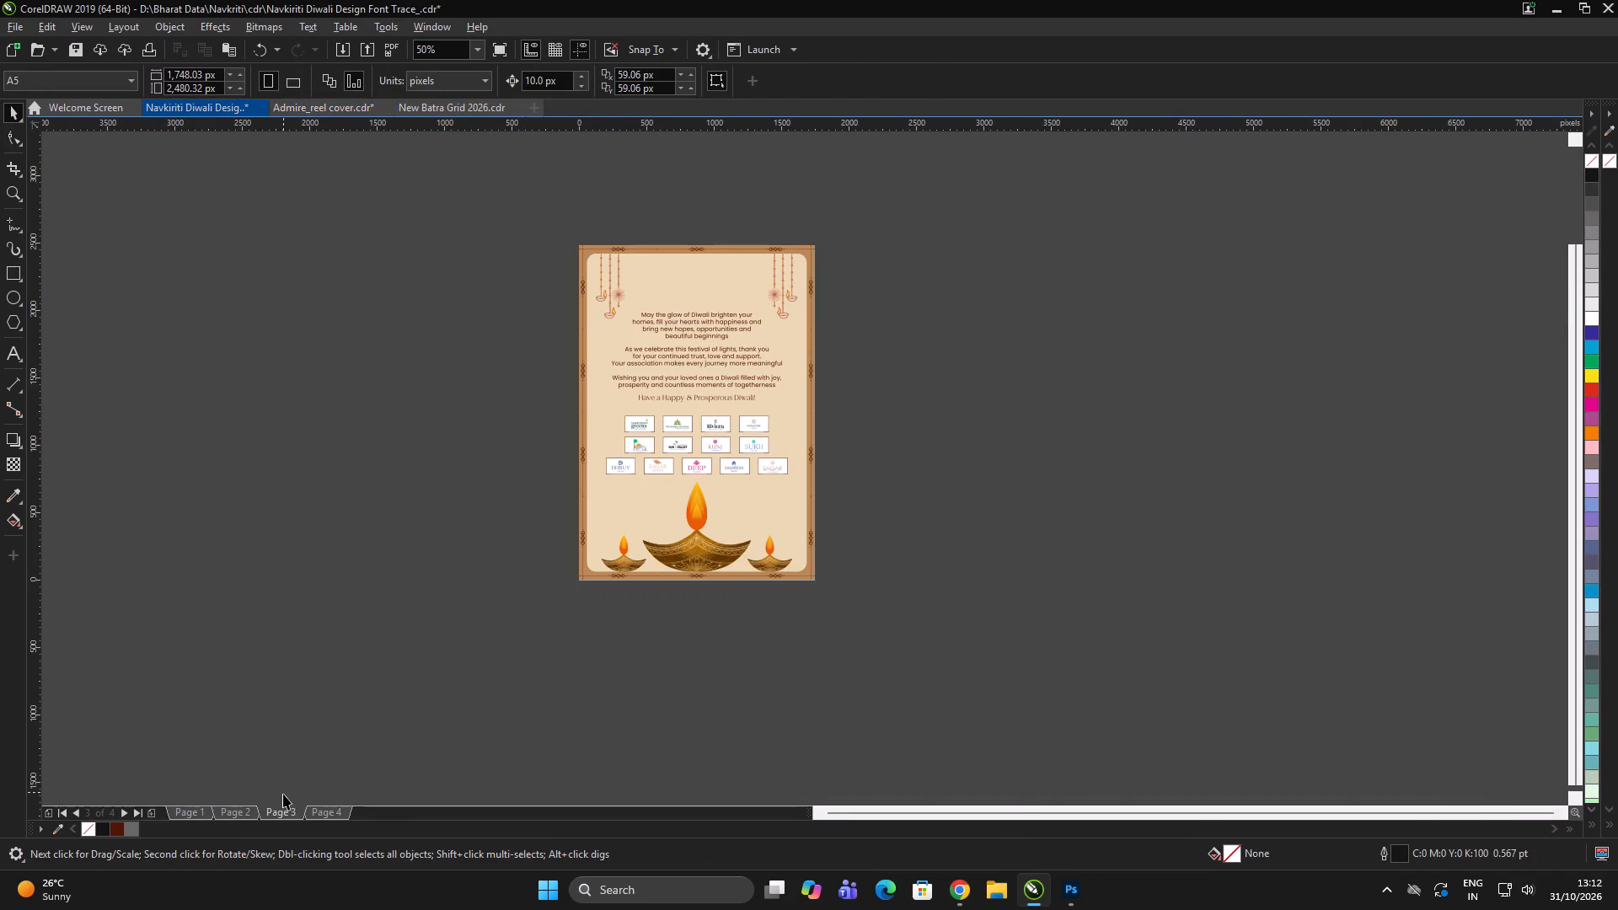
left_click(244, 813)
right_click(244, 812)
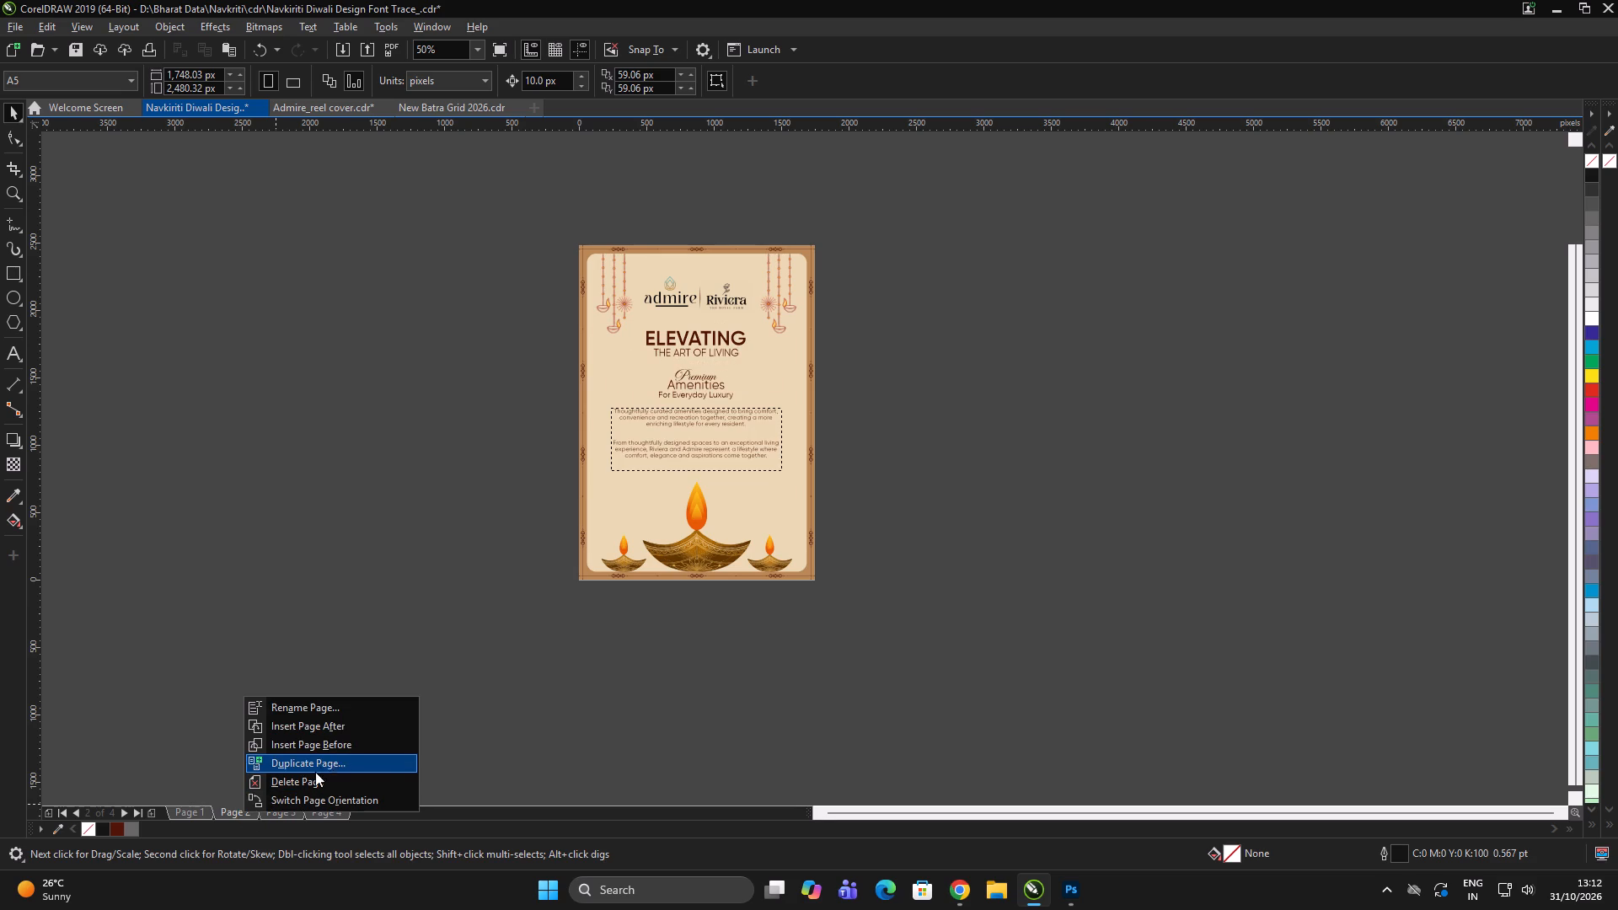
left_click(311, 782)
double_click(485, 715)
left_click_drag(768, 707, 835, 707)
left_click(881, 707)
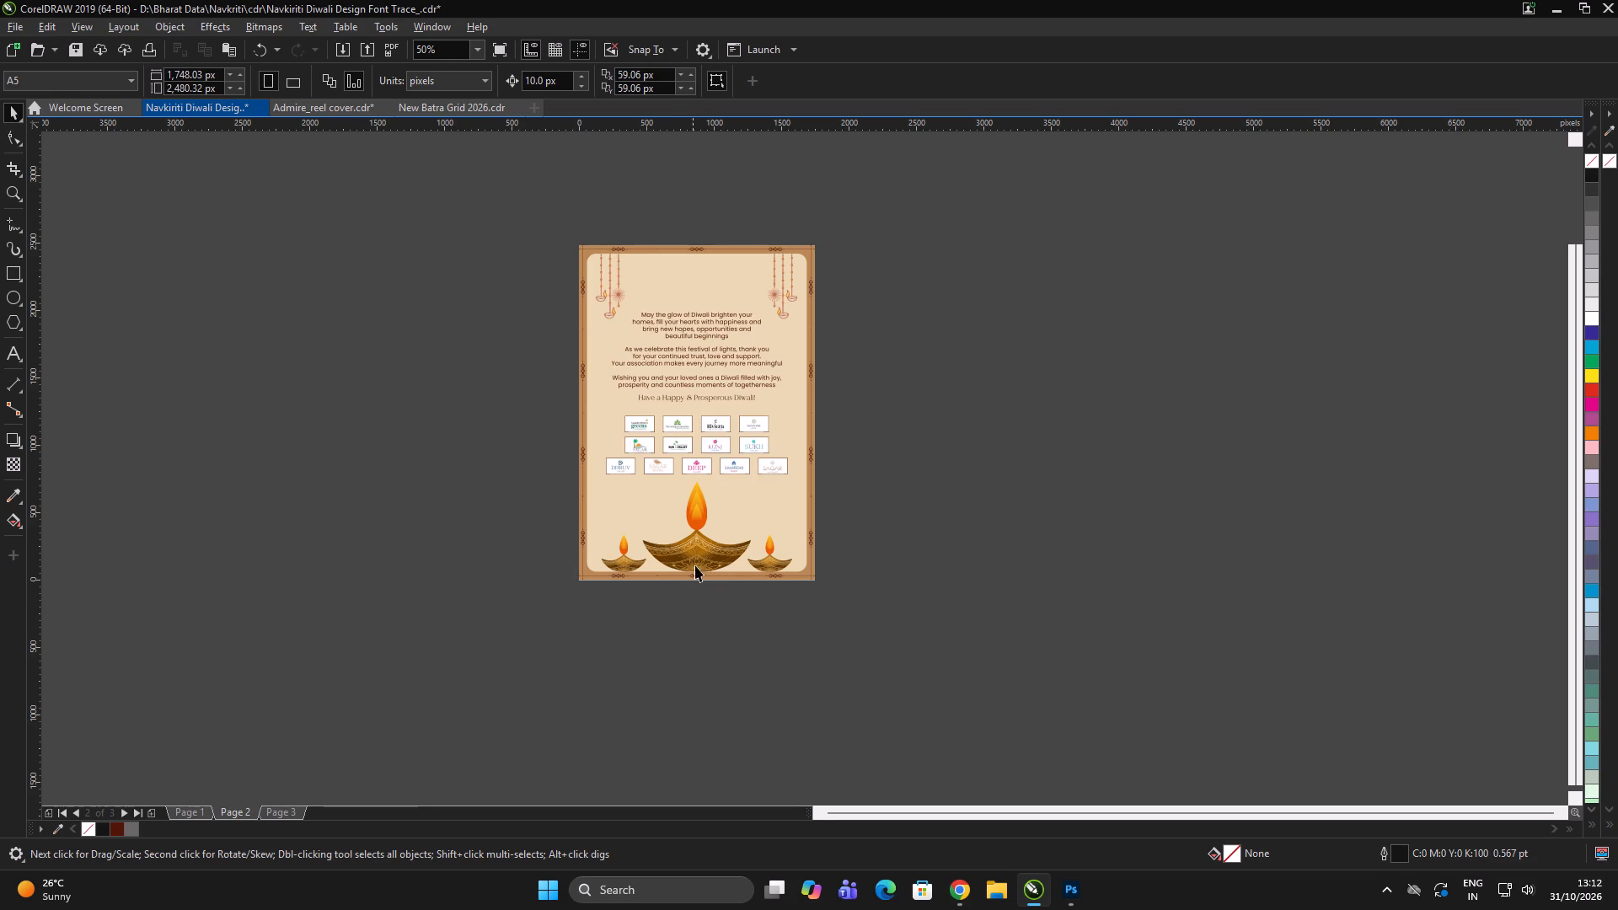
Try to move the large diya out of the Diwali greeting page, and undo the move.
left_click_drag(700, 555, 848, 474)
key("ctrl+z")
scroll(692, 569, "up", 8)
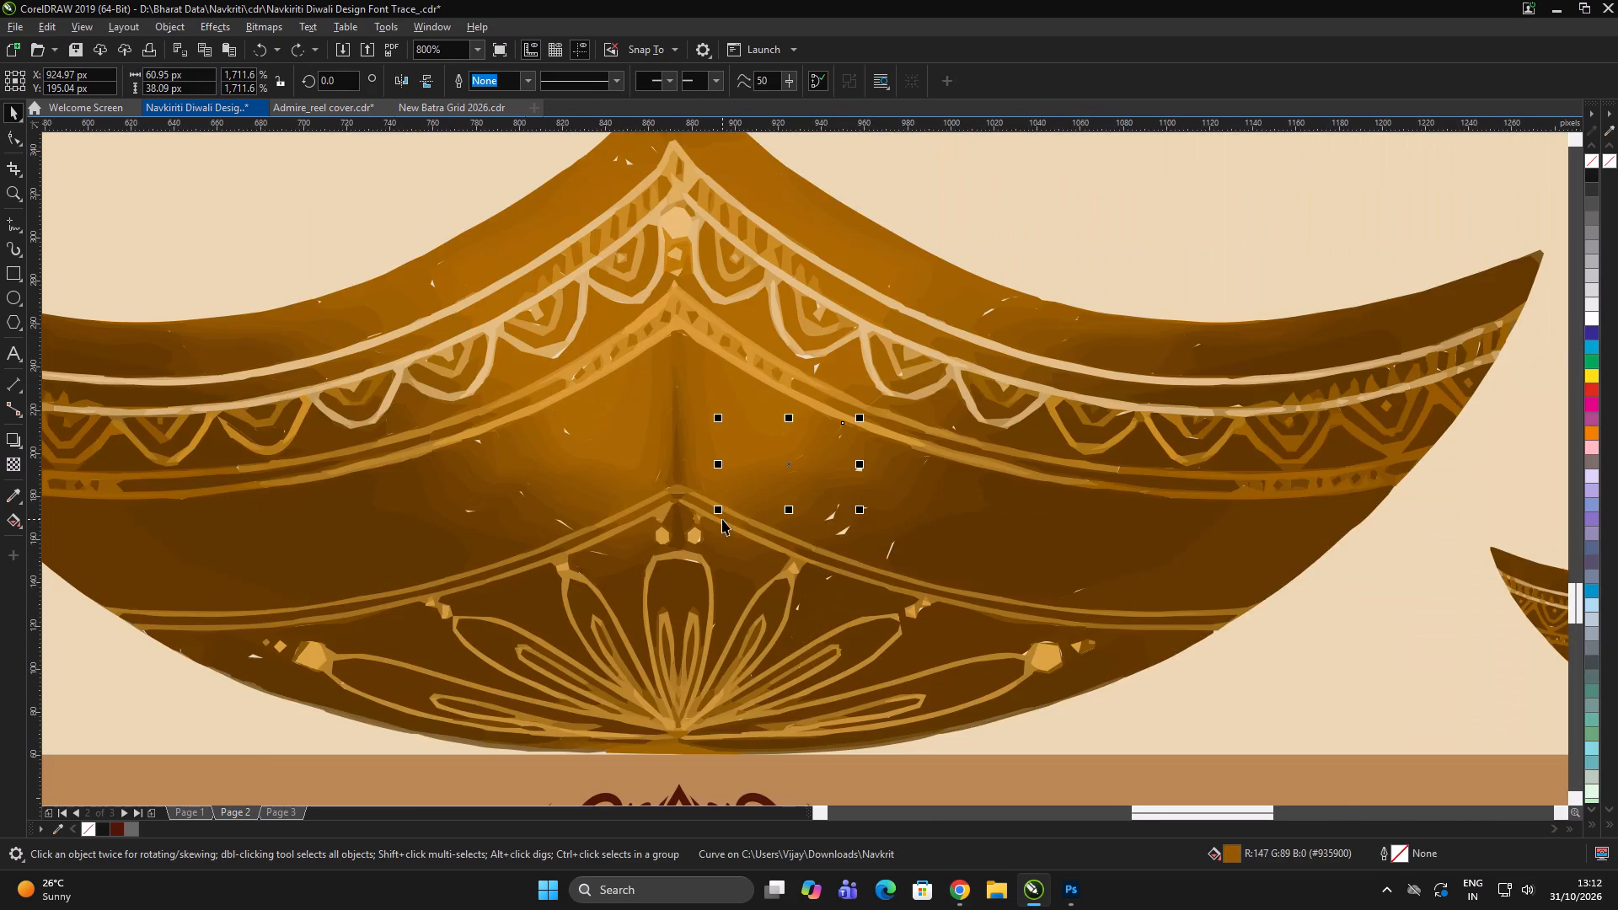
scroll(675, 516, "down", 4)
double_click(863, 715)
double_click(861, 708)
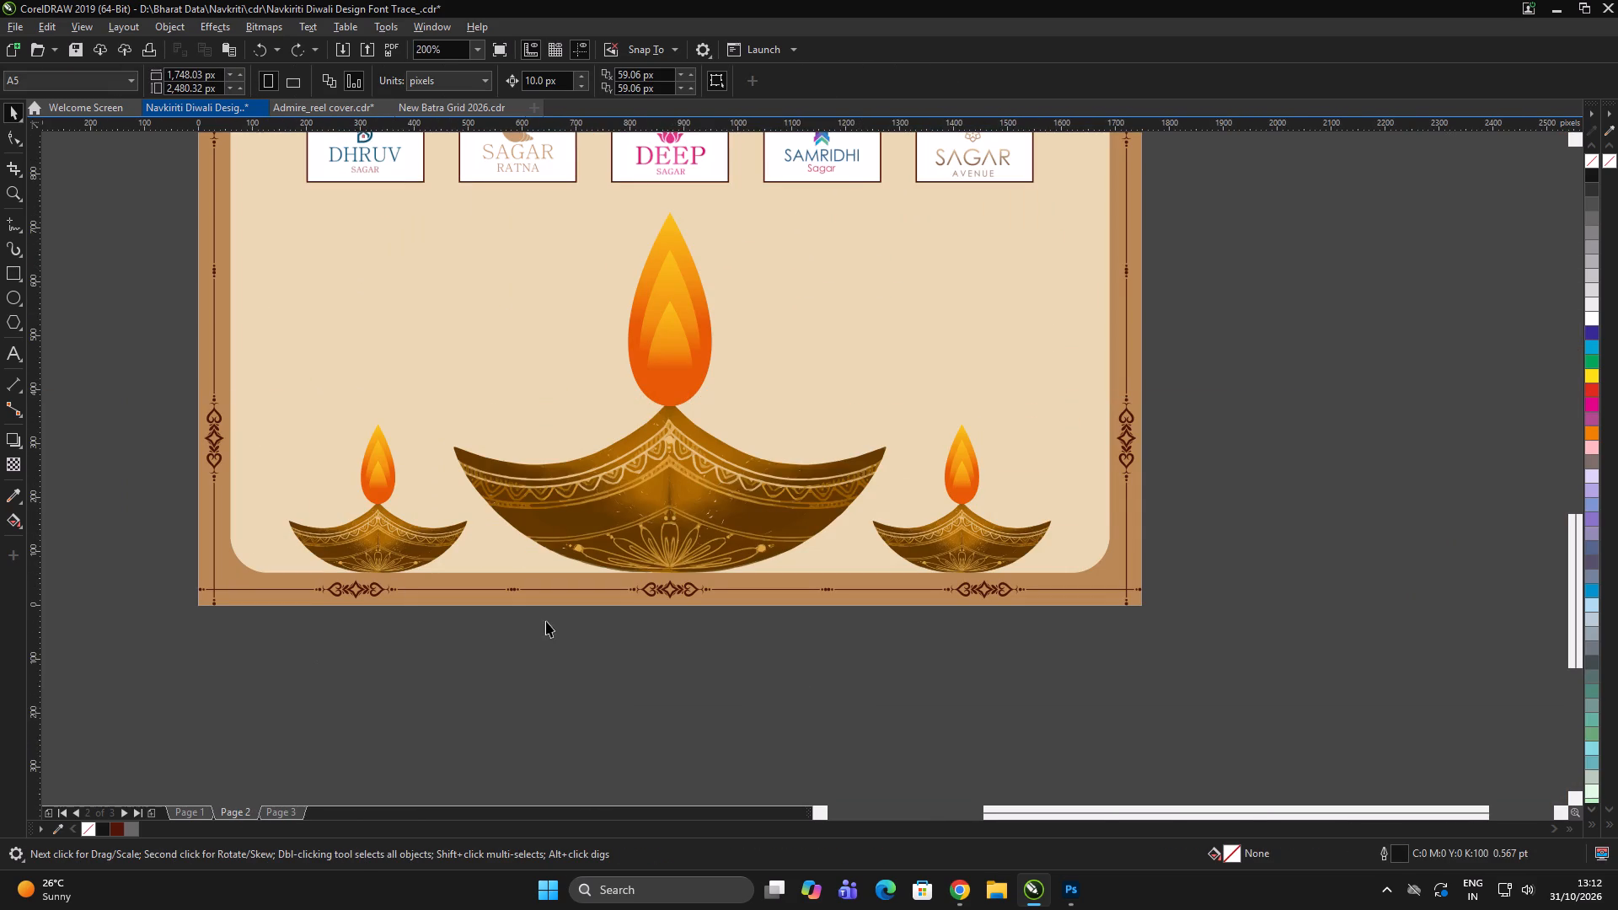
Group the ornaments and line along the greeting page's bottom border.
left_click_drag(1316, 664, 151, 578)
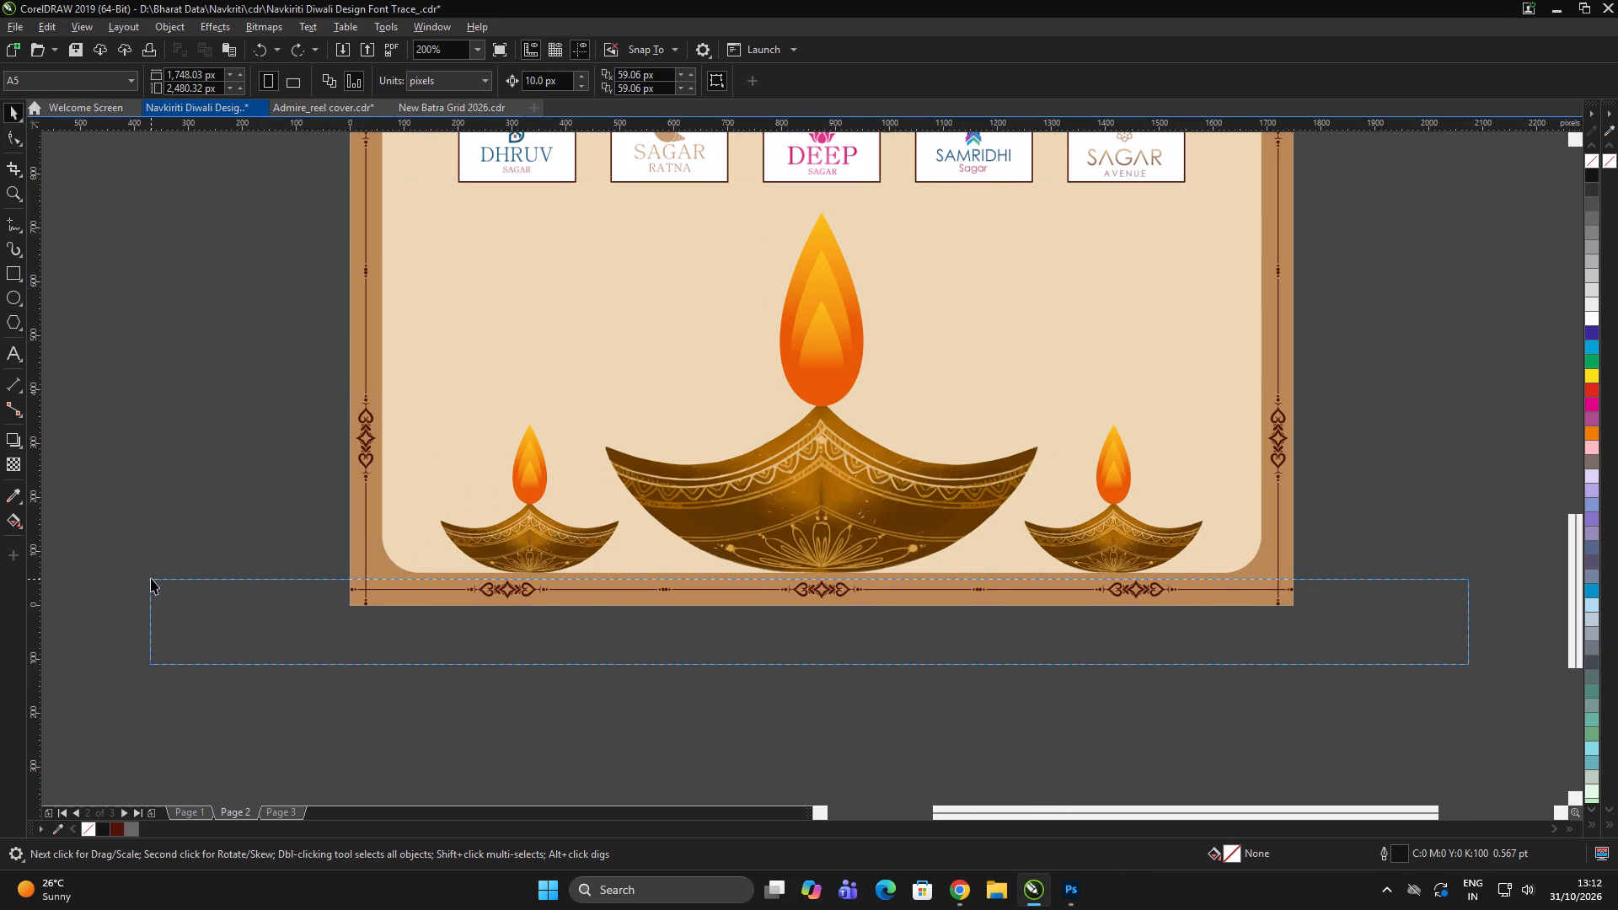
left_click_drag(151, 578, 153, 576)
left_click_drag(836, 589, 838, 650)
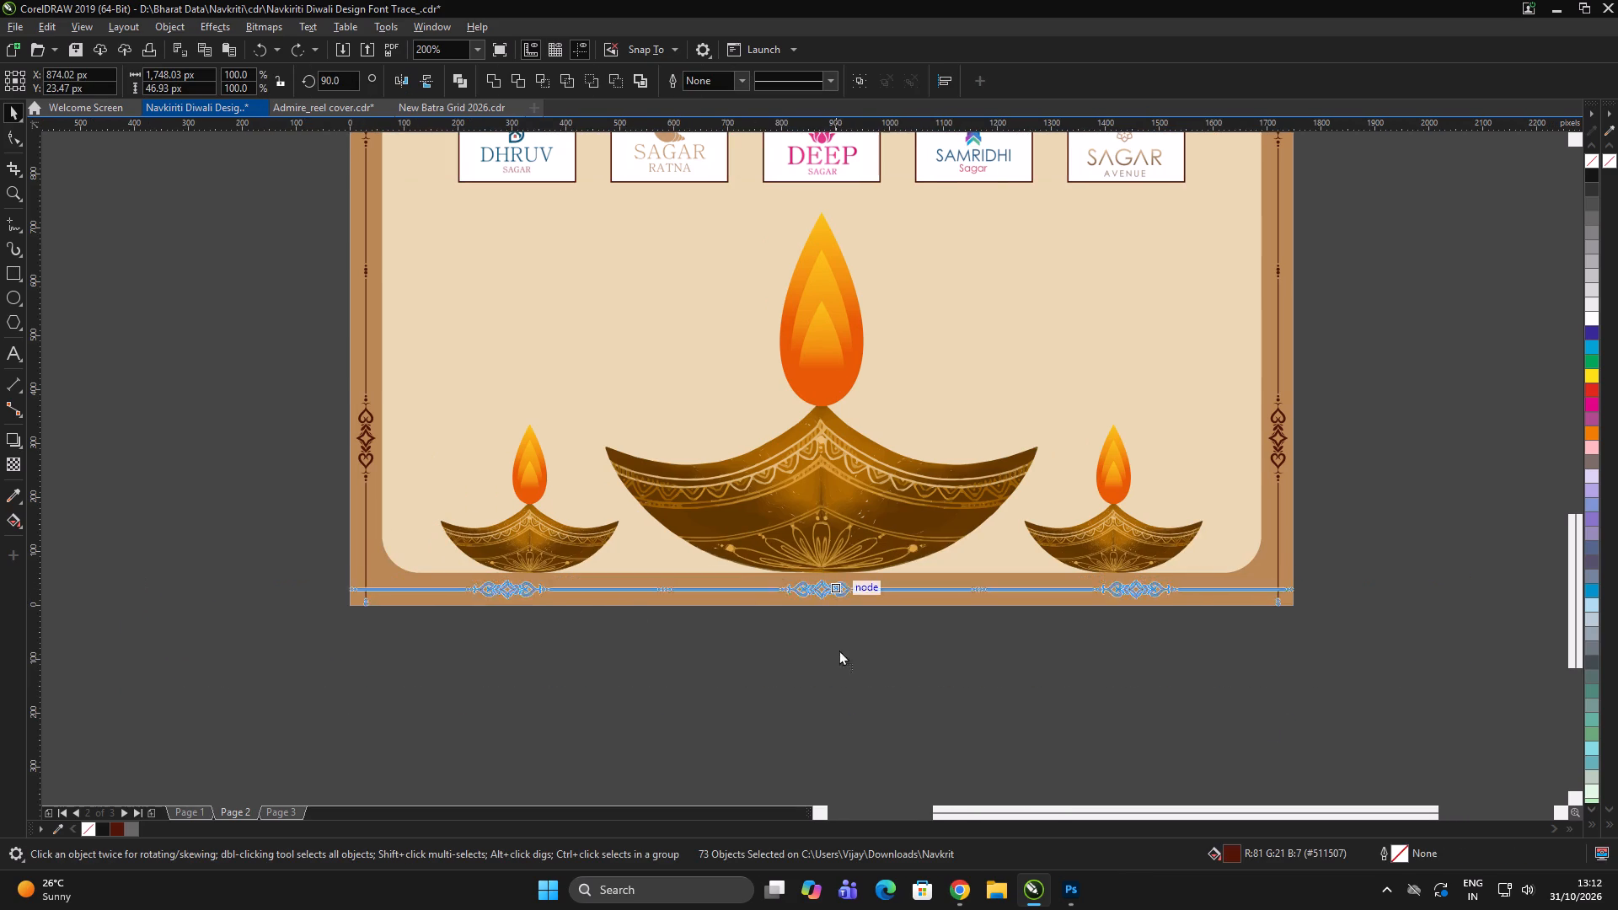
left_click_drag(838, 650, 812, 790)
key("ctrl+z")
key("ctrl+g")
double_click(1096, 735)
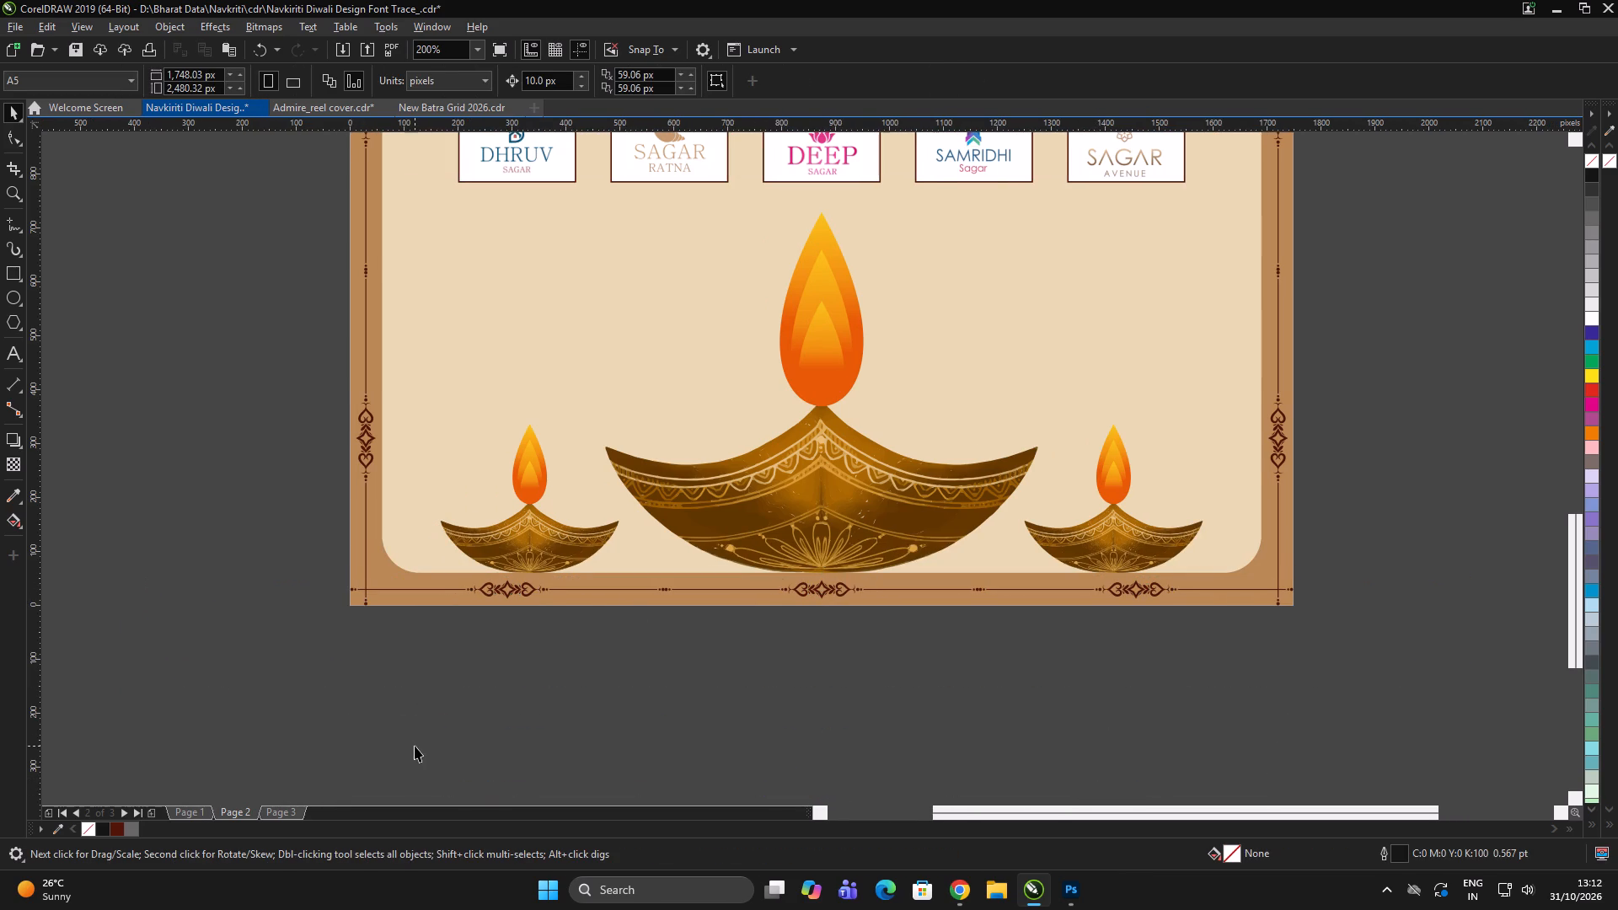
left_click(415, 745)
Group the three diyas and their flames at the bottom of the greeting page.
left_click_drag(395, 756, 1237, 206)
left_click_drag(836, 440, 587, 741)
key("ctrl+z")
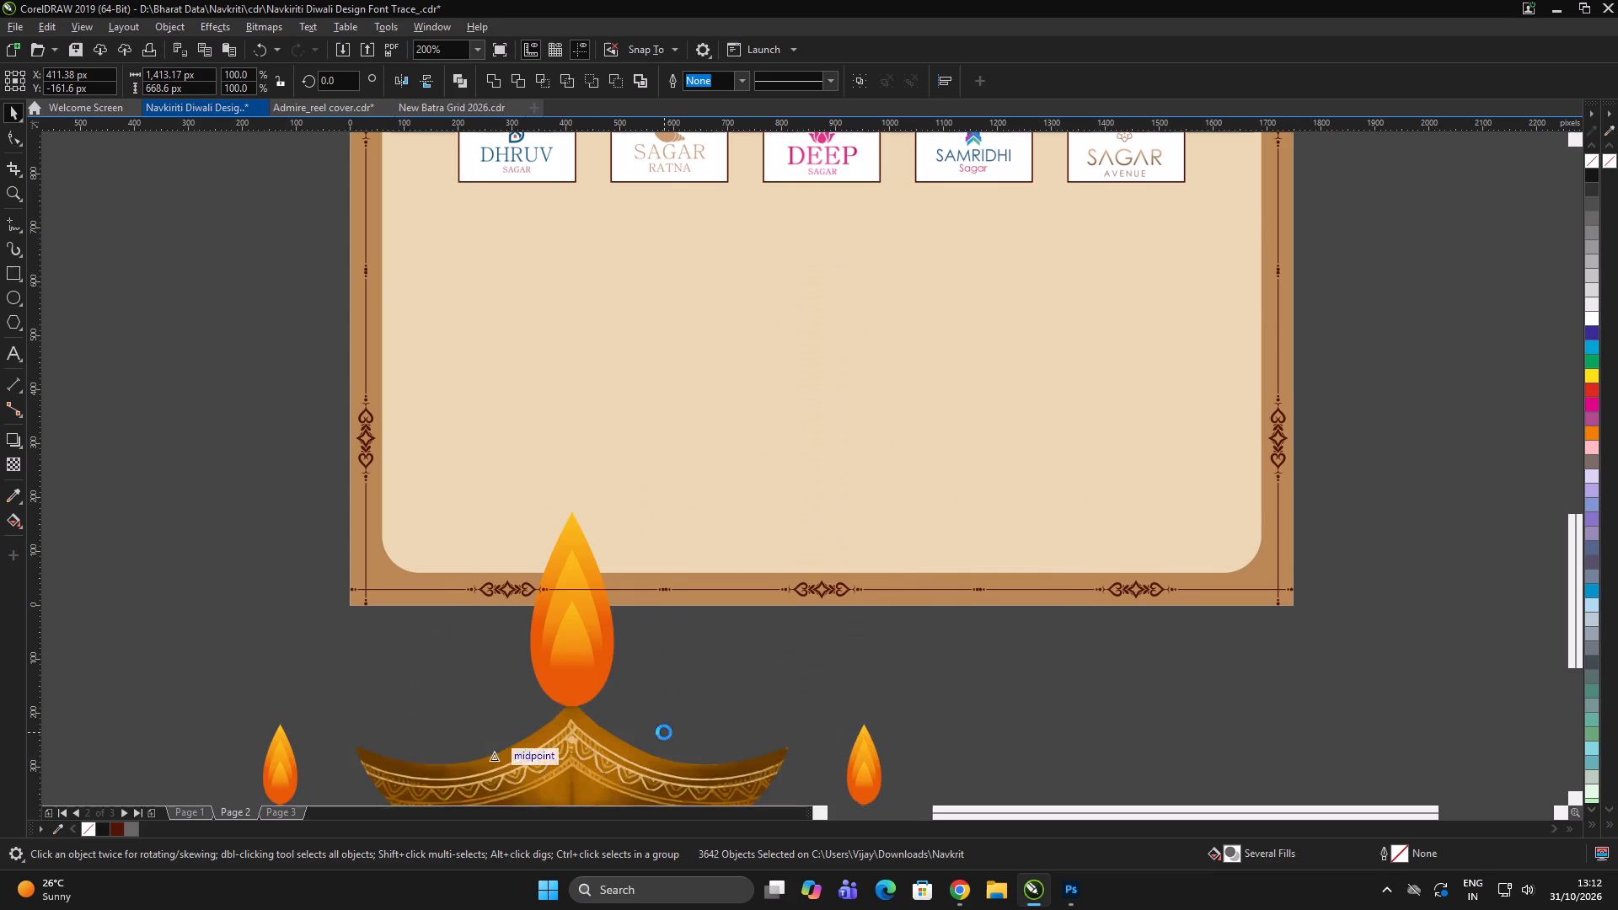
key("ctrl+g")
Scale the diya group to about 71.8% and centre it horizontally on the cream background.
left_click_drag(1211, 203, 1161, 306)
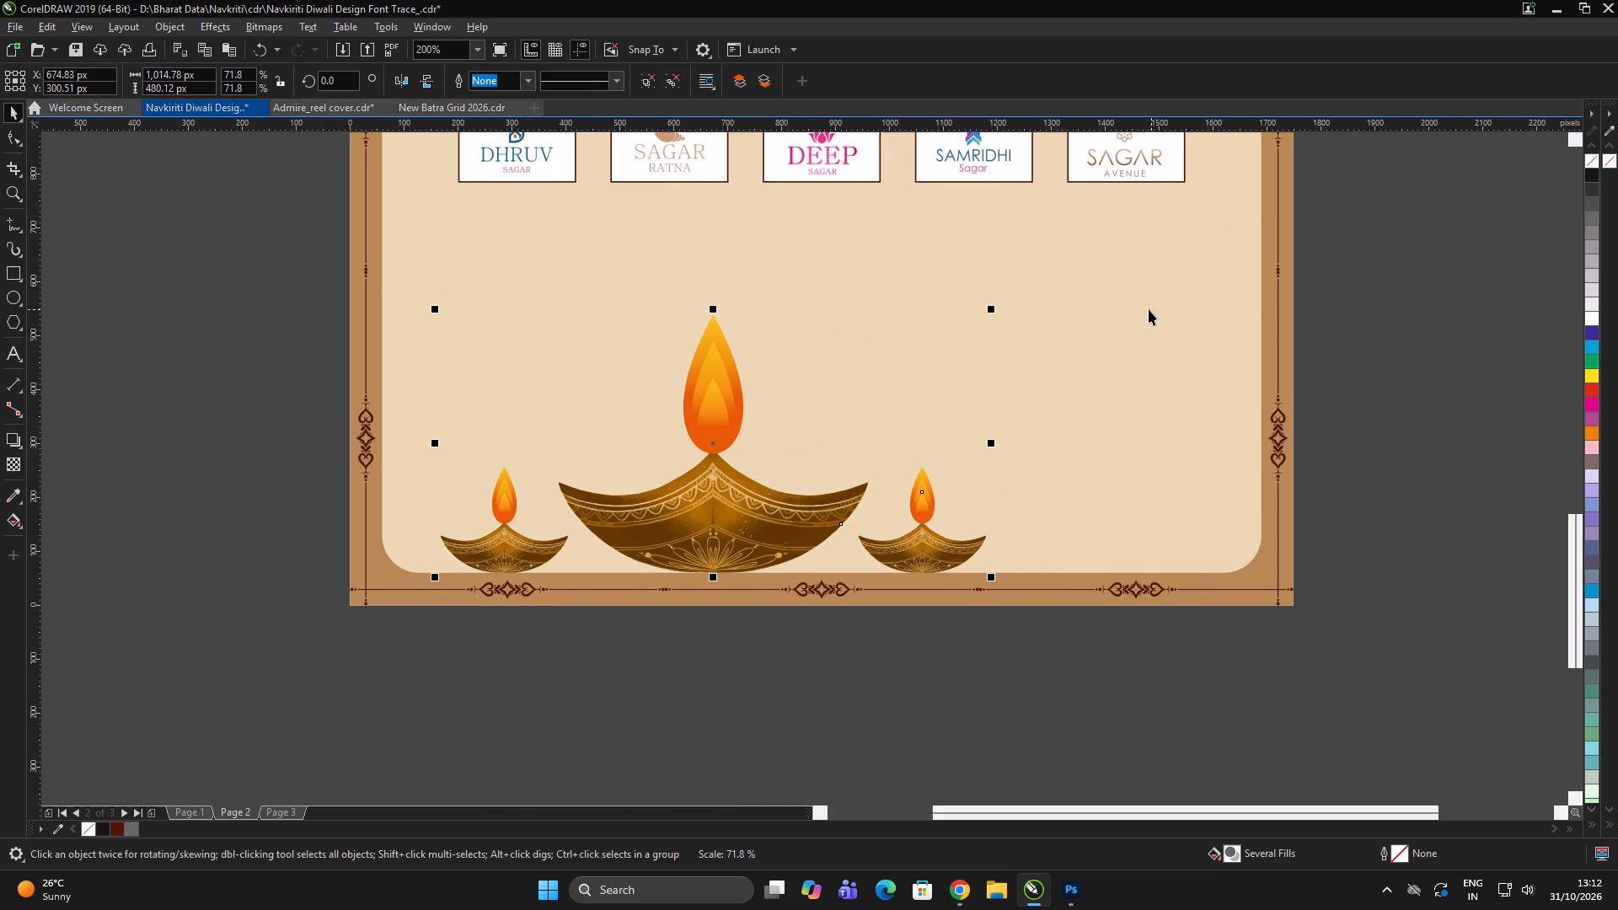
key("ctrl+g")
left_click(1176, 439, "shift")
key("c")
scroll(790, 538, "down", 3)
left_click(1003, 643)
left_click(1005, 637)
scroll(836, 492, "up", 1)
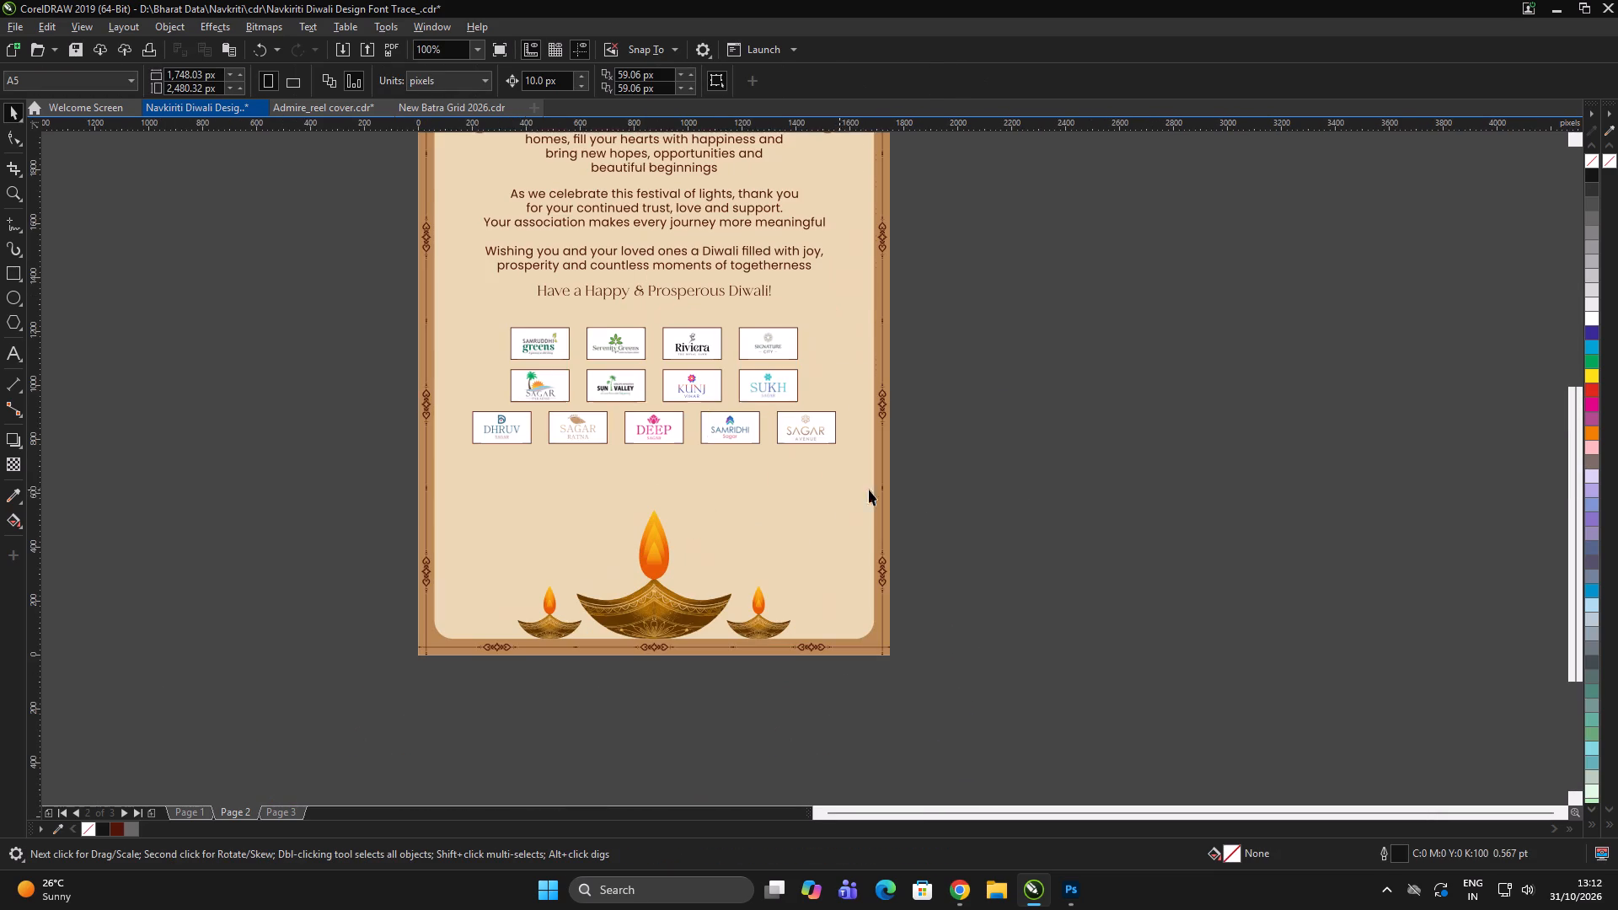
triple_click(1083, 404)
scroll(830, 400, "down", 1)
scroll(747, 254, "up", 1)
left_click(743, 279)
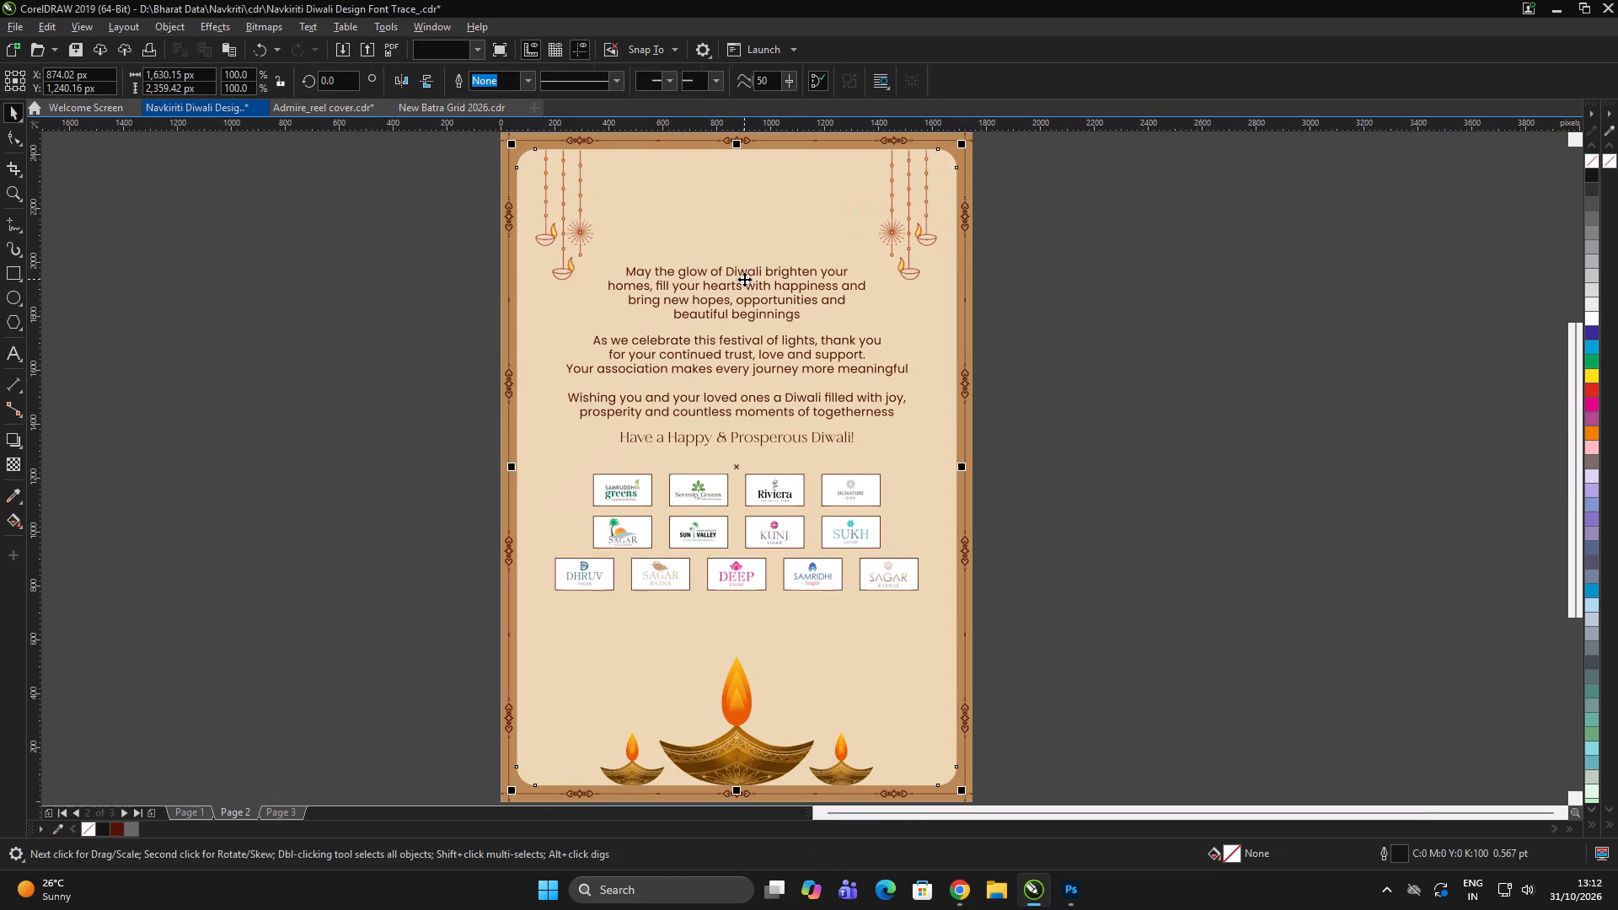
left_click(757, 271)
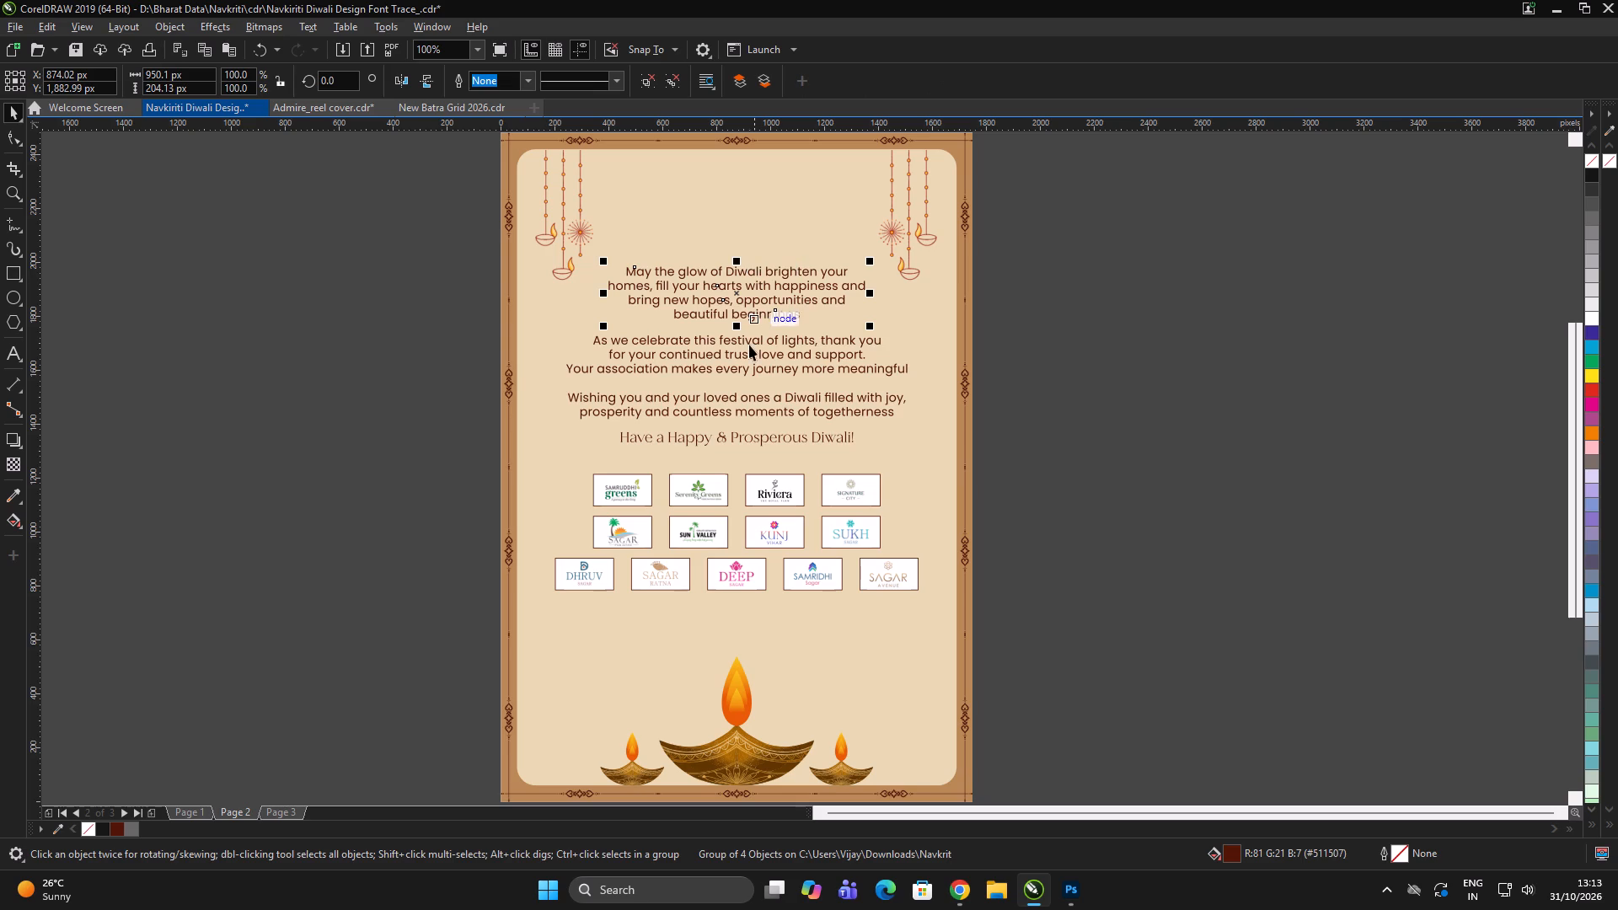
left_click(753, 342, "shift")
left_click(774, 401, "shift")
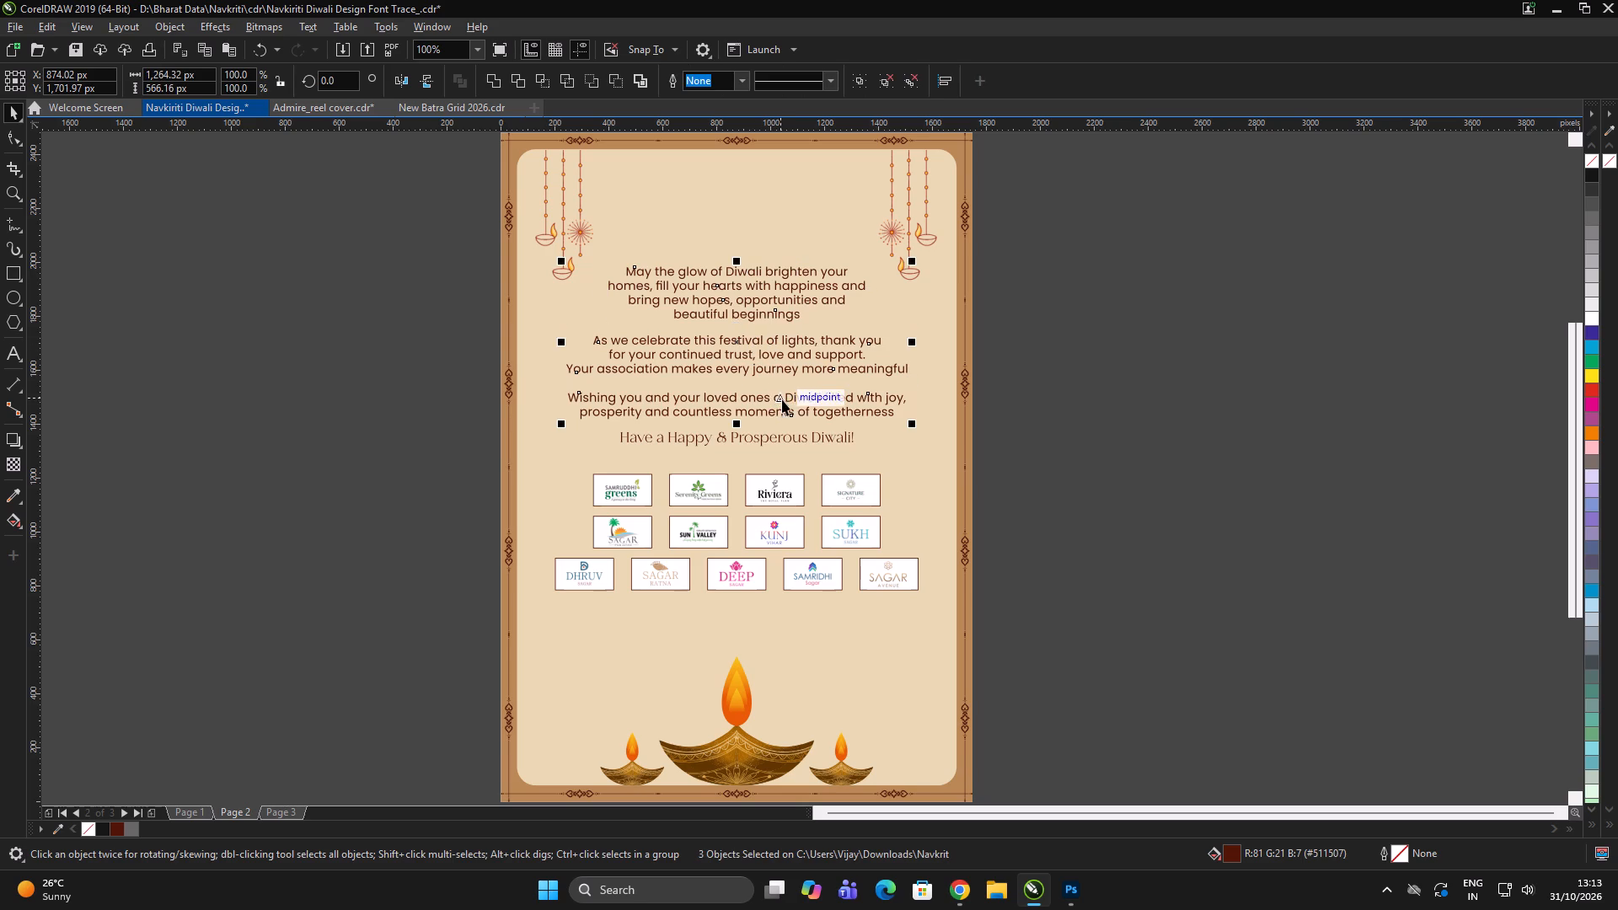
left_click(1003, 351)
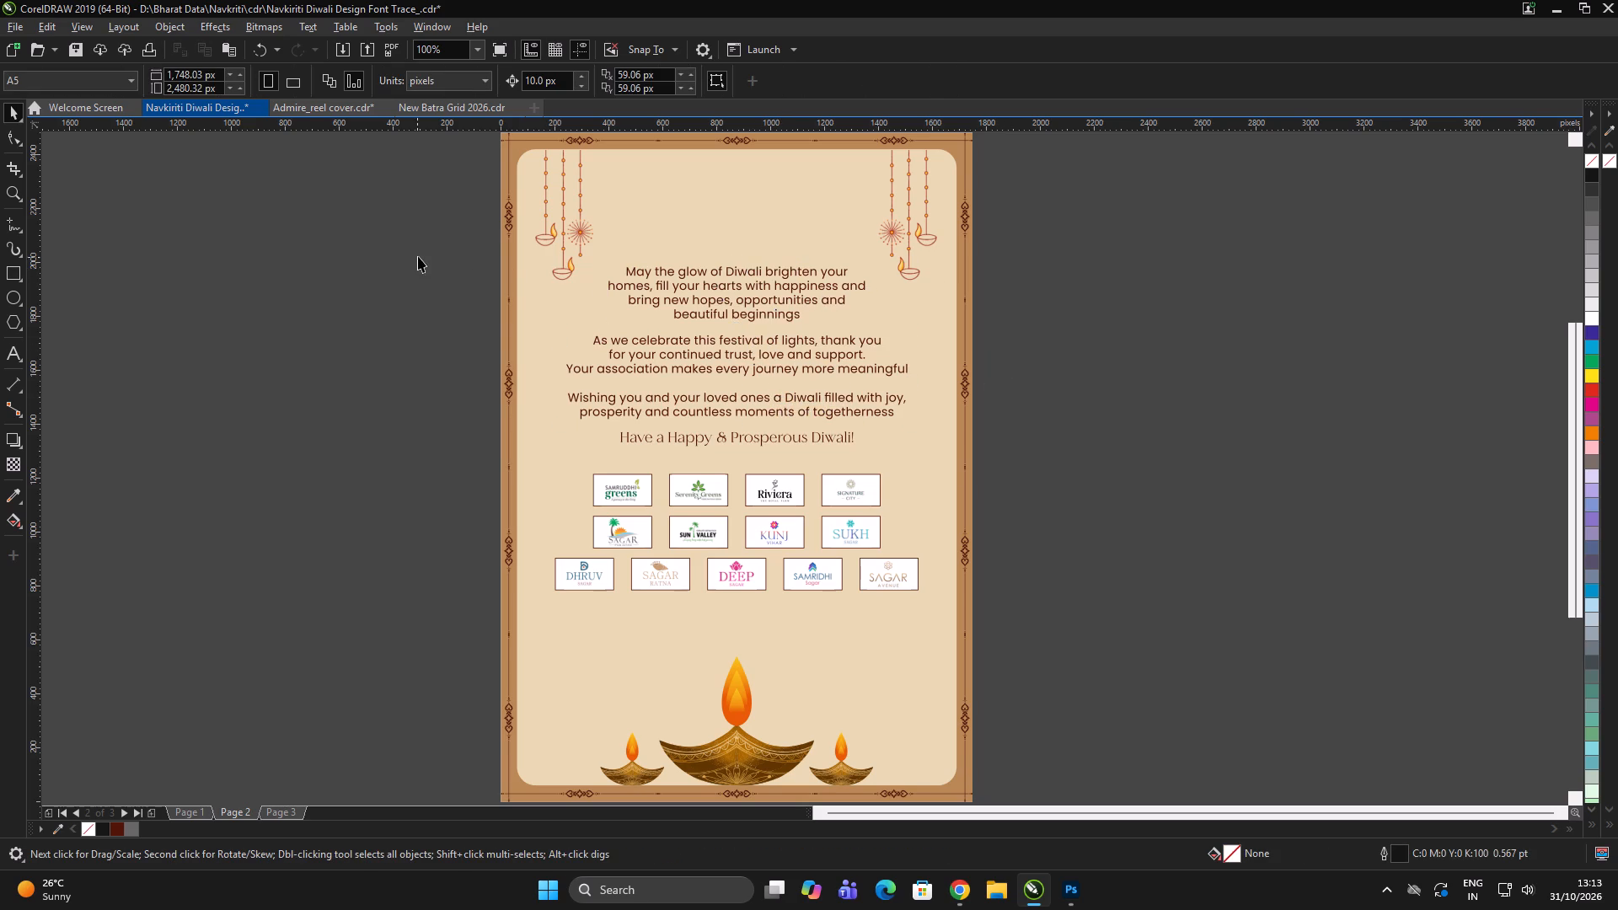
Group the ornaments on the greeting page's left border, and group those on the right border separately.
left_click_drag(421, 248, 540, 634)
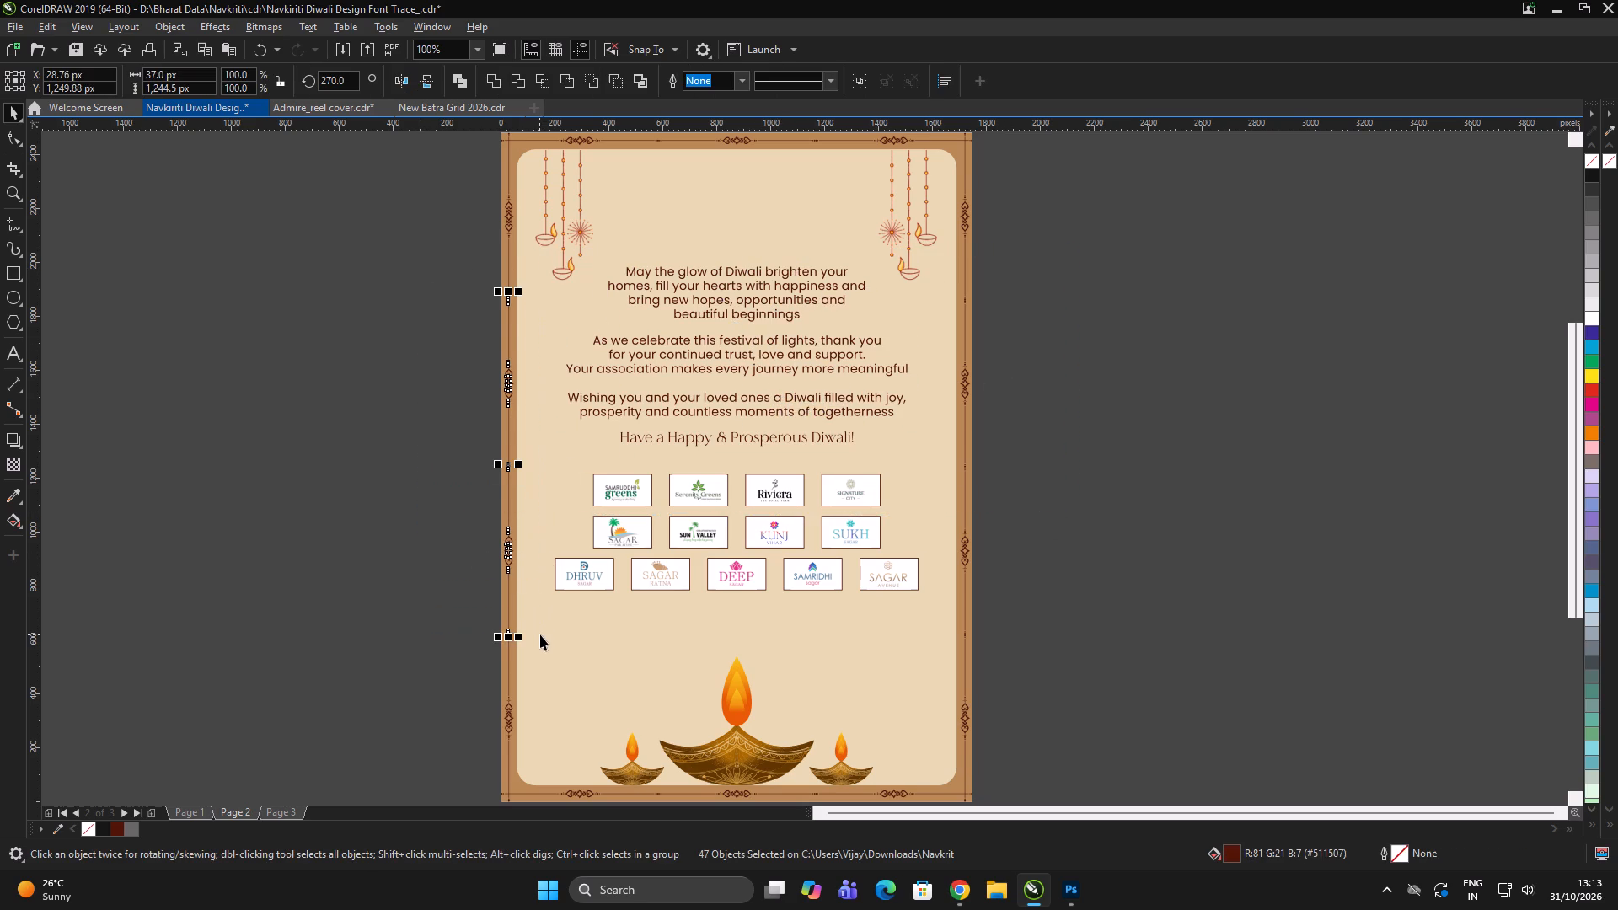
key("ctrl+g")
left_click(1128, 252)
left_click_drag(1052, 202, 939, 591)
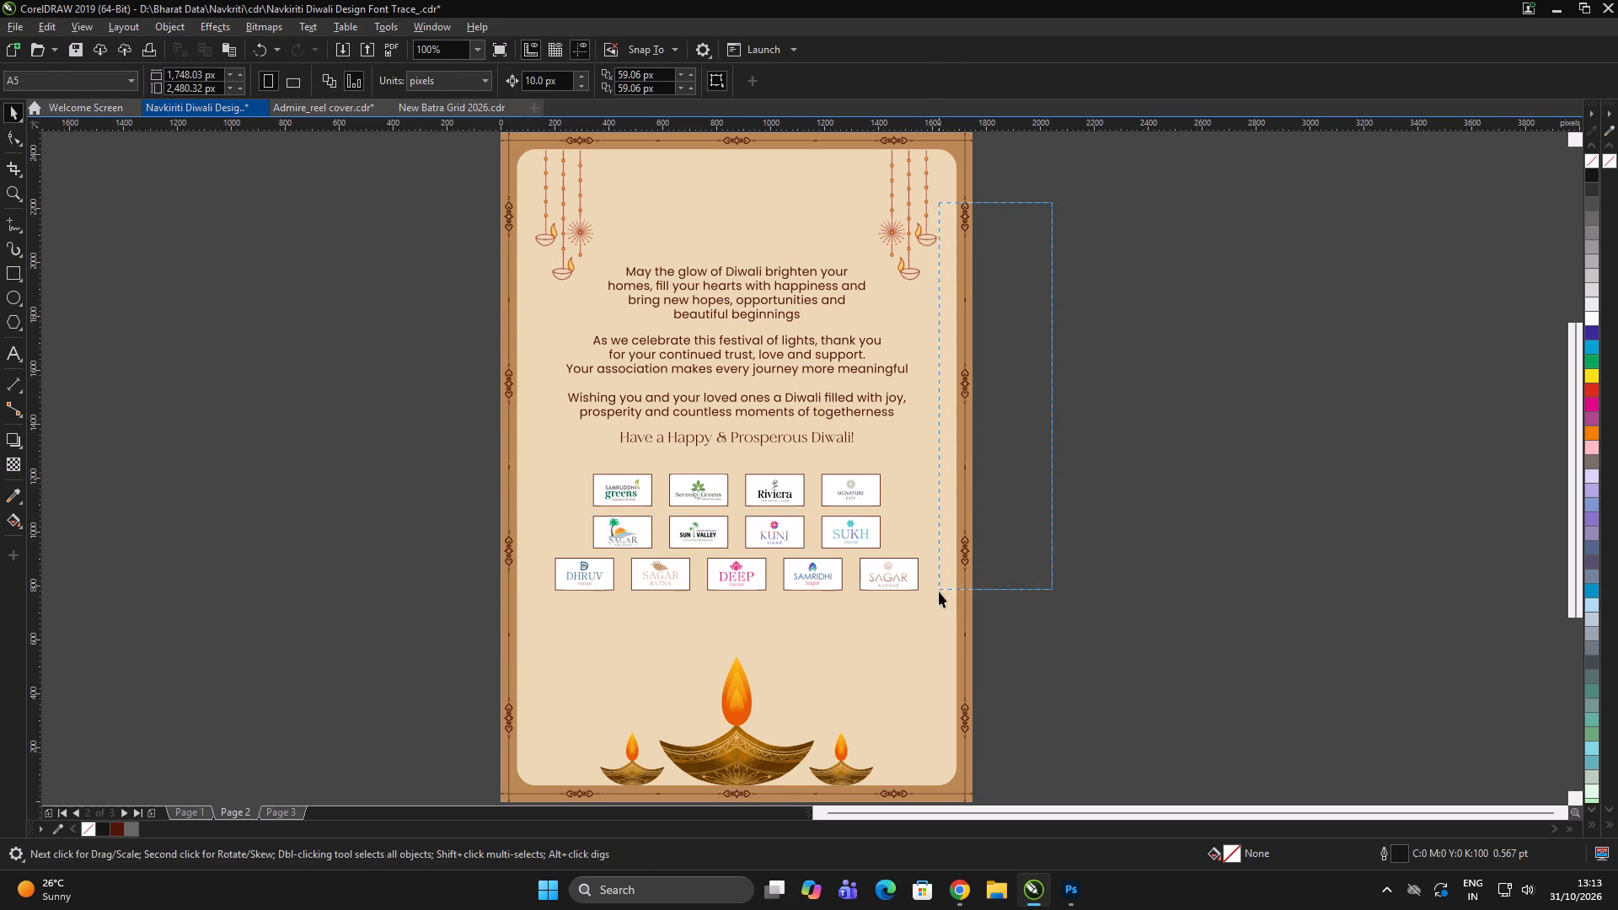
left_click_drag(939, 591, 934, 614)
key("ctrl+g")
double_click(1184, 502, "ctrl")
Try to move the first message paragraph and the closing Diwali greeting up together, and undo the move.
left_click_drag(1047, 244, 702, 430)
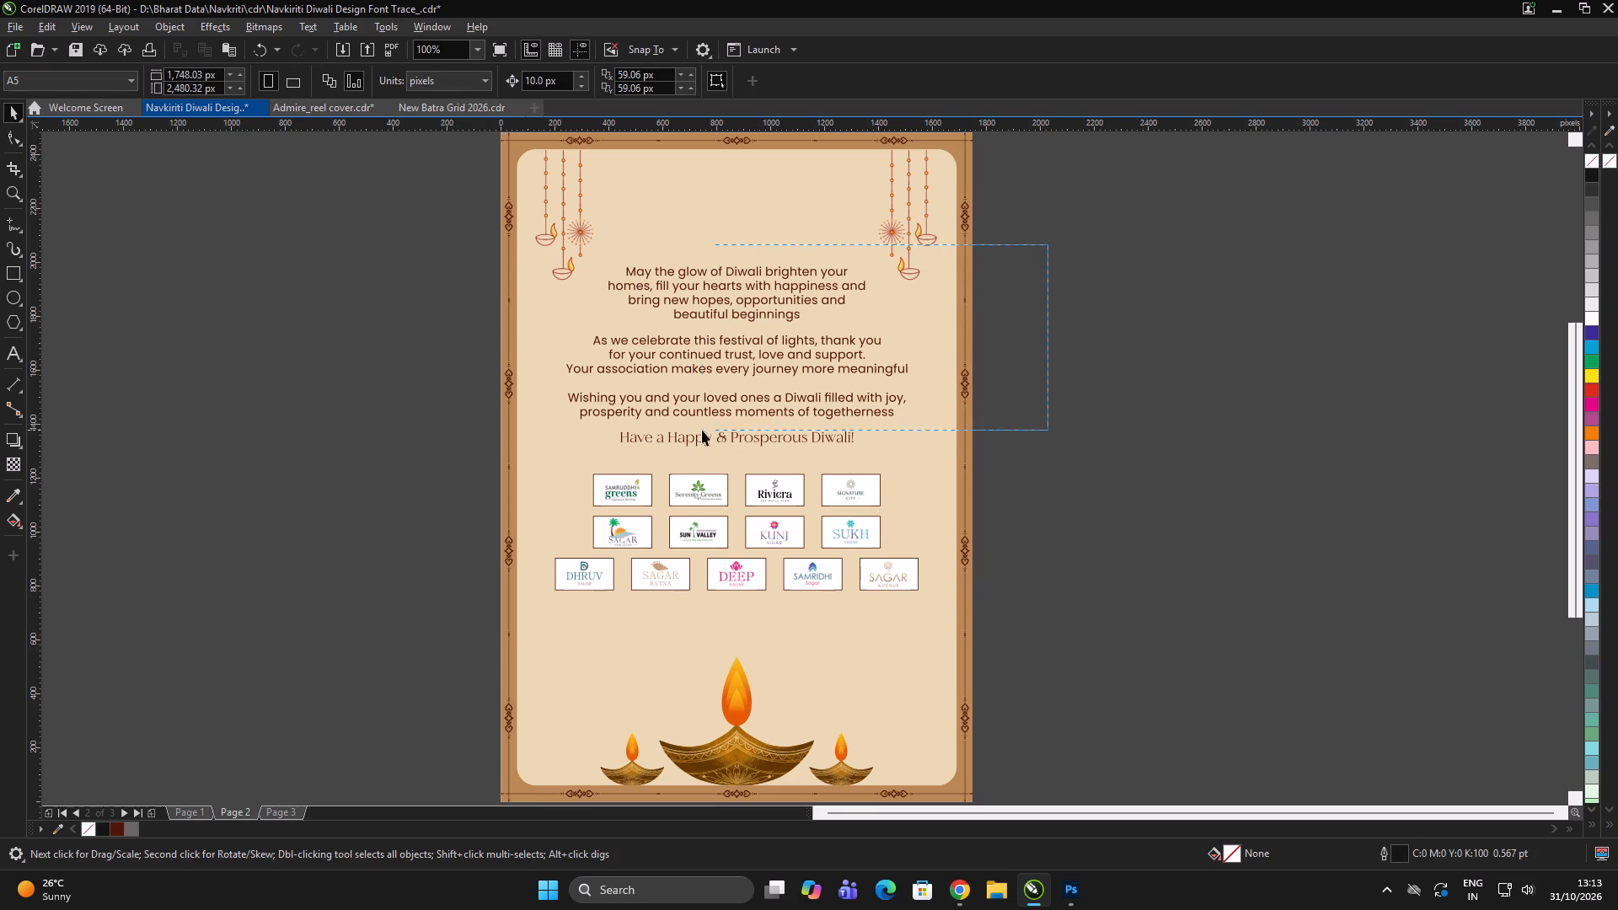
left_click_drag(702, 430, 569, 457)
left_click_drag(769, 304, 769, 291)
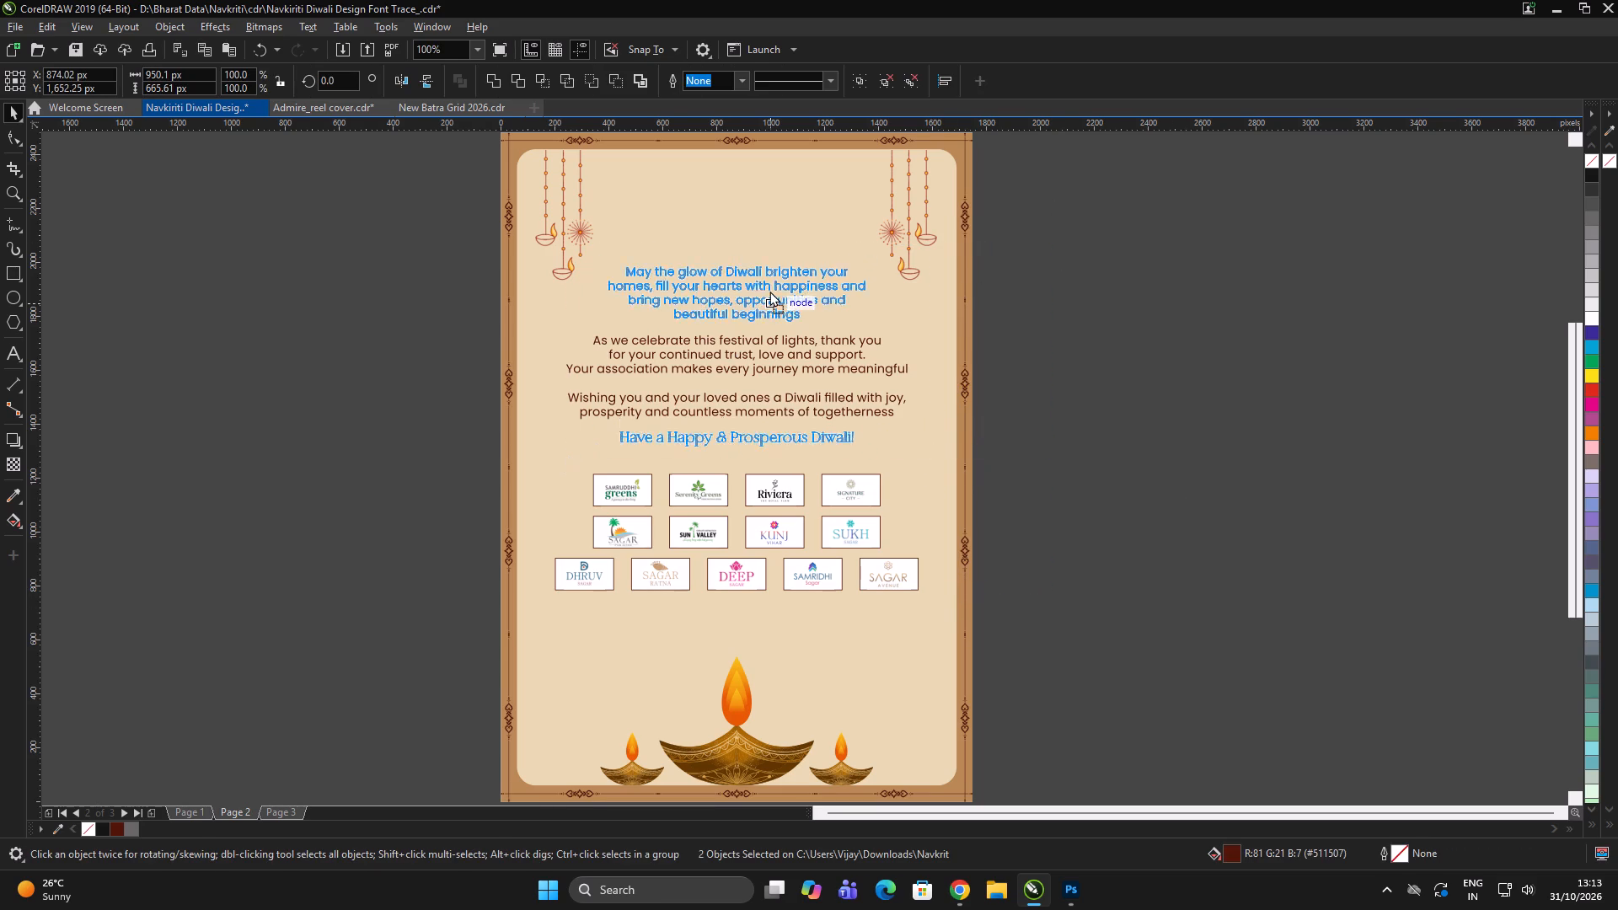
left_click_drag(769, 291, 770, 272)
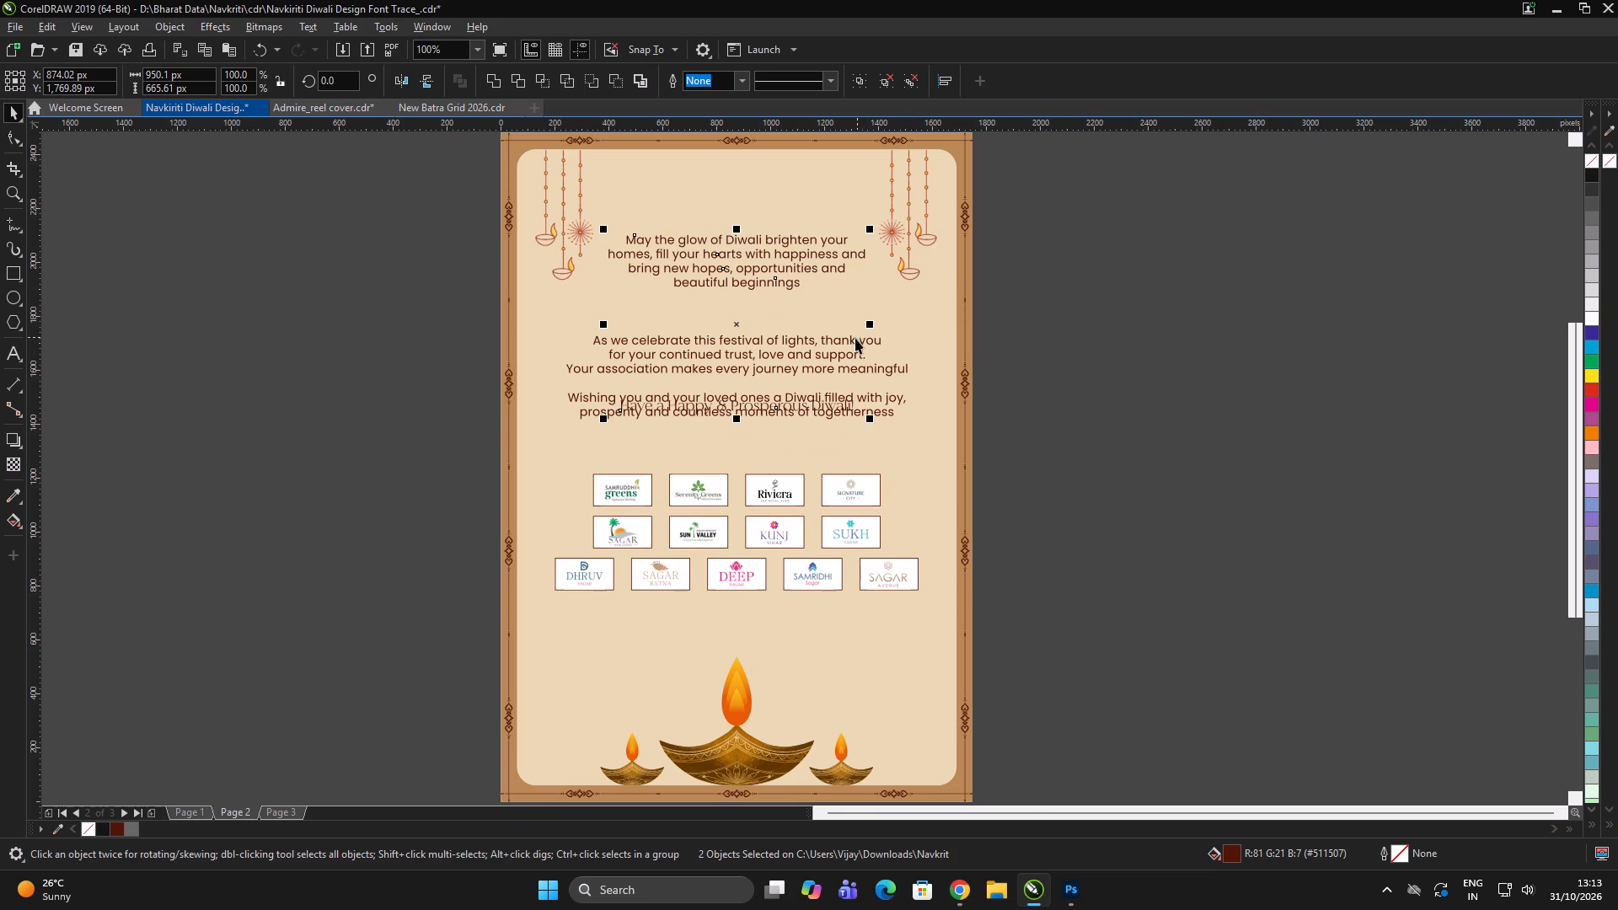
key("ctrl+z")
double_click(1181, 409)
Select the three message paragraphs together and move them up by about 130 px.
left_click(855, 392)
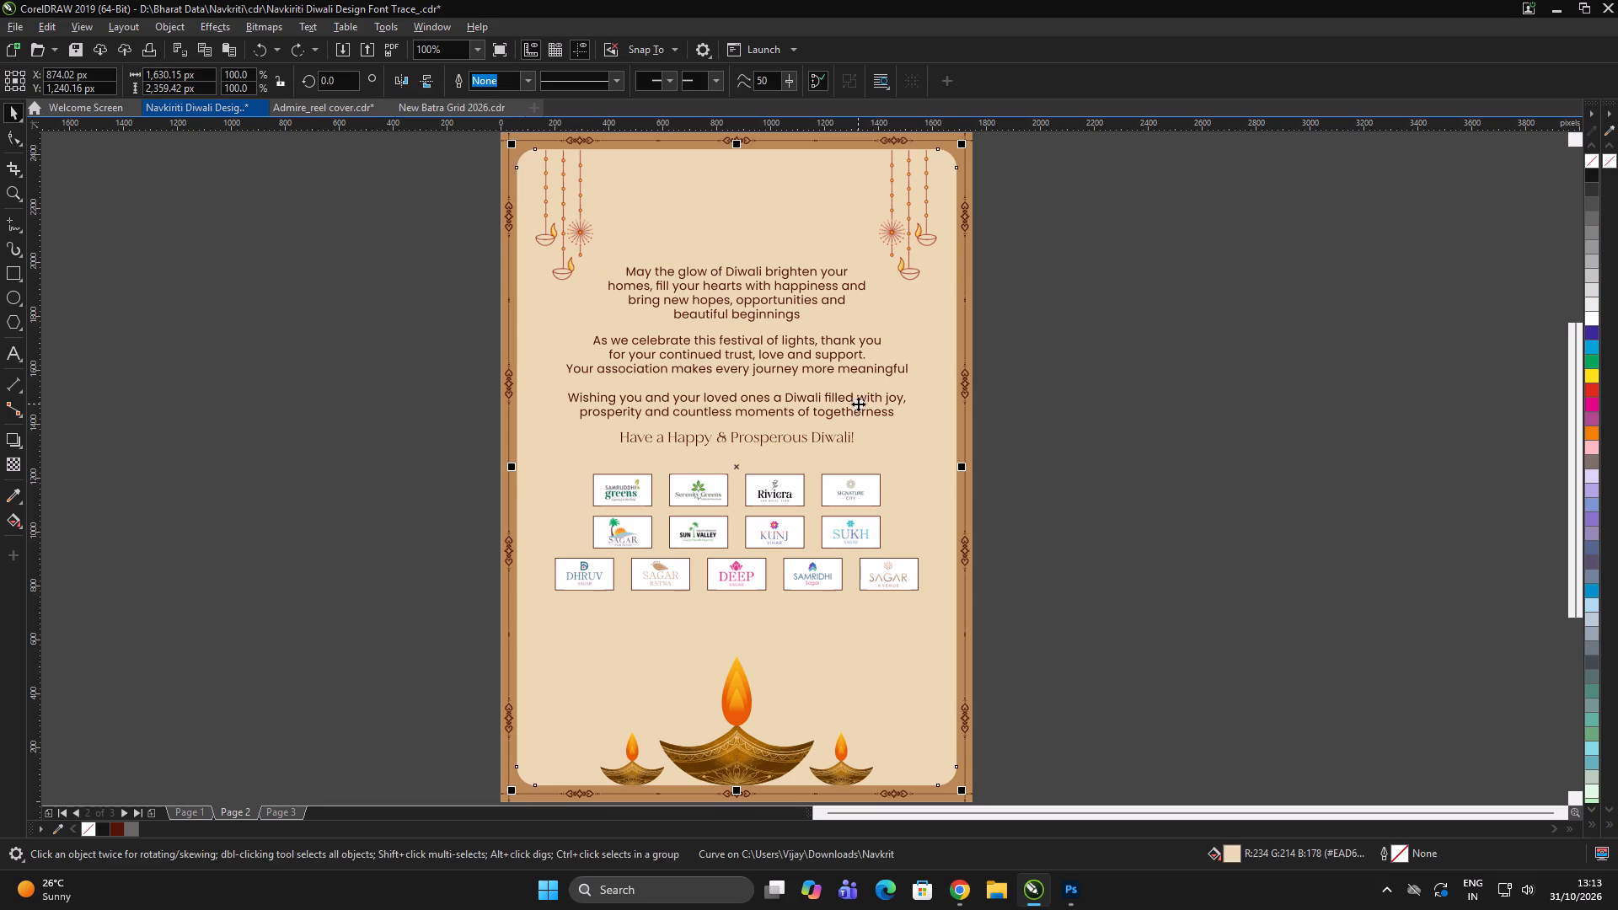
left_click(858, 404)
left_click(867, 398)
left_click_drag(886, 399, 888, 372)
key("ctrl+z")
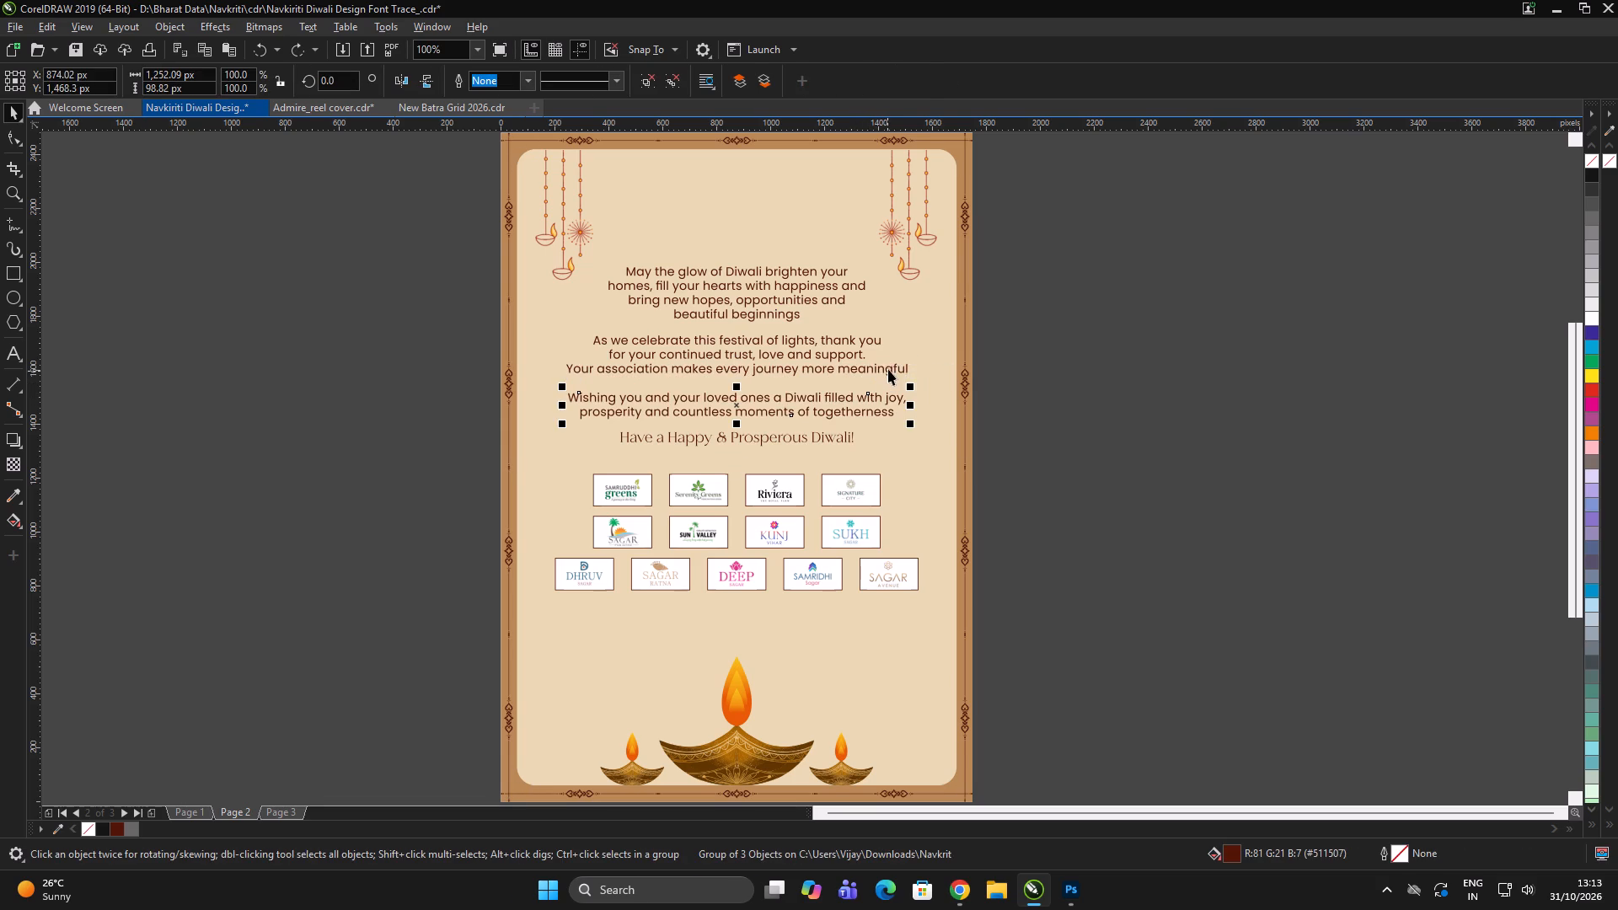
left_click(889, 368, "shift")
left_click(785, 311, "shift")
left_click_drag(791, 318, 793, 284)
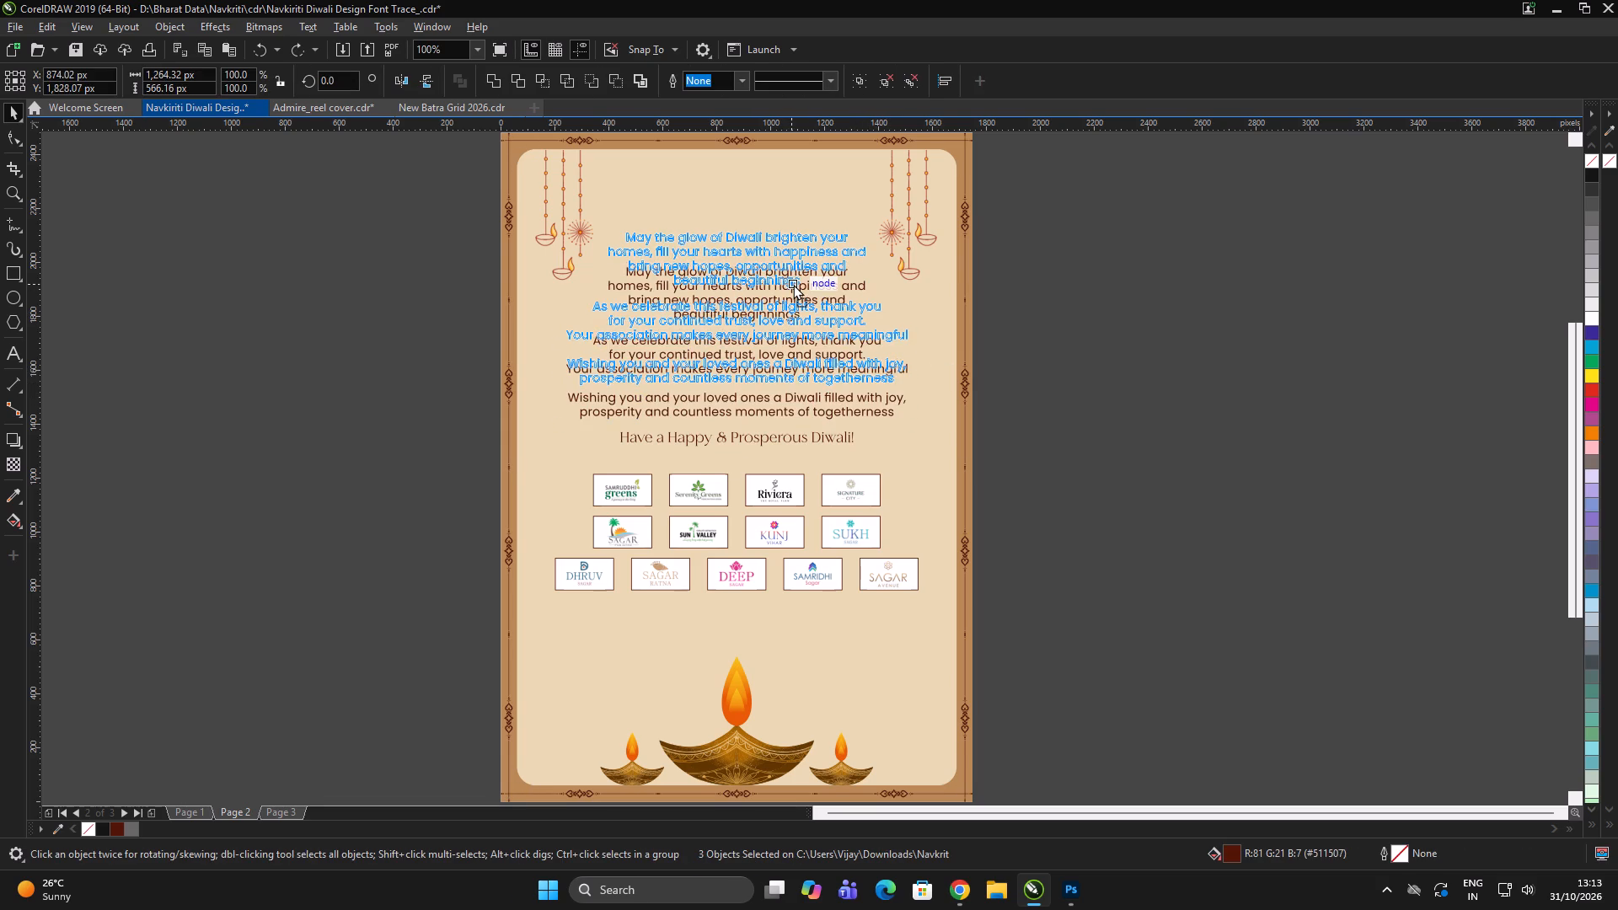
left_click_drag(793, 284, 793, 282)
triple_click(1329, 380)
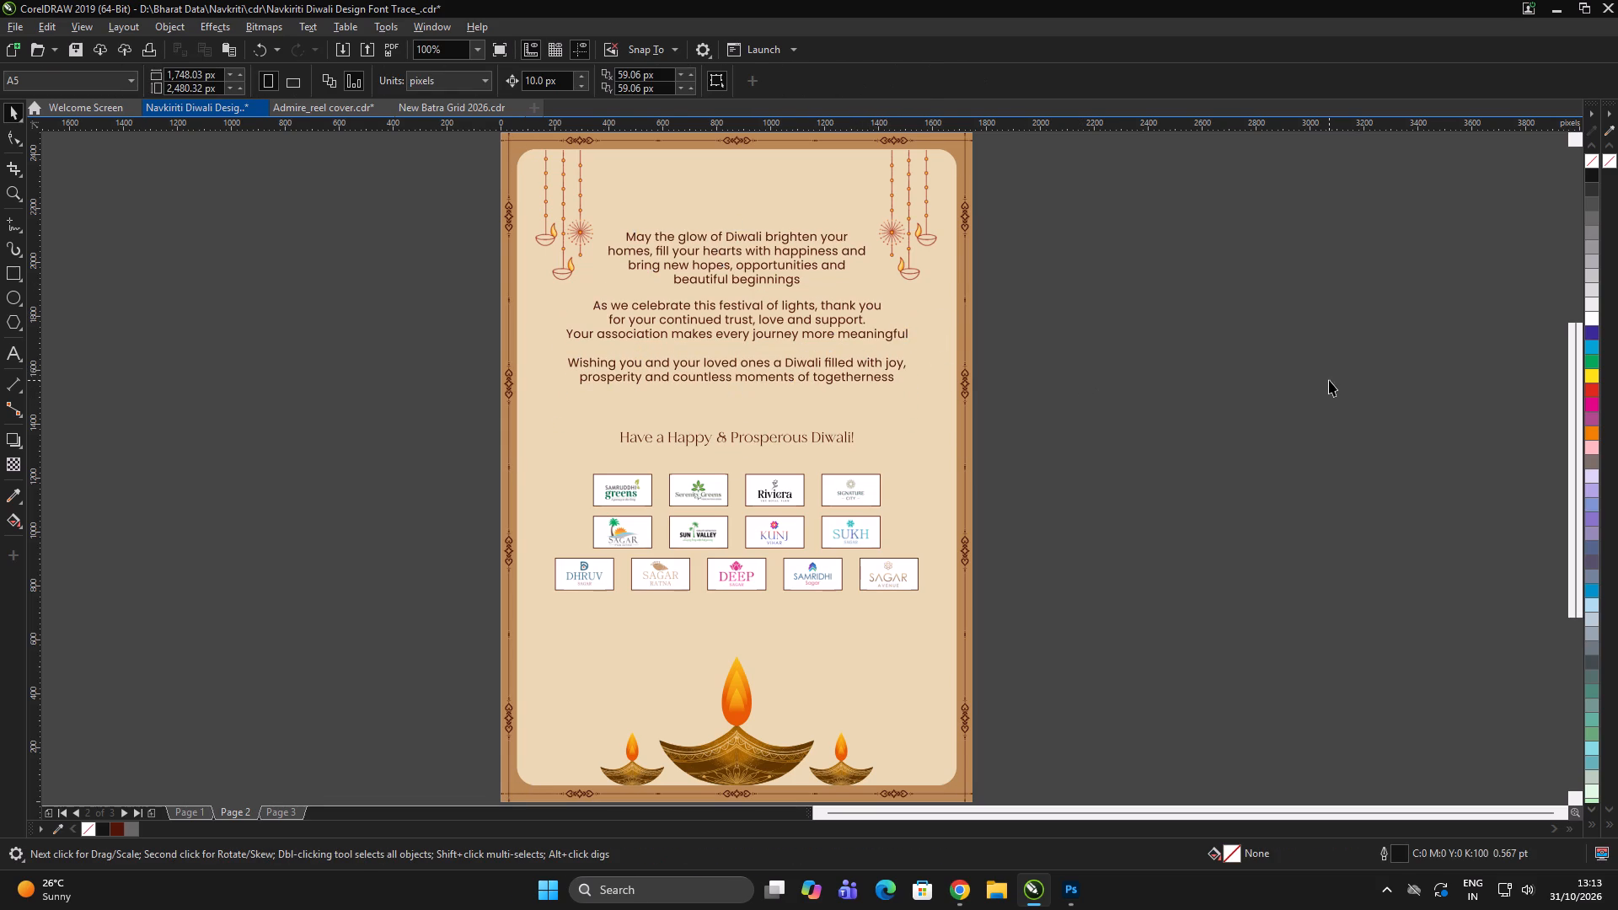
Move the "Have a Happy & Prosperous Diwali!" line up closer to the message paragraphs.
left_click_drag(841, 438, 849, 411)
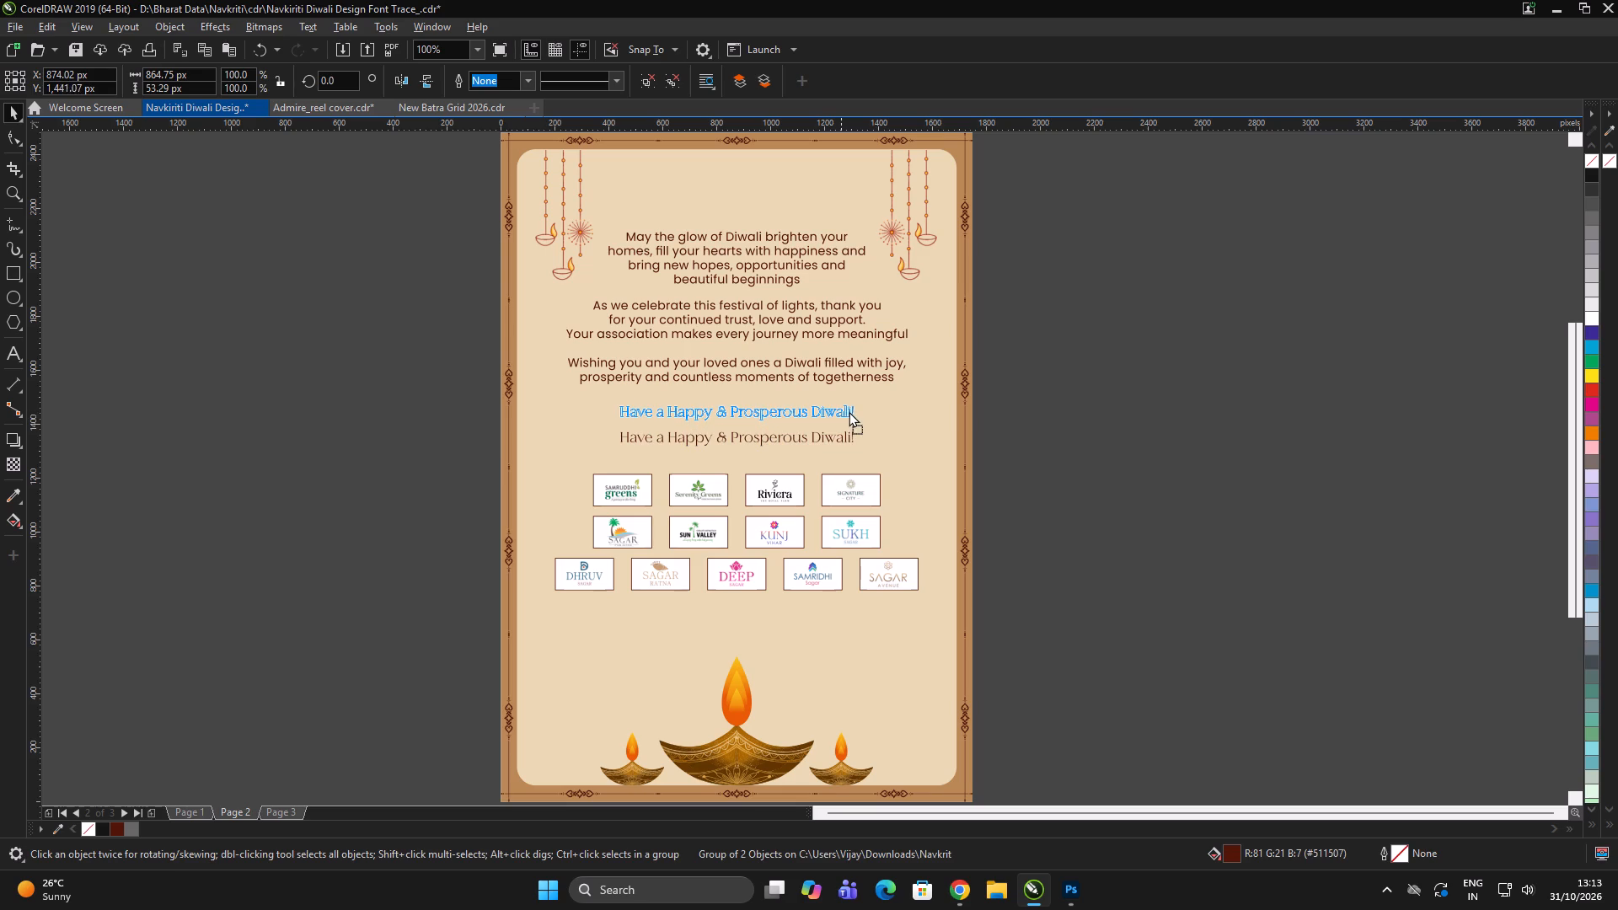
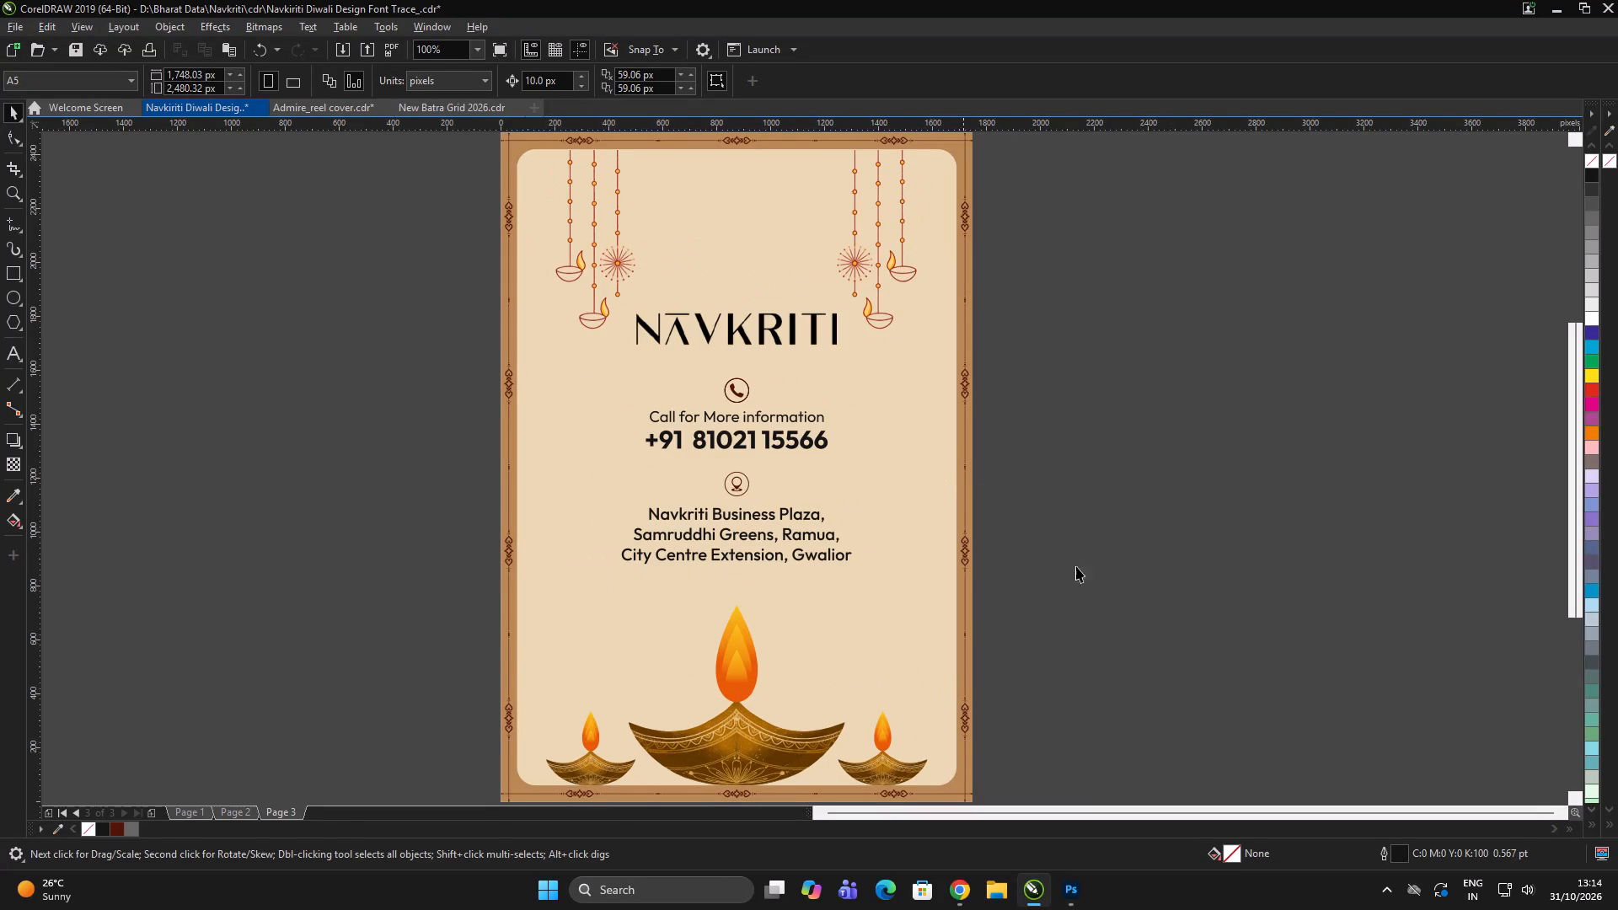
Place a copy of page 3's Navkriti logo, phone details and address block on the empty area right of the page.
left_click(1186, 423)
left_click(1180, 424)
left_click(710, 335)
left_click(1042, 294)
left_click_drag(1054, 273, 951, 356)
left_click_drag(951, 356, 592, 604)
left_click_drag(818, 514, 1257, 495)
right_click(1258, 497, "shift")
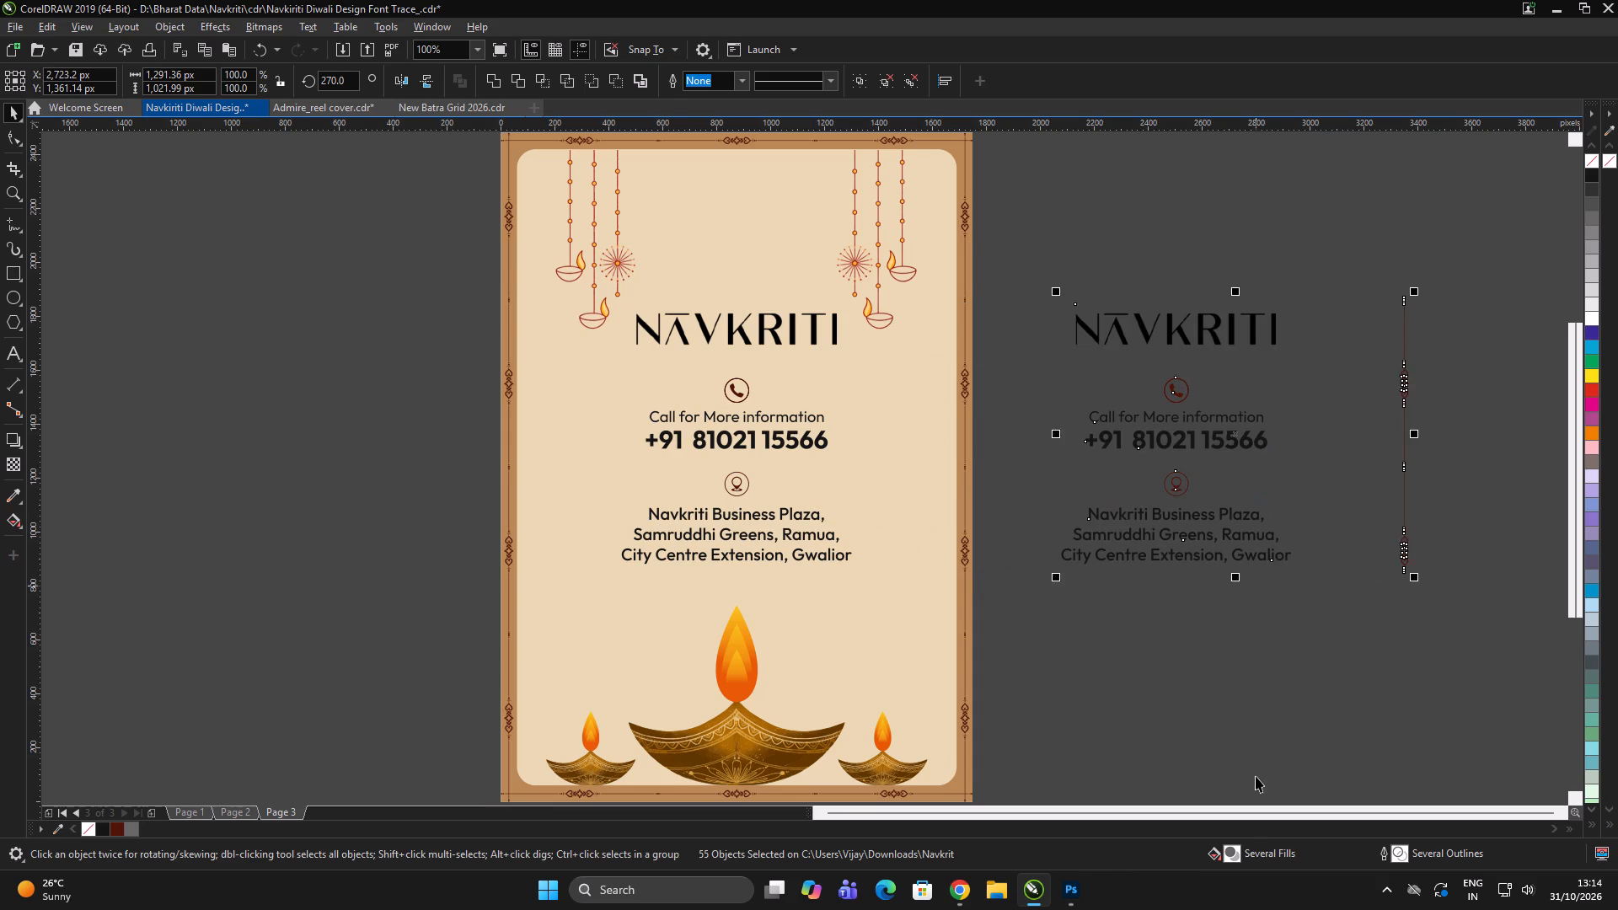
Delete the border ornament strip that was copied along with the logo and contact details.
left_click(1267, 757)
left_click(1258, 699)
left_click_drag(1343, 258, 1472, 577)
key("Delete")
Group the copied logo, phone details and address beside page 3 into one object.
double_click(1428, 619)
left_click_drag(1421, 648, 1096, 350)
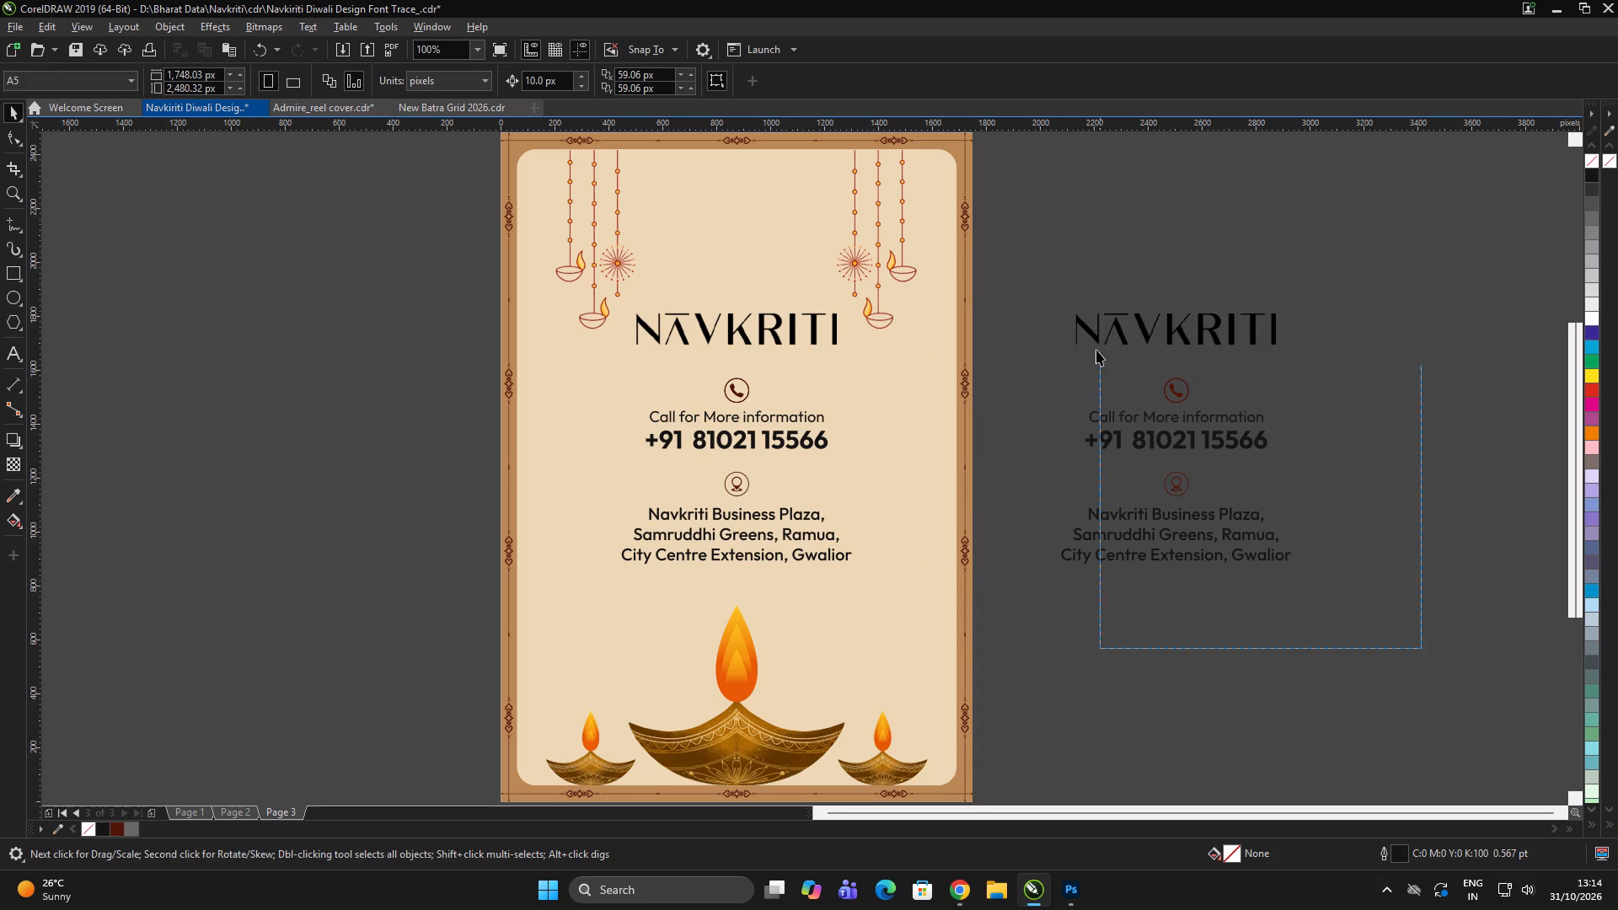
left_click_drag(1096, 350, 991, 276)
key("ctrl+g")
left_click(1439, 339)
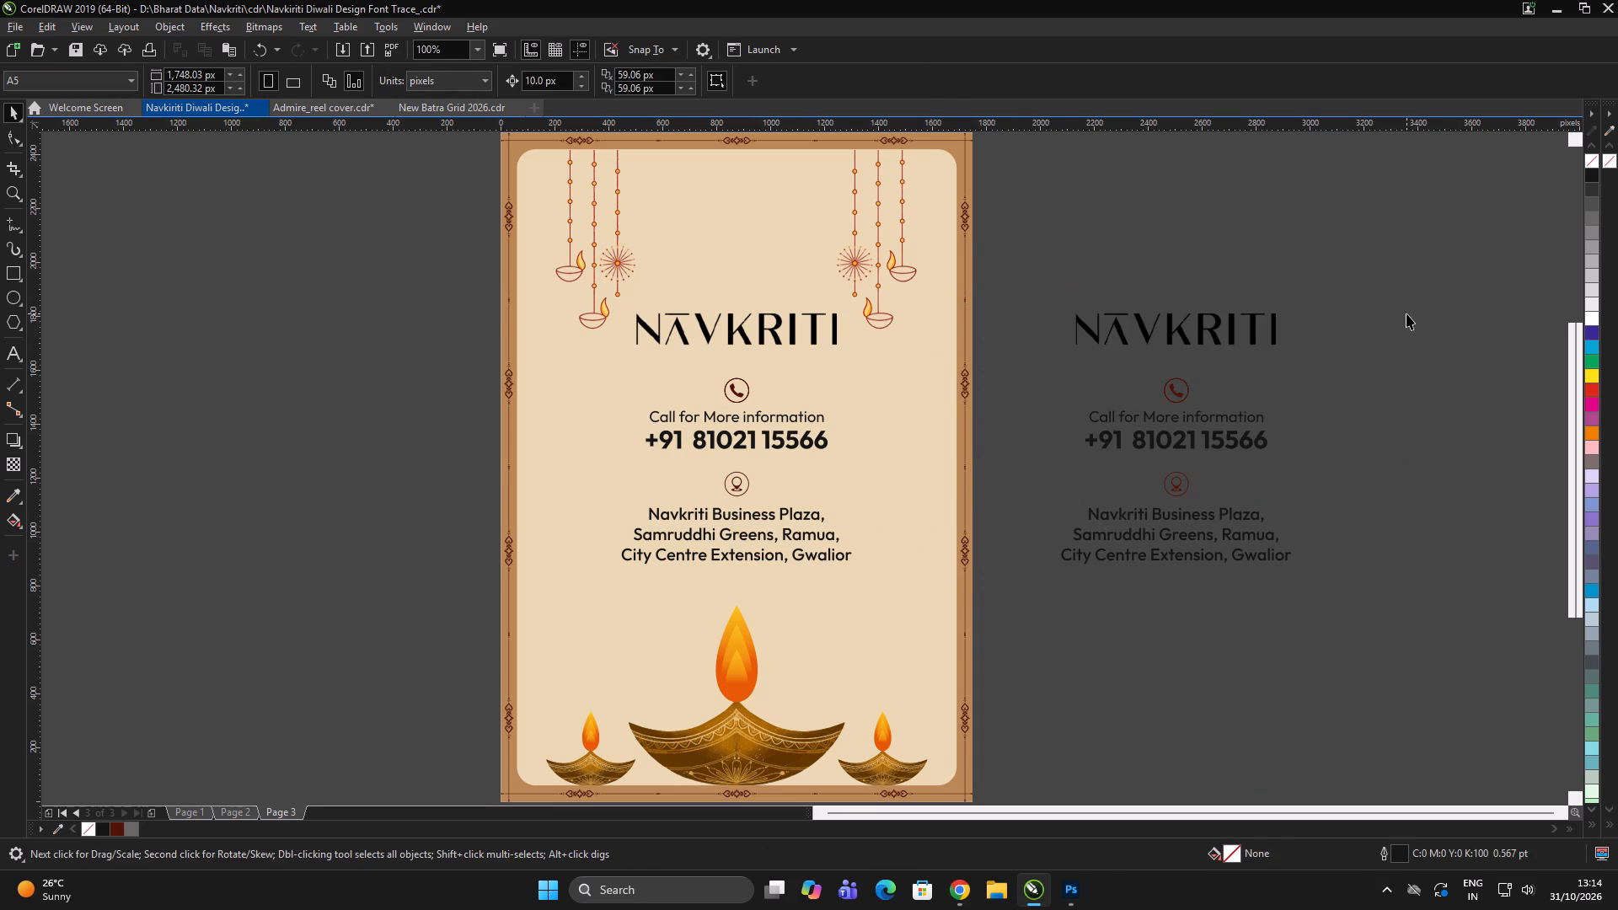
Cut the grouped logo and contact block from beside page 3.
left_click_drag(1056, 274, 1428, 648)
left_click(1356, 549)
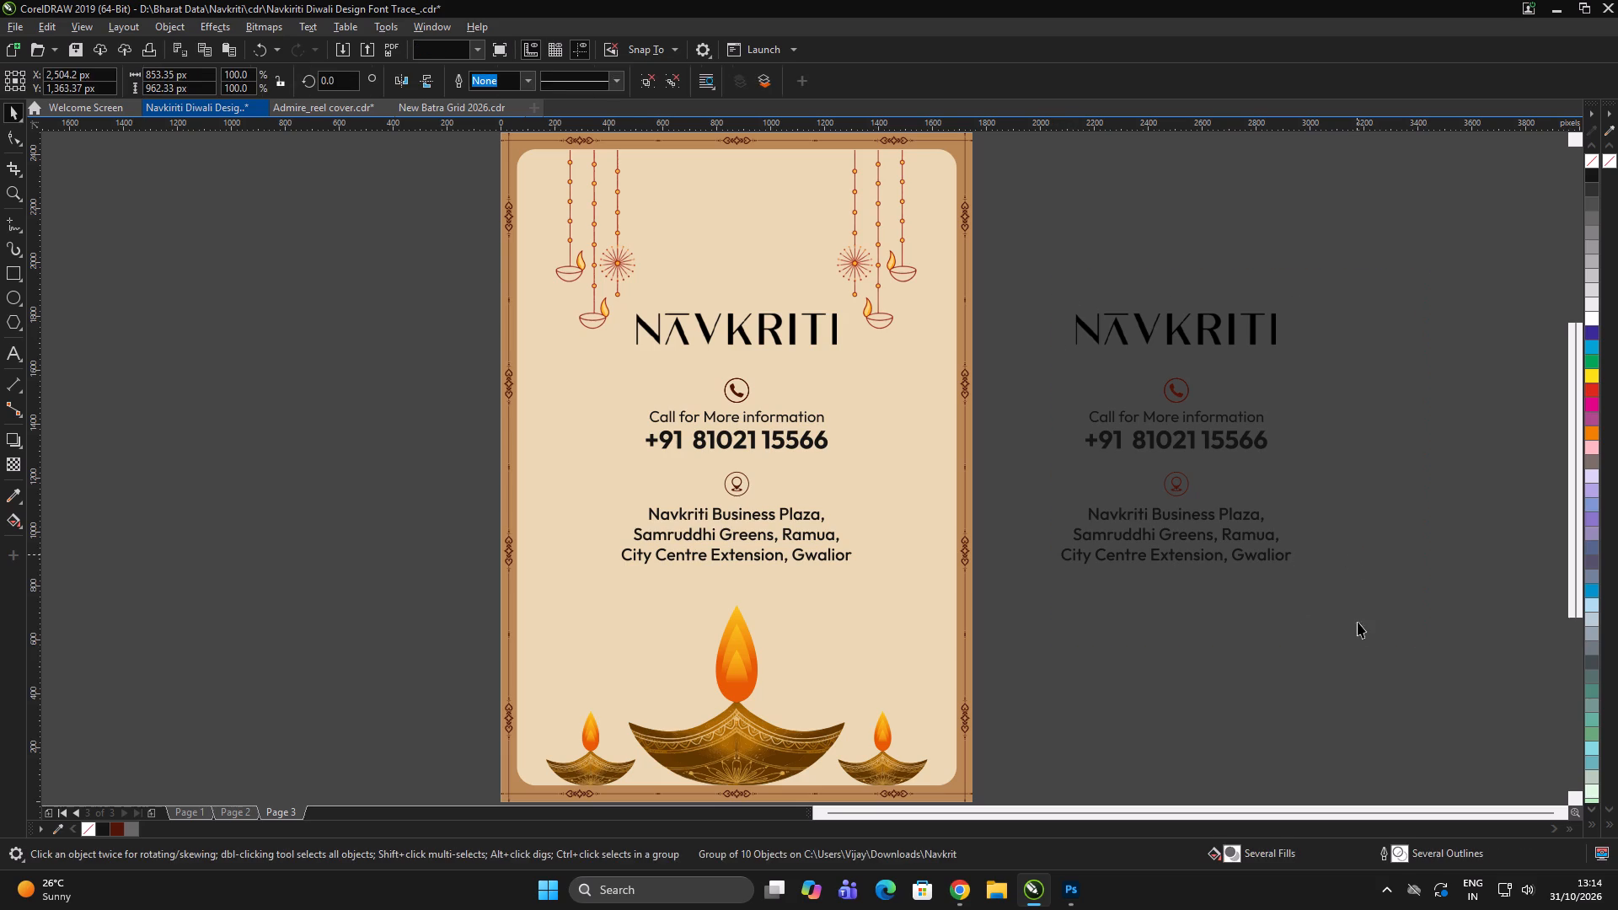
left_click_drag(1382, 651, 1026, 260)
key("ctrl+x")
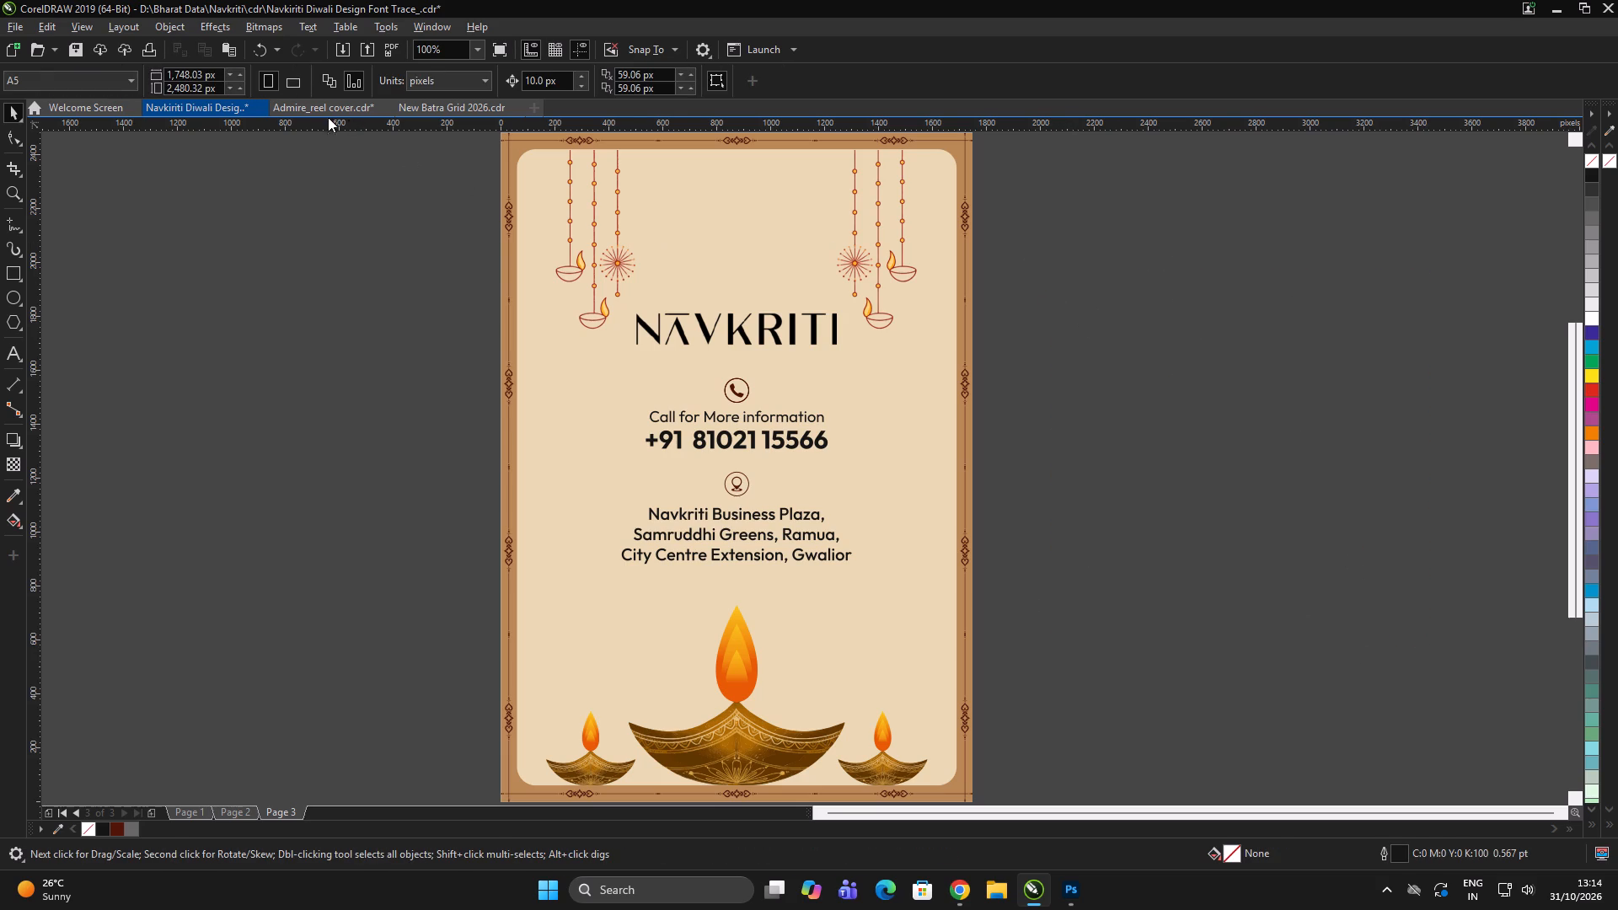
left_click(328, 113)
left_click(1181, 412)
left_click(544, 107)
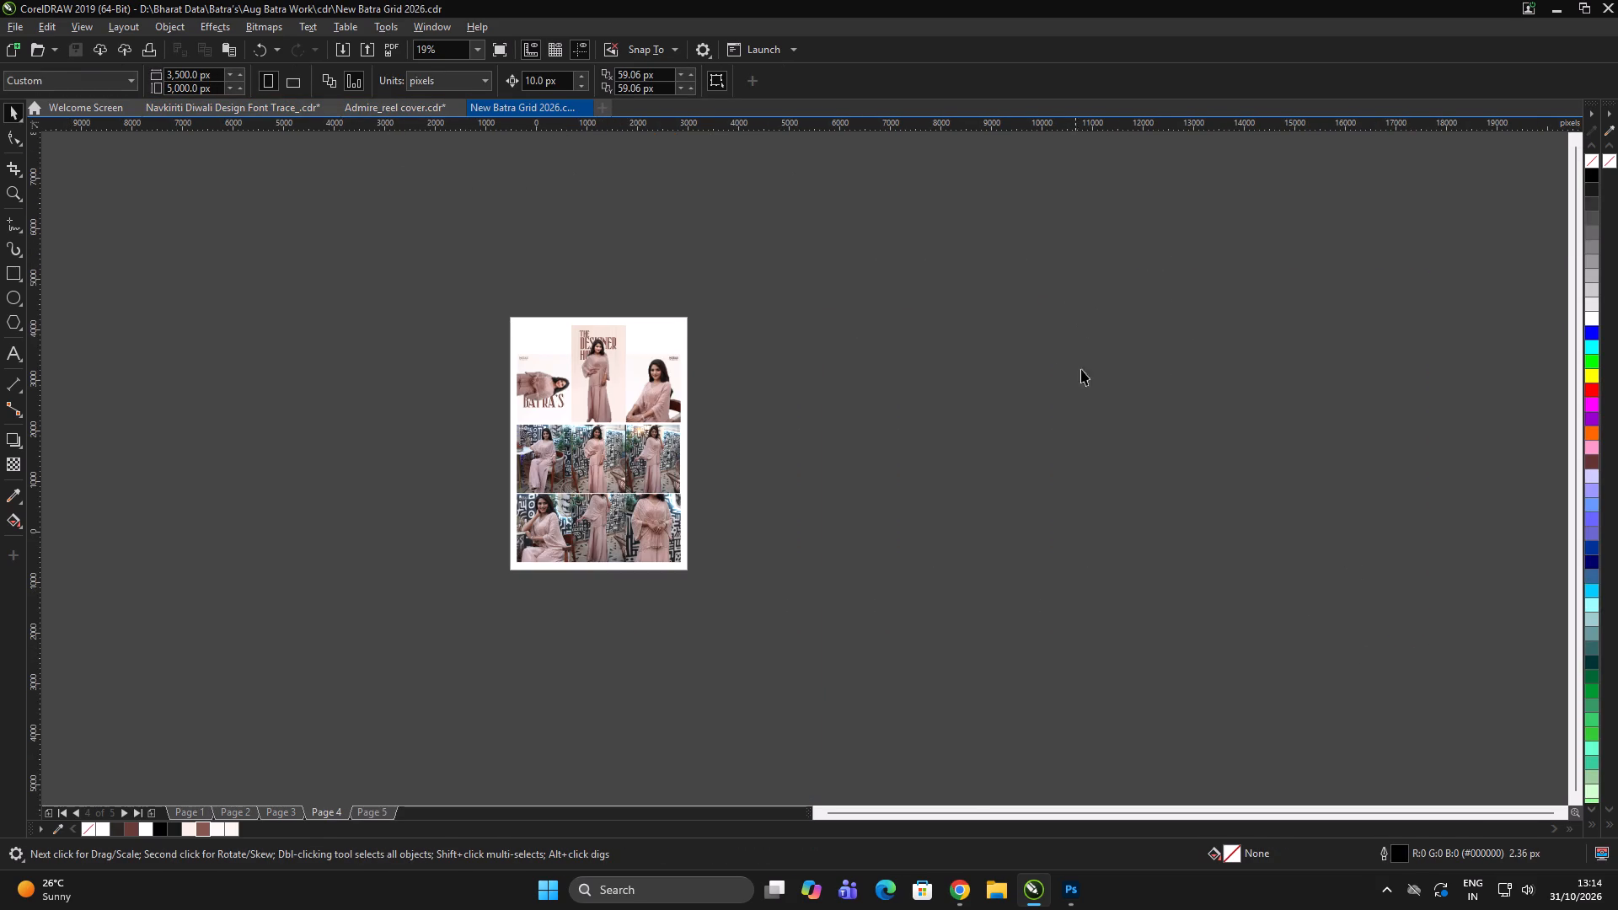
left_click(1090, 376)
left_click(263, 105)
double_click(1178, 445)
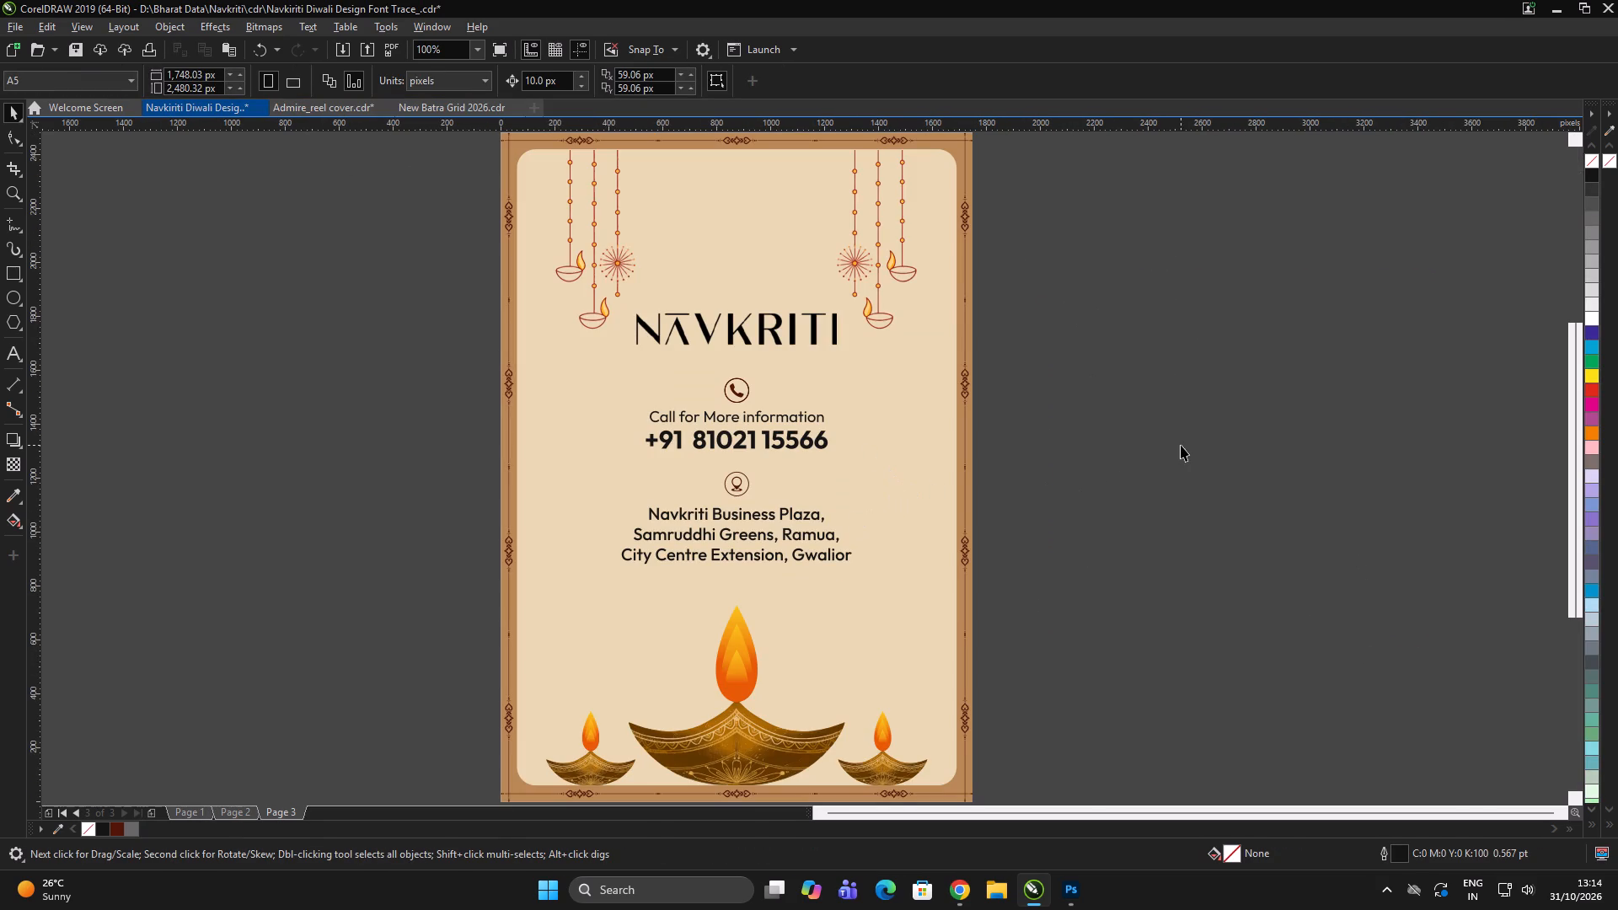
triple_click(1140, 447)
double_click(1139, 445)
Paste the cut logo and contact block beside the greeting on page 2.
key("Page_Up")
scroll(904, 404, "down", 1)
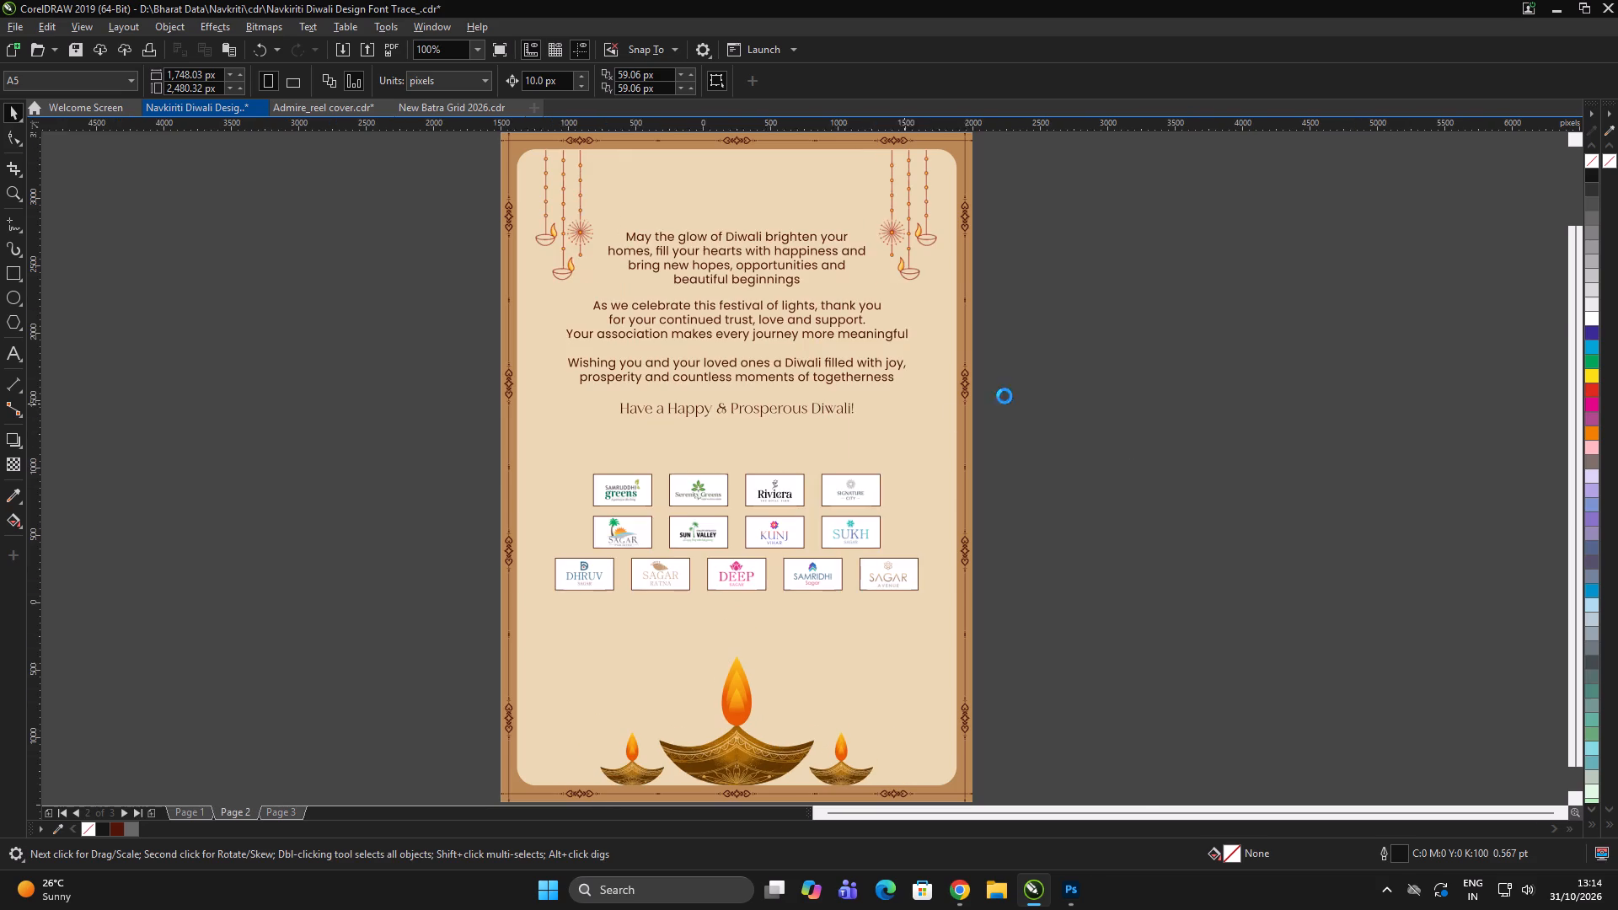
left_click(1106, 395)
key("ctrl+v")
Ungroup the pasted block and move the address with its location icon up beside the phone details, about 930 px to the right.
scroll(1101, 424, "up", 1)
key("ctrl+u")
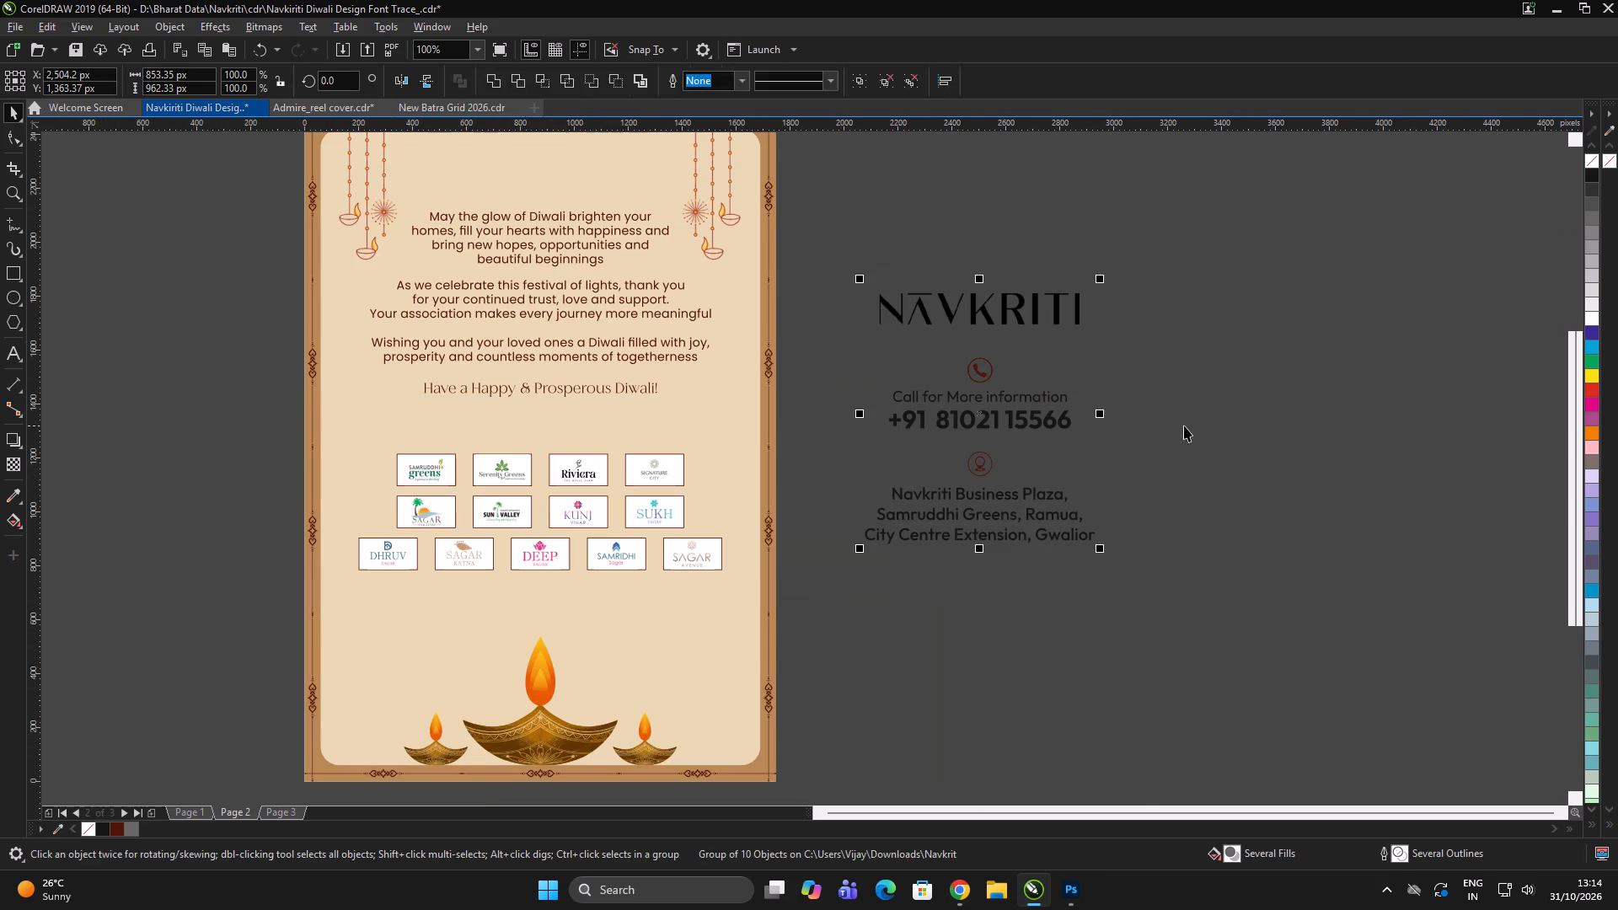
double_click(1184, 426, "ctrl")
left_click_drag(1193, 426, 812, 583)
left_click_drag(991, 522, 1240, 415)
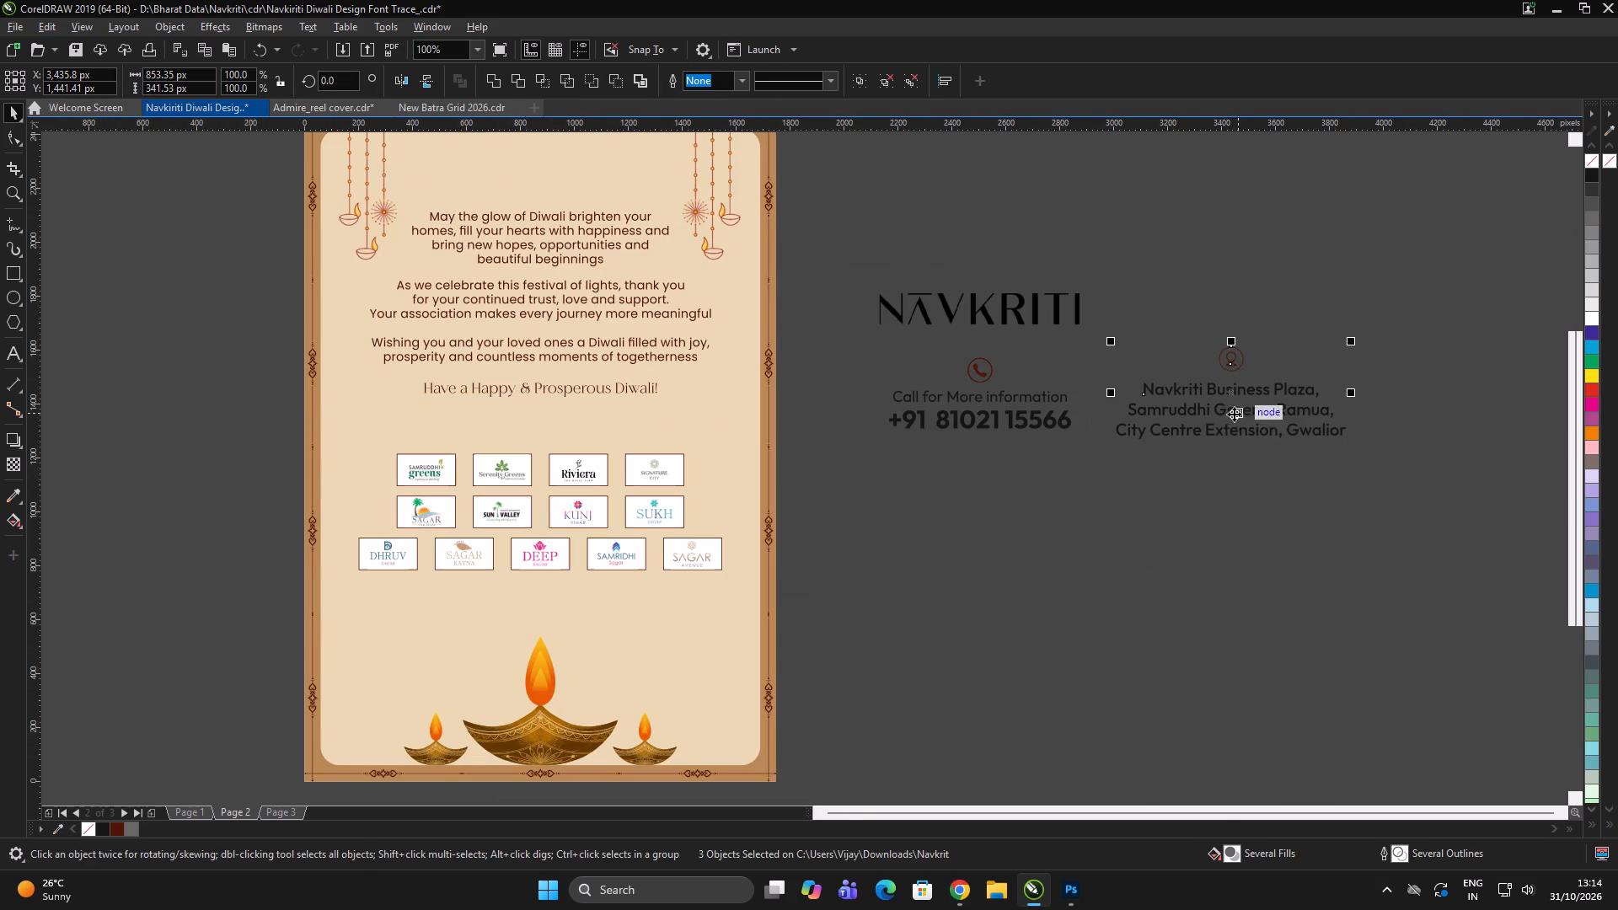
Group the location icon with the address text.
scroll(1228, 386, "up", 1)
key("ctrl+g")
scroll(1066, 434, "down", 1)
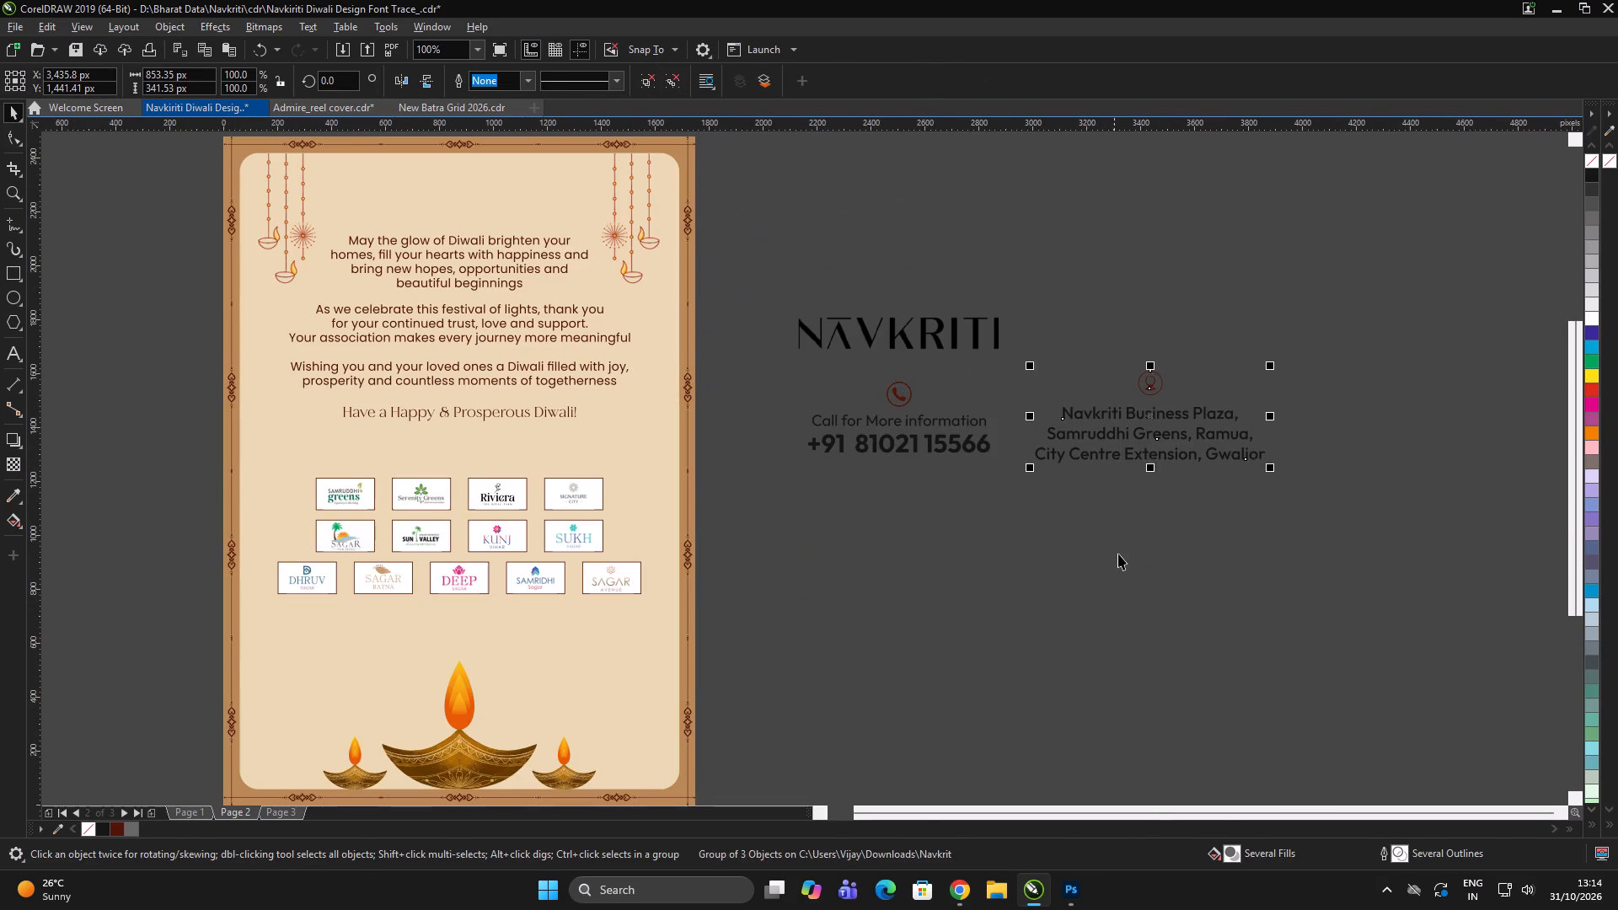
double_click(1124, 565)
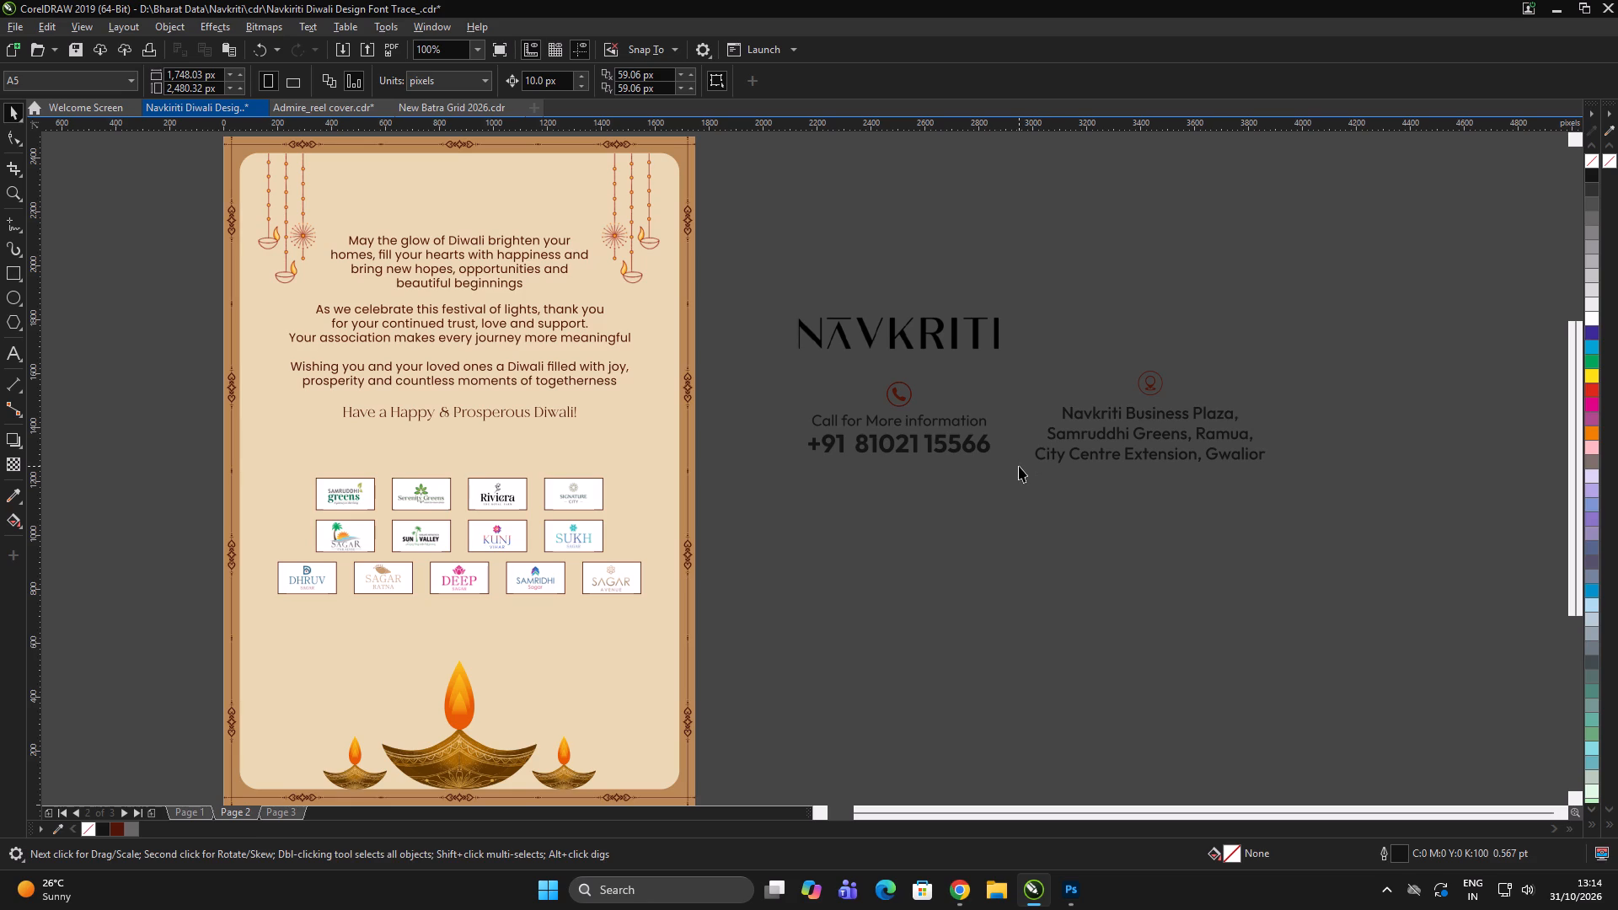
double_click(978, 508)
scroll(1006, 449, "down", 1)
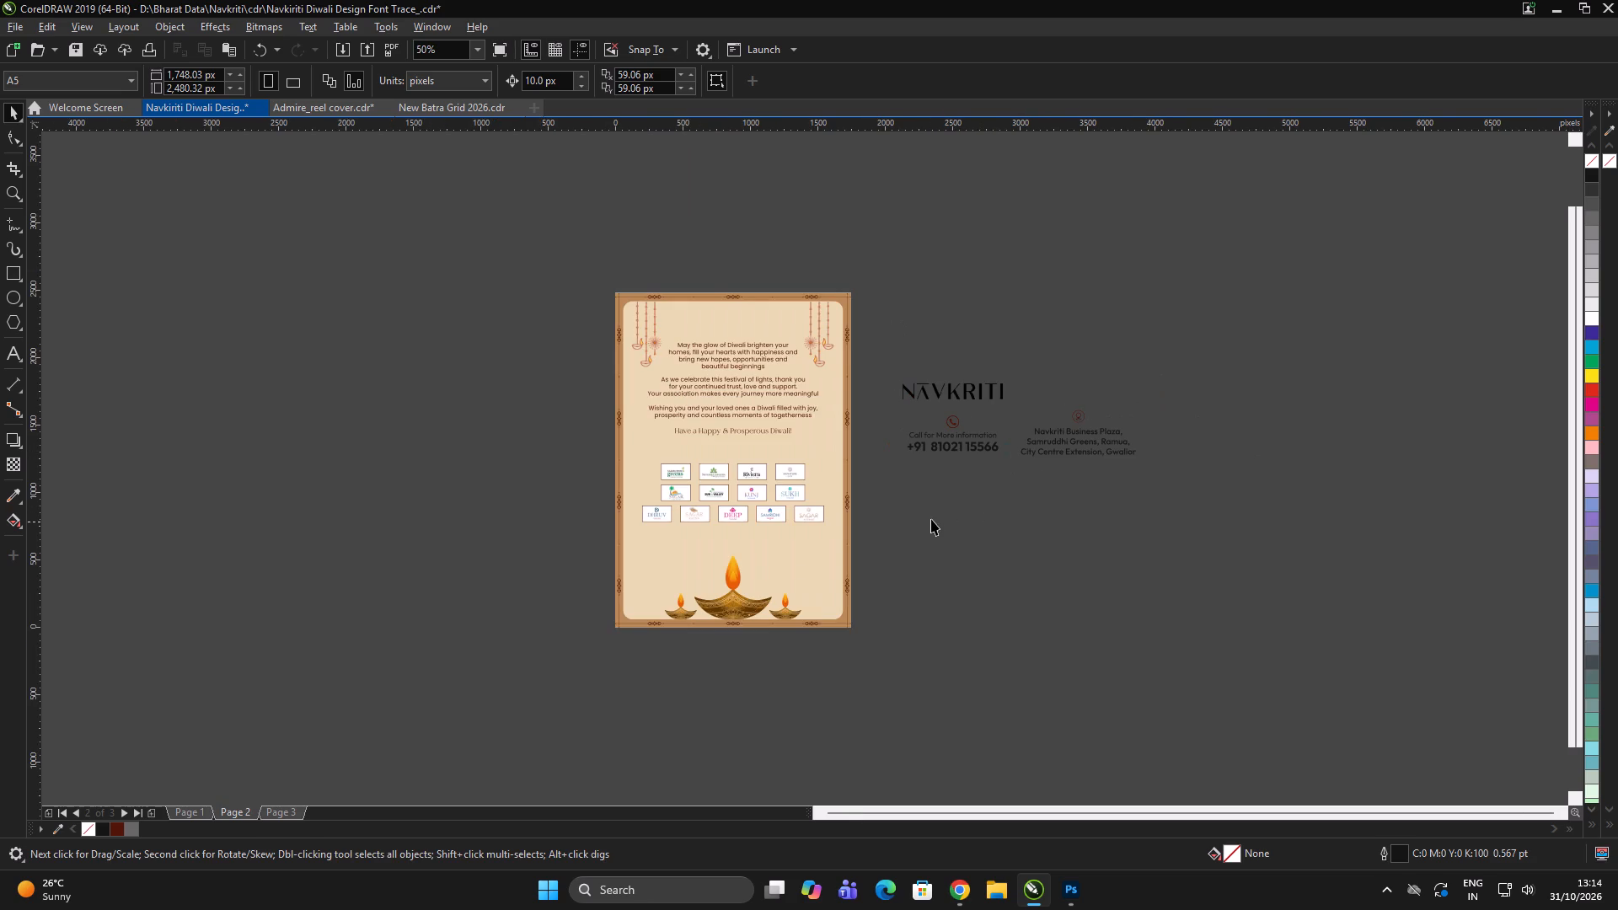
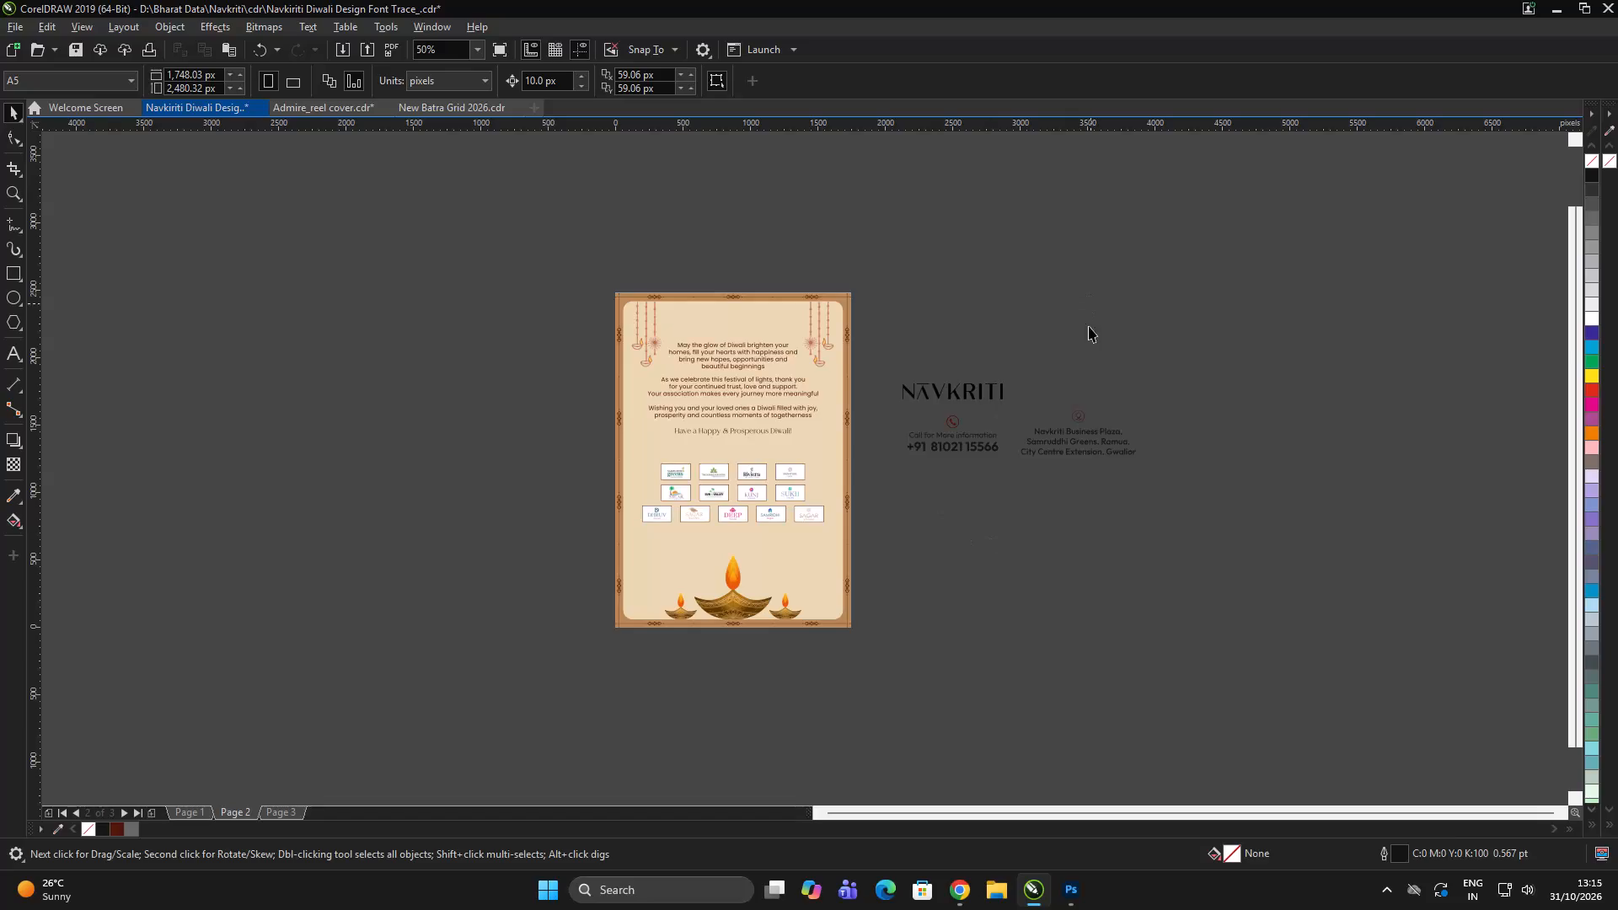
Move the first greeting paragraph, "May the glow of Diwali...", on page 2 up by about 70 px.
double_click(1138, 613)
scroll(769, 385, "up", 1)
left_click(737, 324)
left_click(1033, 297)
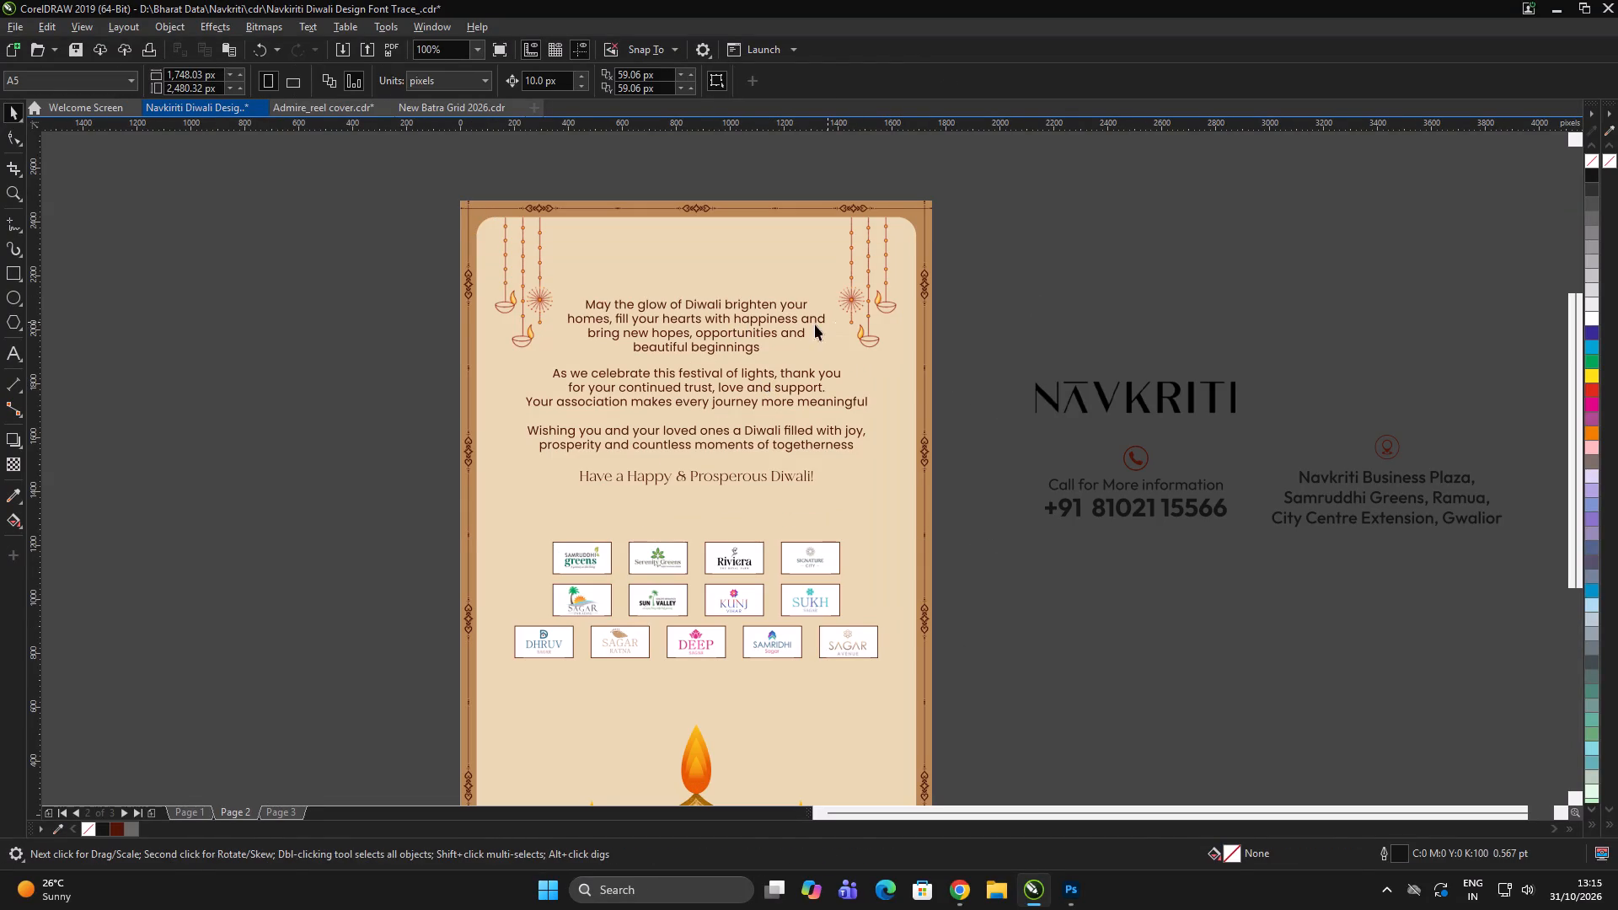
left_click(800, 329)
left_click_drag(808, 321, 806, 302)
Move the second paragraph, "As we celebrate this festival of lights...", up about 68 px, closer to the first paragraph.
left_click(763, 371)
left_click_drag(764, 372, 764, 372)
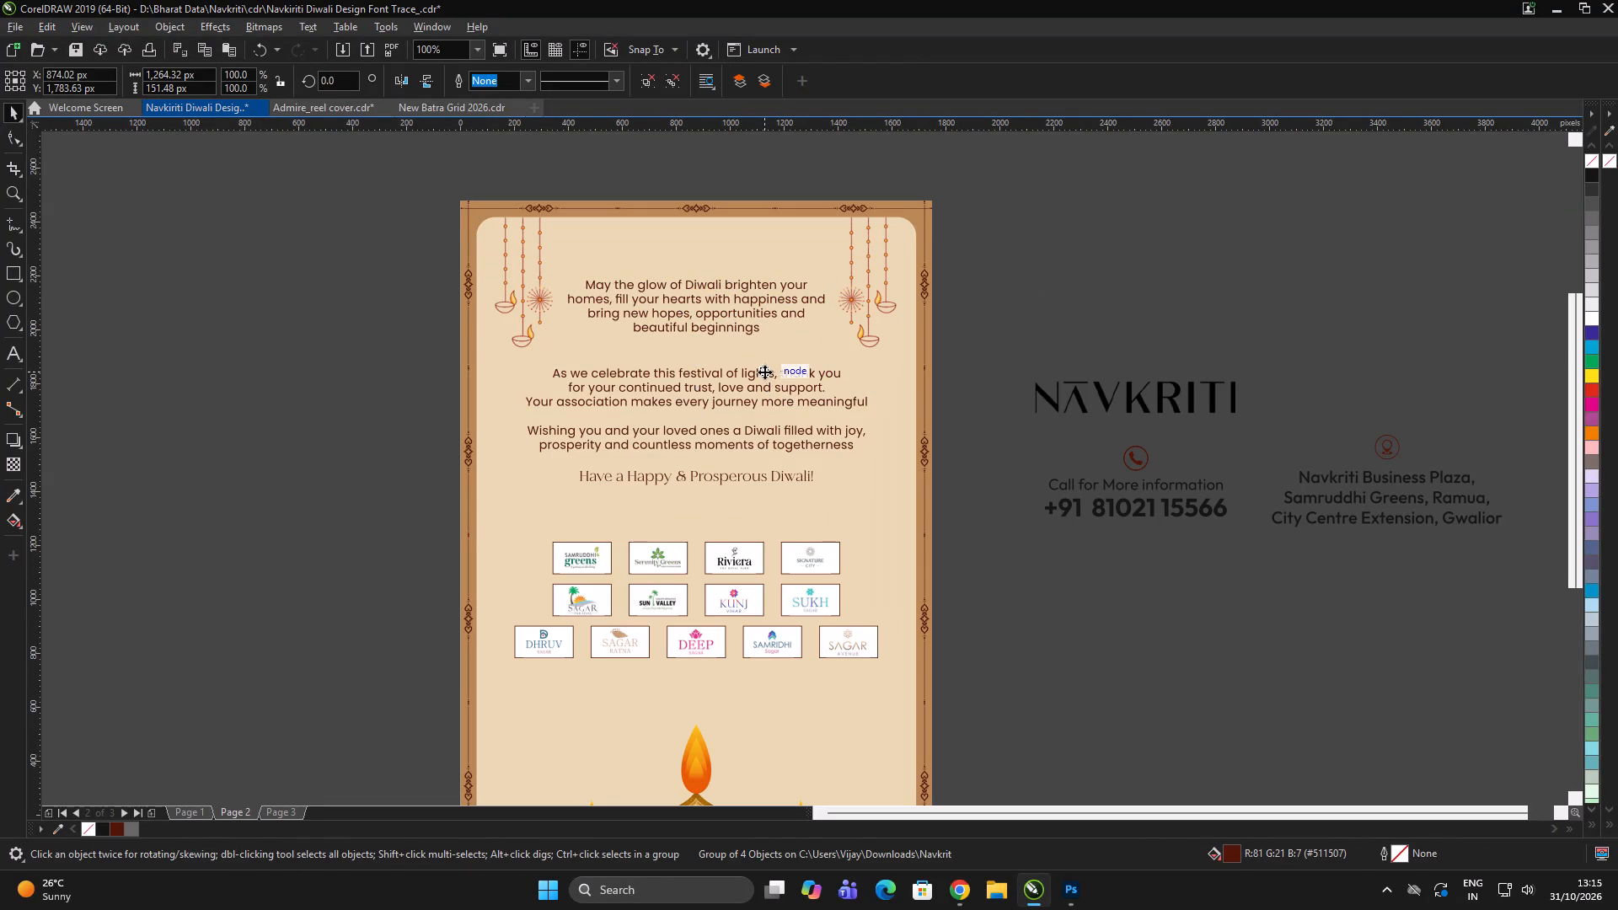
left_click_drag(764, 372, 768, 353)
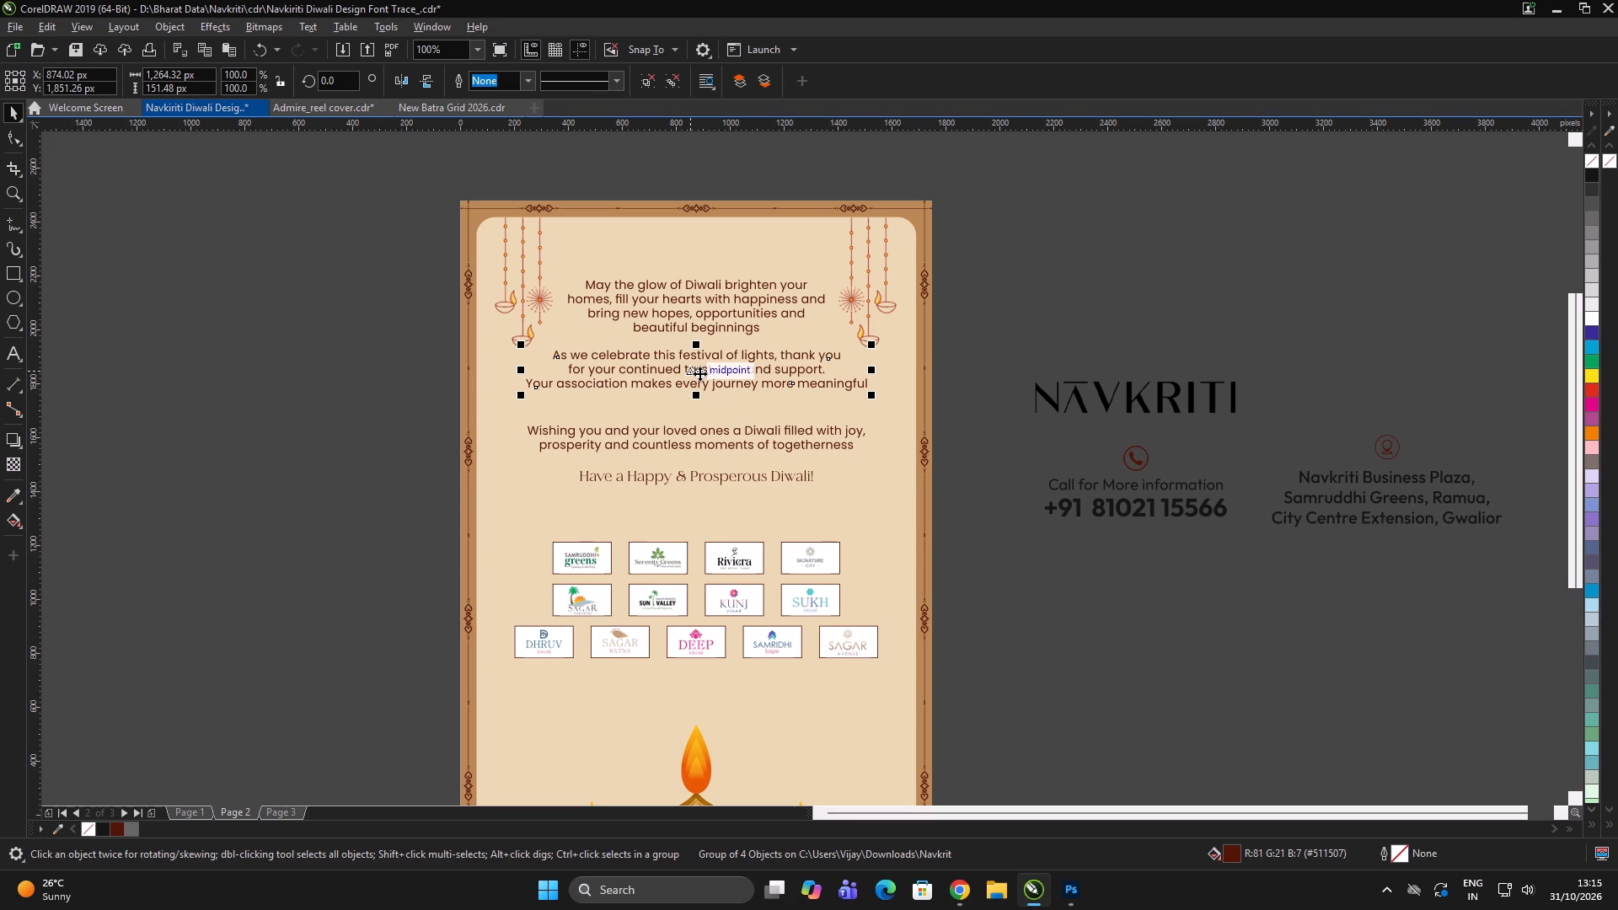
Move the third paragraph, "Wishing you and your loved ones...", up about 76 px to sit just below the second paragraph.
left_click(721, 434)
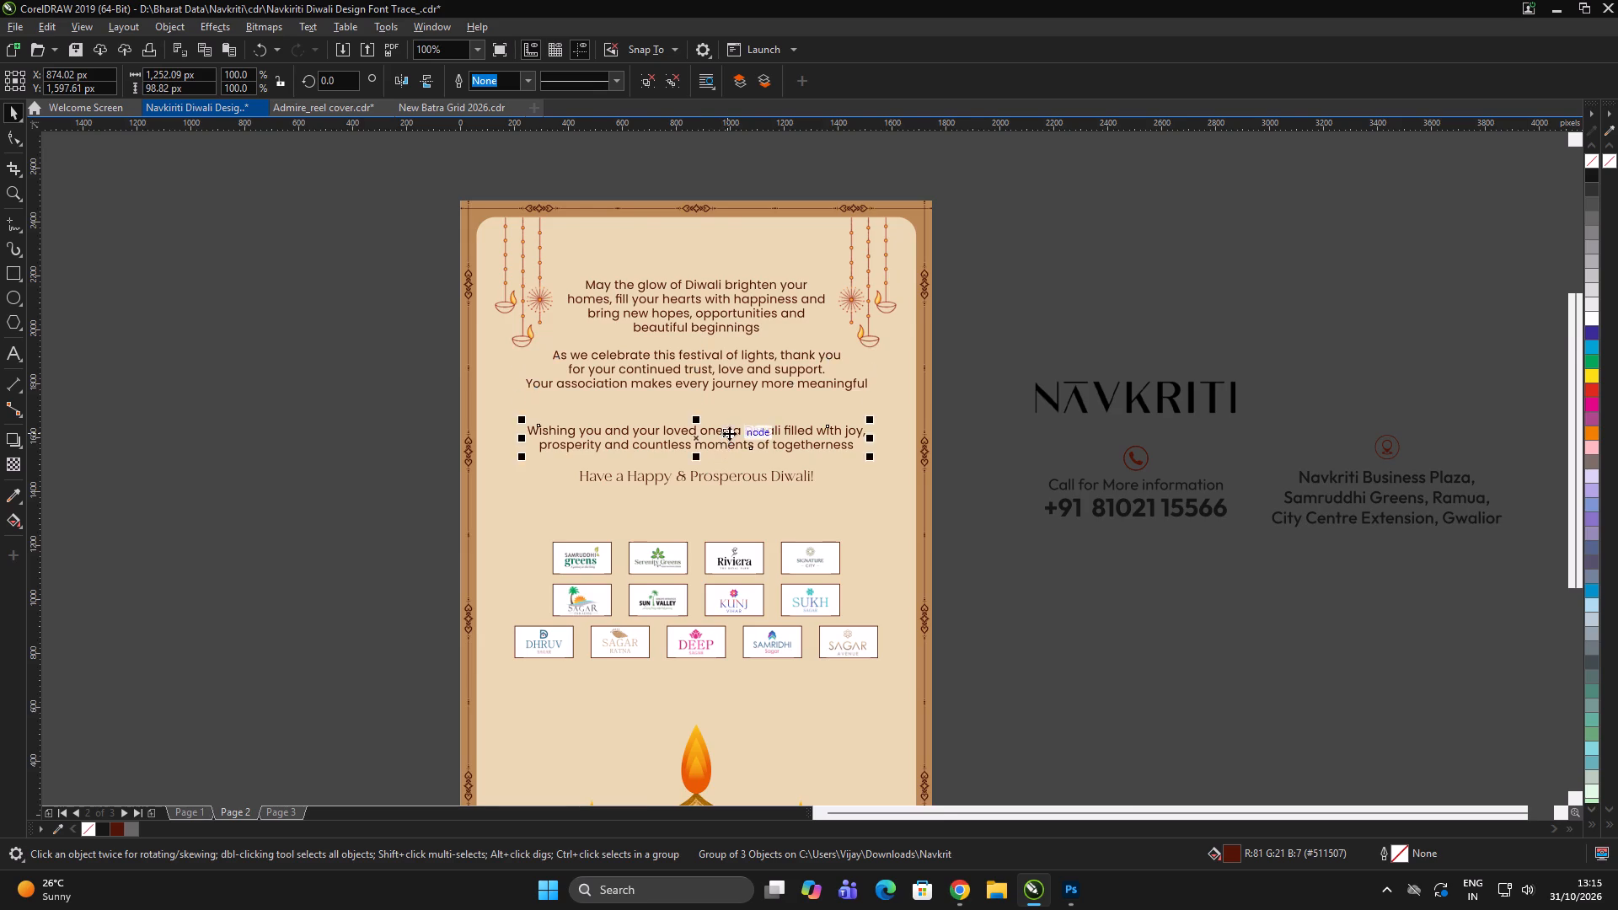
scroll(729, 433, "up", 1)
left_click_drag(728, 433, 732, 393)
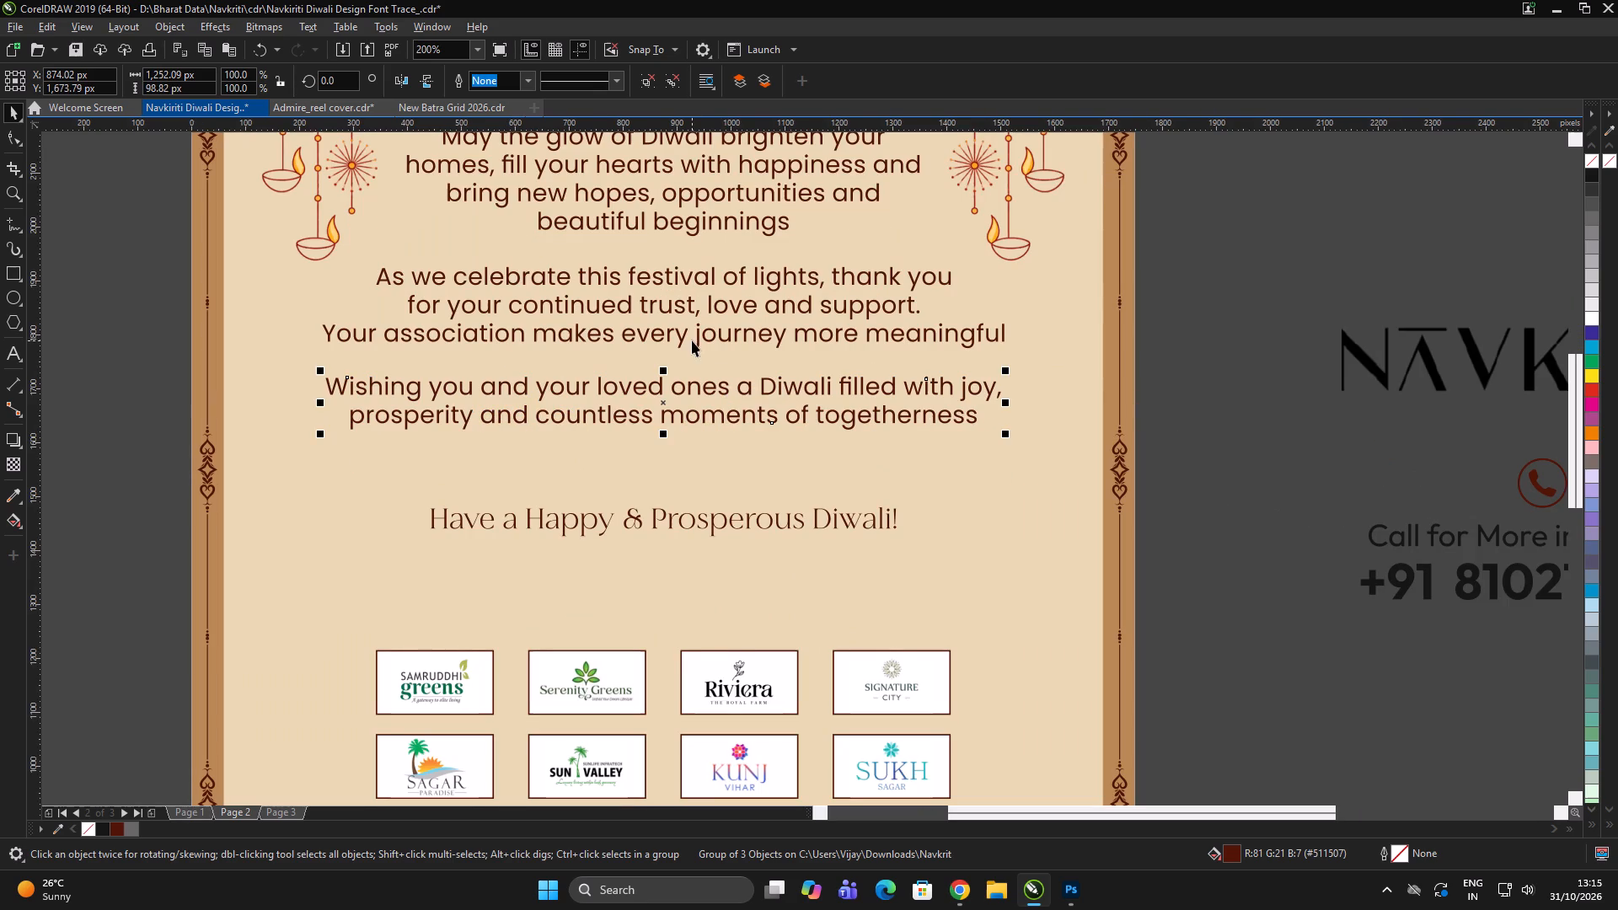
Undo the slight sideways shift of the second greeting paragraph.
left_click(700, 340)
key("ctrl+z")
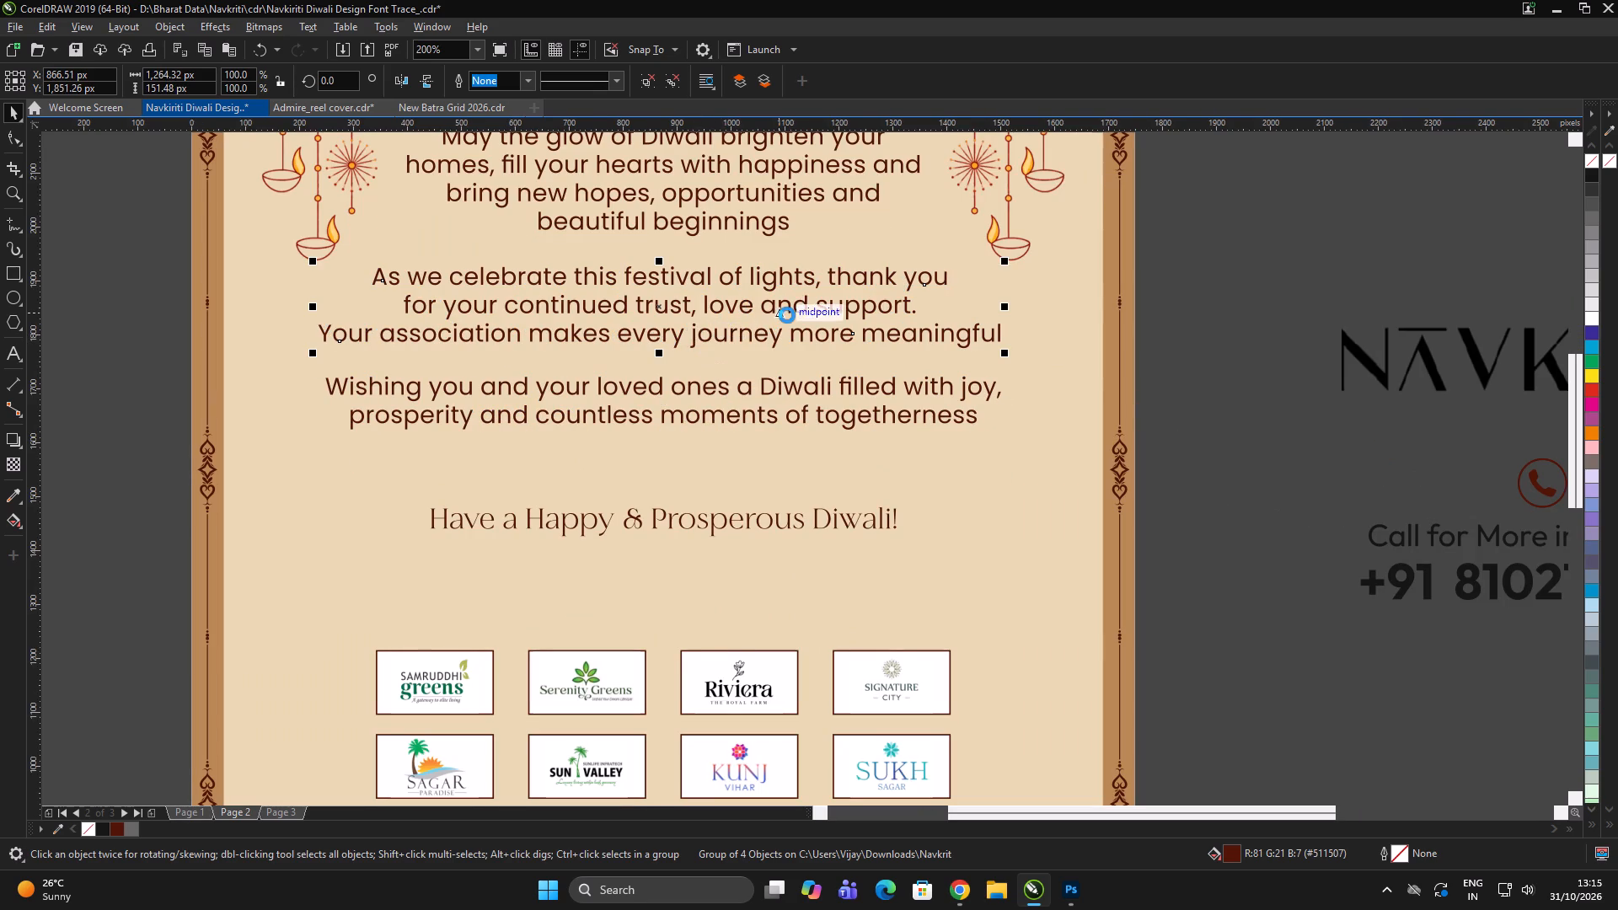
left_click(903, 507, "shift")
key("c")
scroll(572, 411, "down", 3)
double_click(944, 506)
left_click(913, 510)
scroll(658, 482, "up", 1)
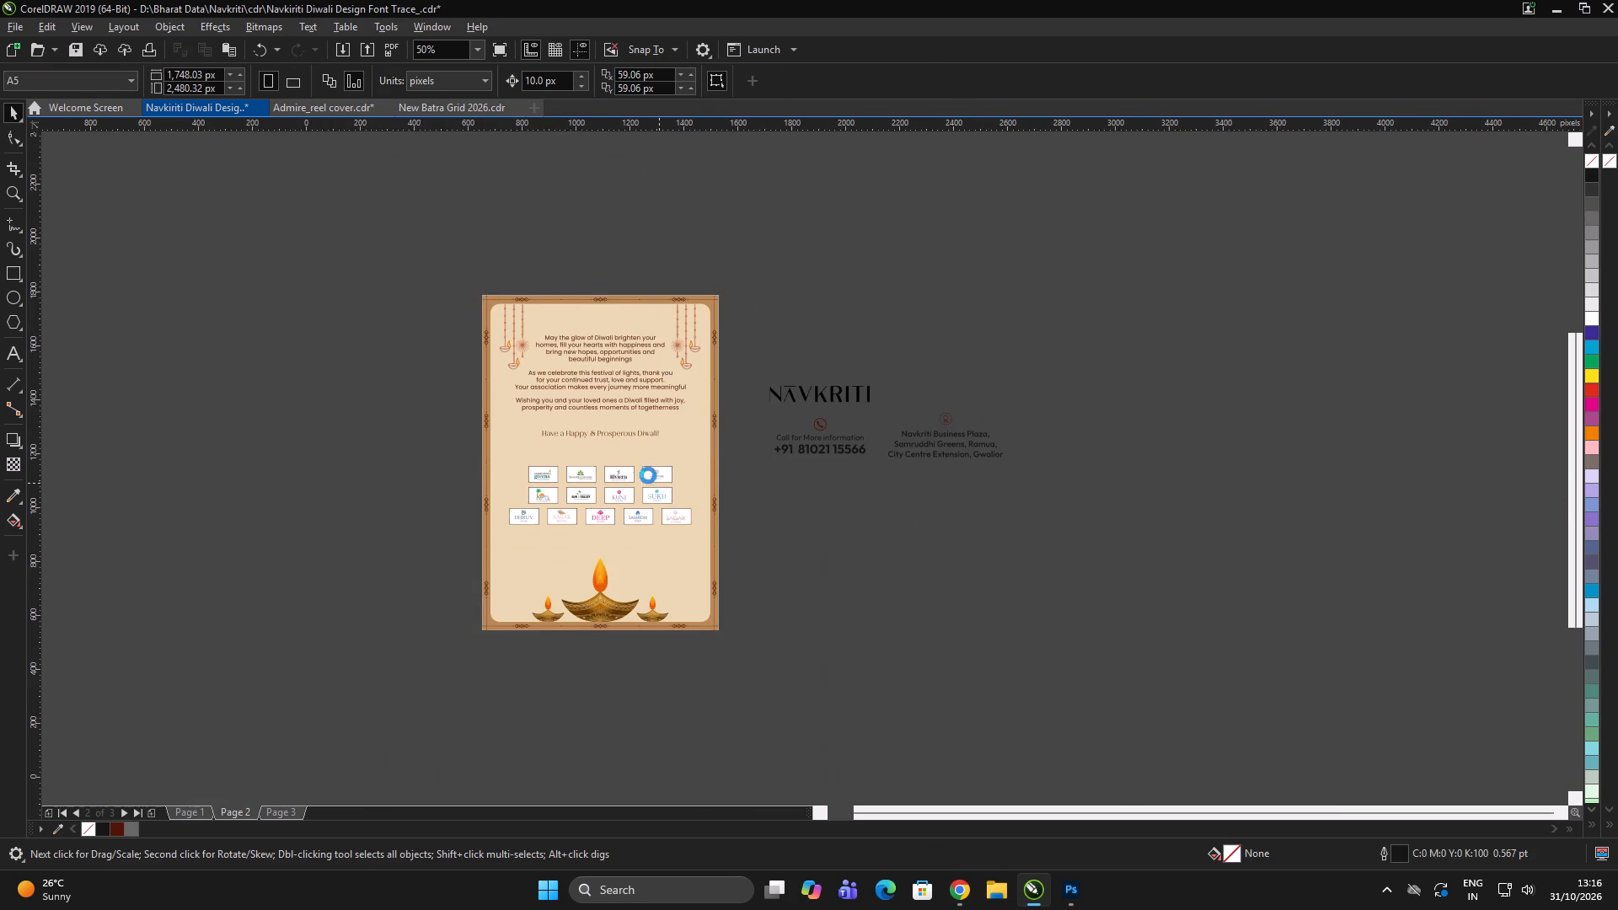
Move the closing line "Have a Happy & Prosperous Diwali!" up about 65 px below the paragraphs and centre it horizontally on the page.
left_click(627, 387)
scroll(638, 384, "up", 1)
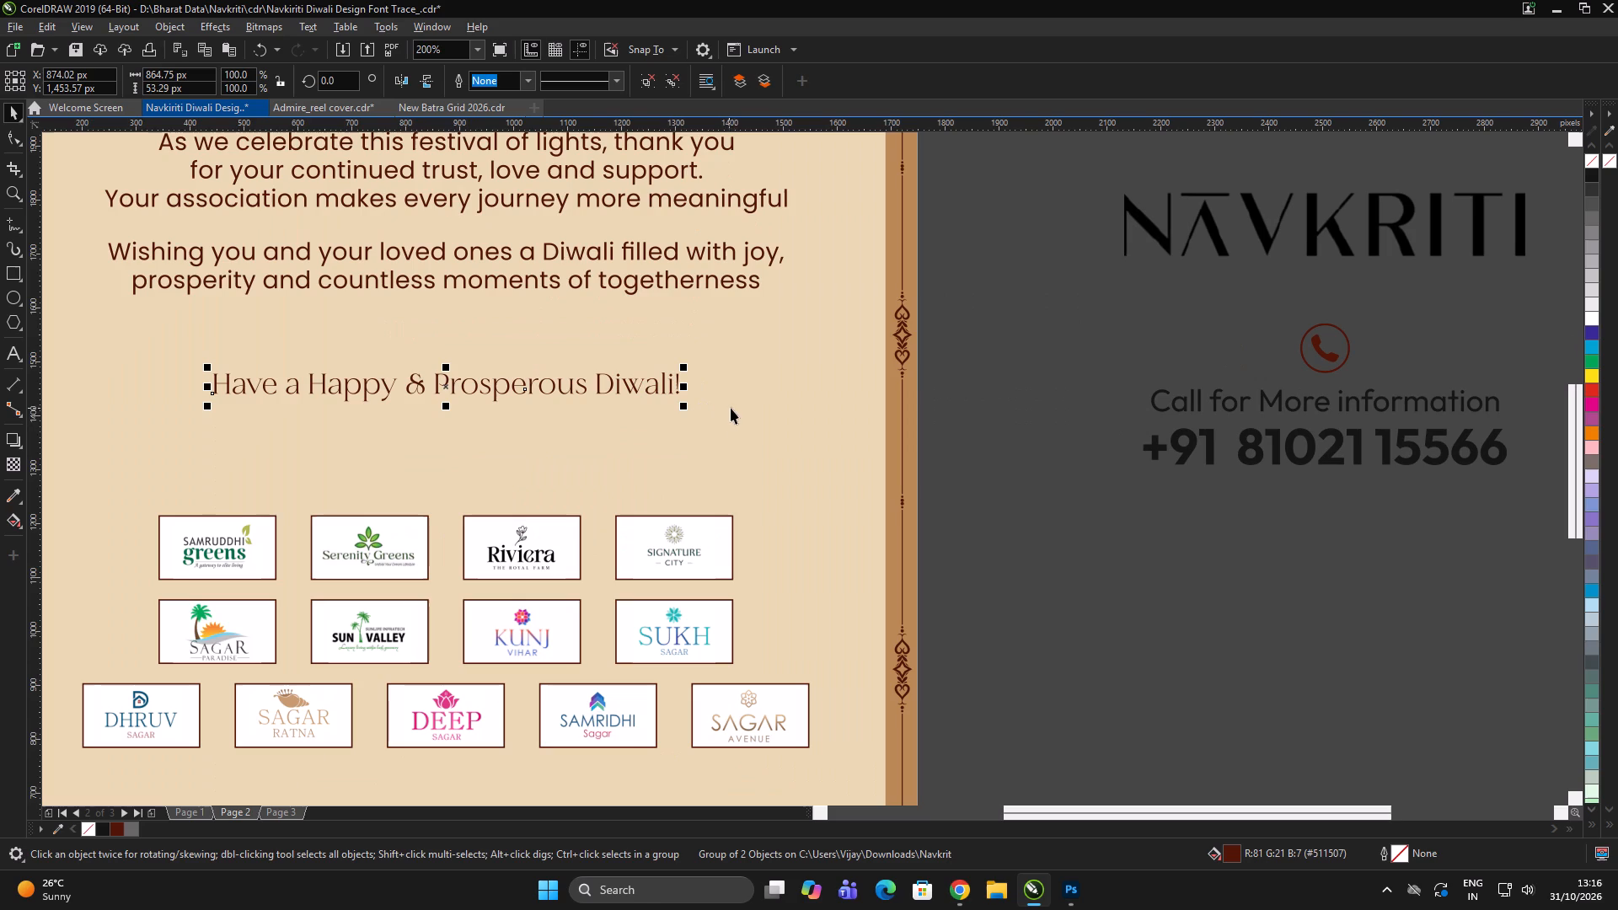
left_click_drag(662, 389, 663, 354)
scroll(664, 349, "down", 2)
left_click(711, 378, "shift")
key("c")
left_click(854, 498)
left_click(850, 483)
scroll(663, 322, "up", 1)
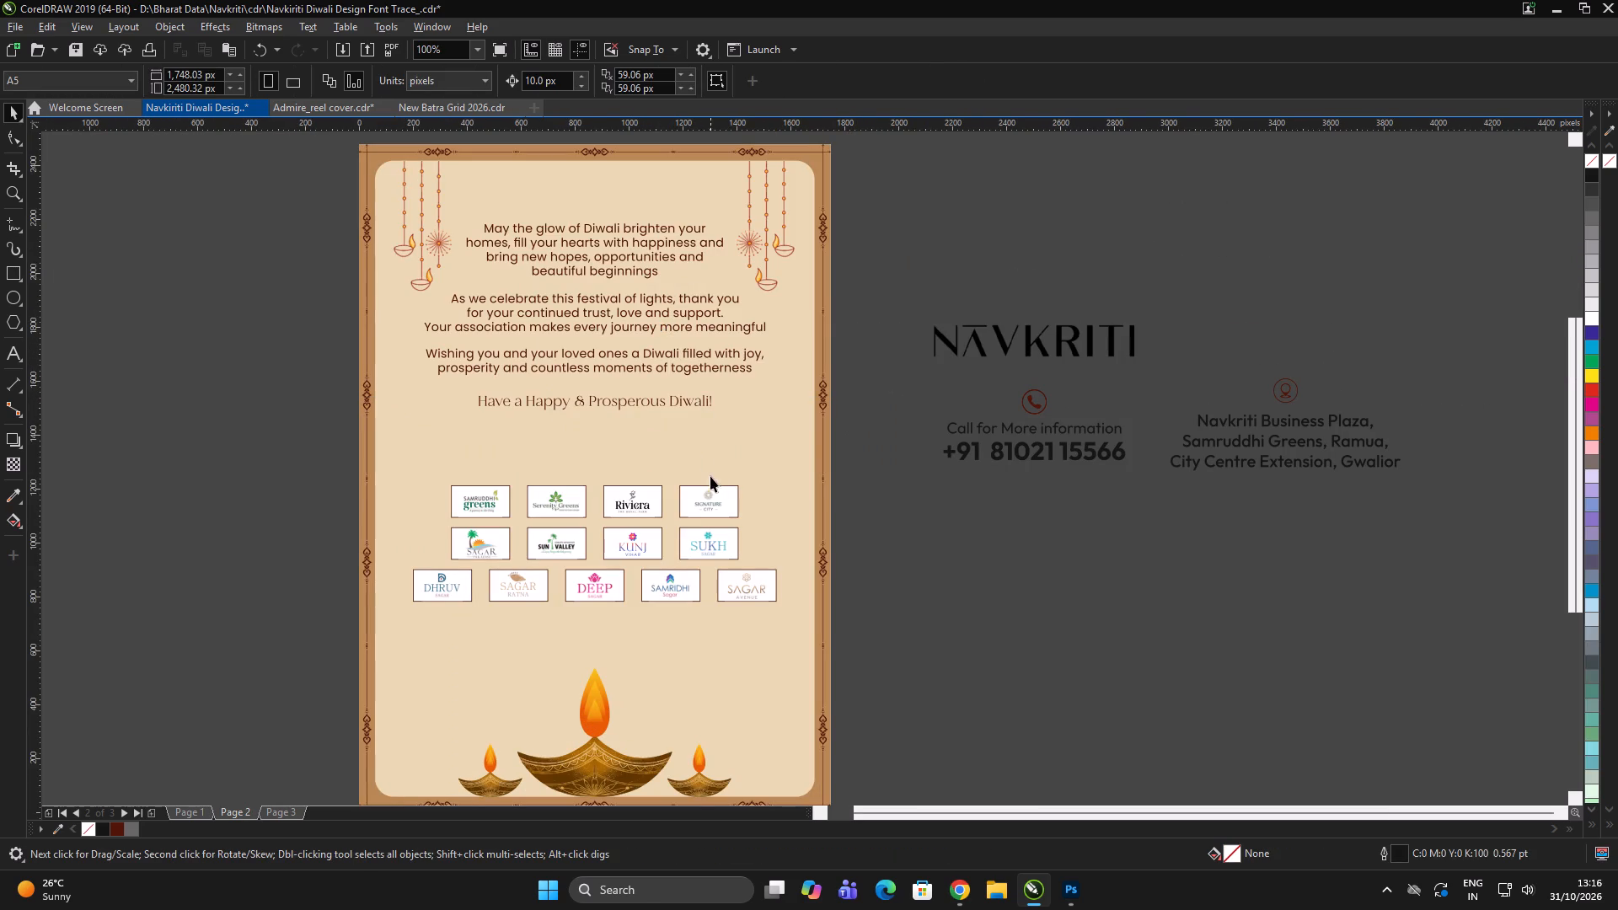
Compare the respaced page 2 layout with pages 1 and 3 of the card.
double_click(862, 342)
key("Page_Up")
key("Page_Down")
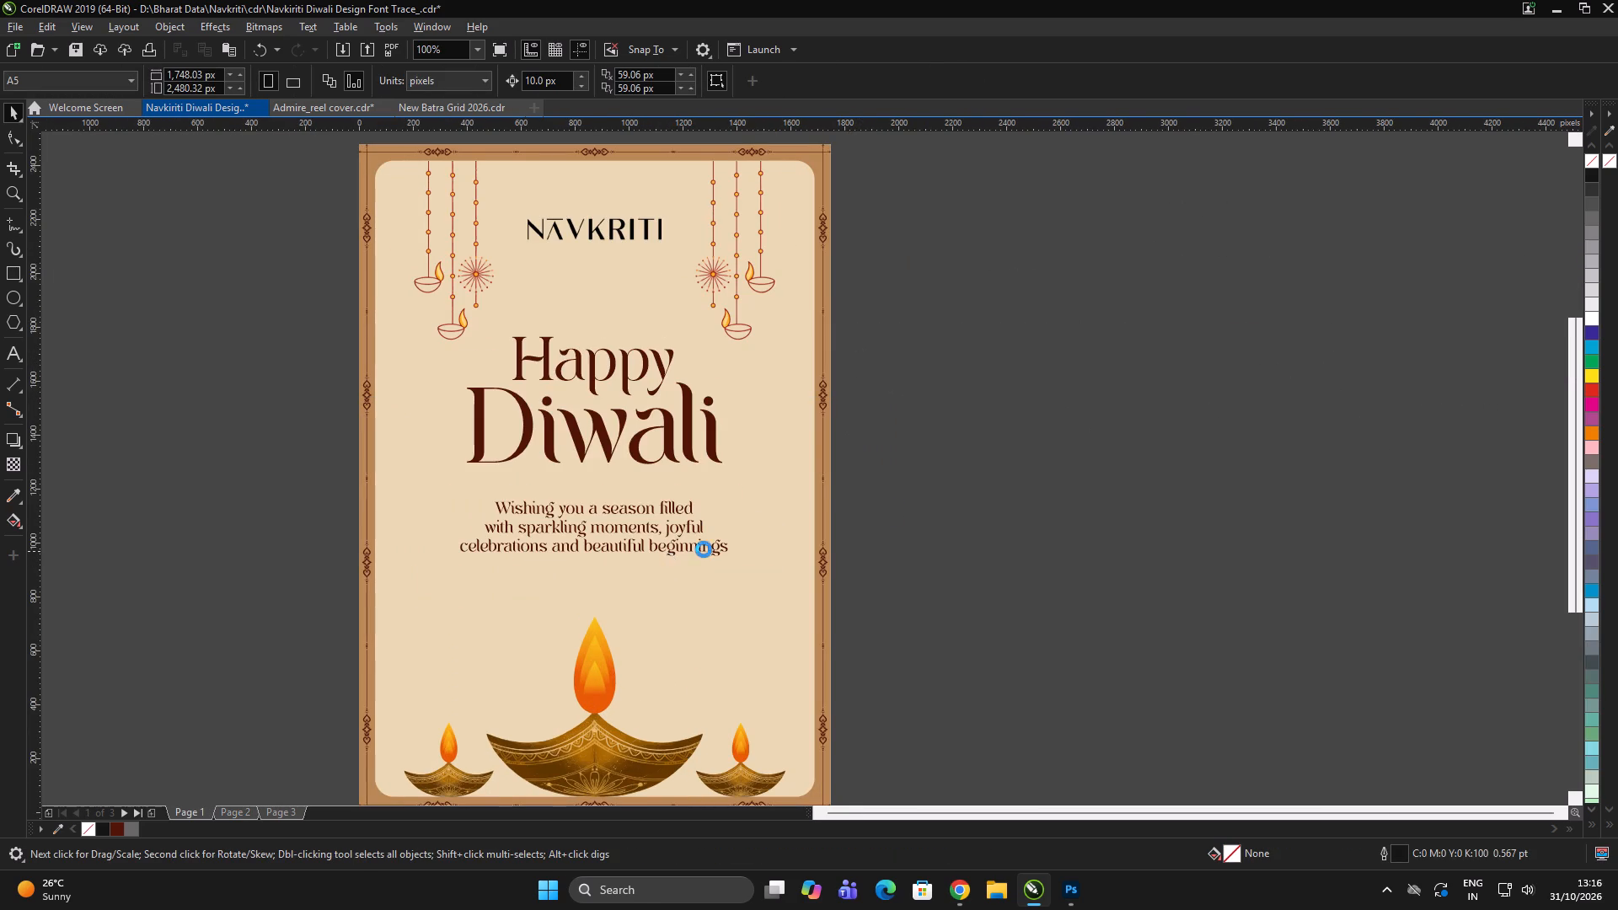
left_click(746, 367)
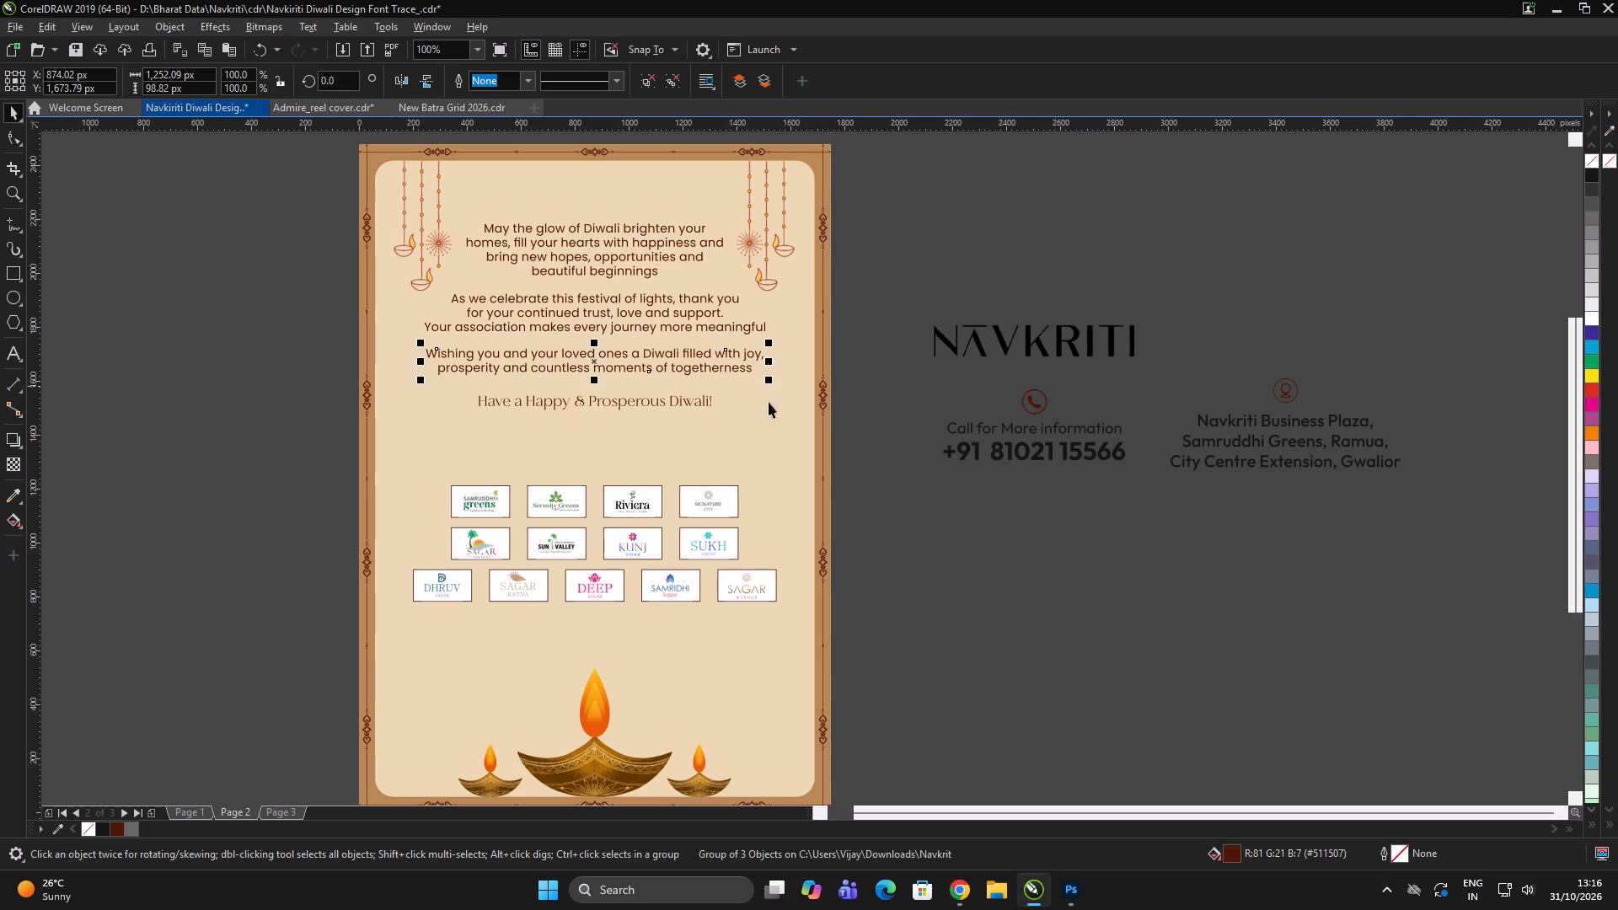
key("Page_Down")
key("Page_Up")
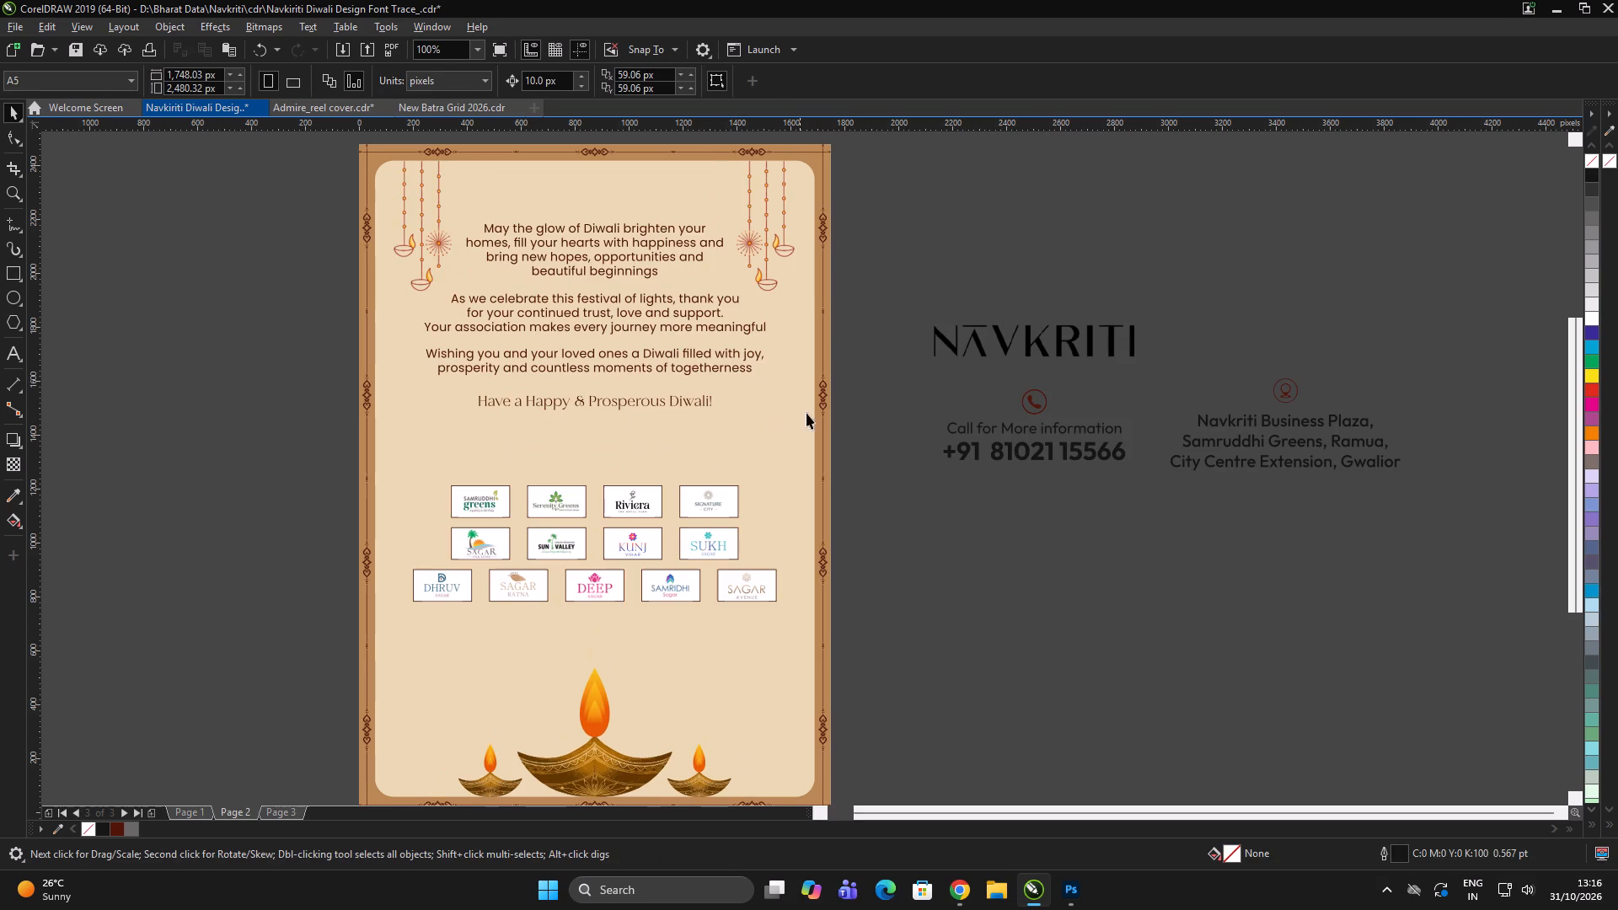
left_click(931, 517)
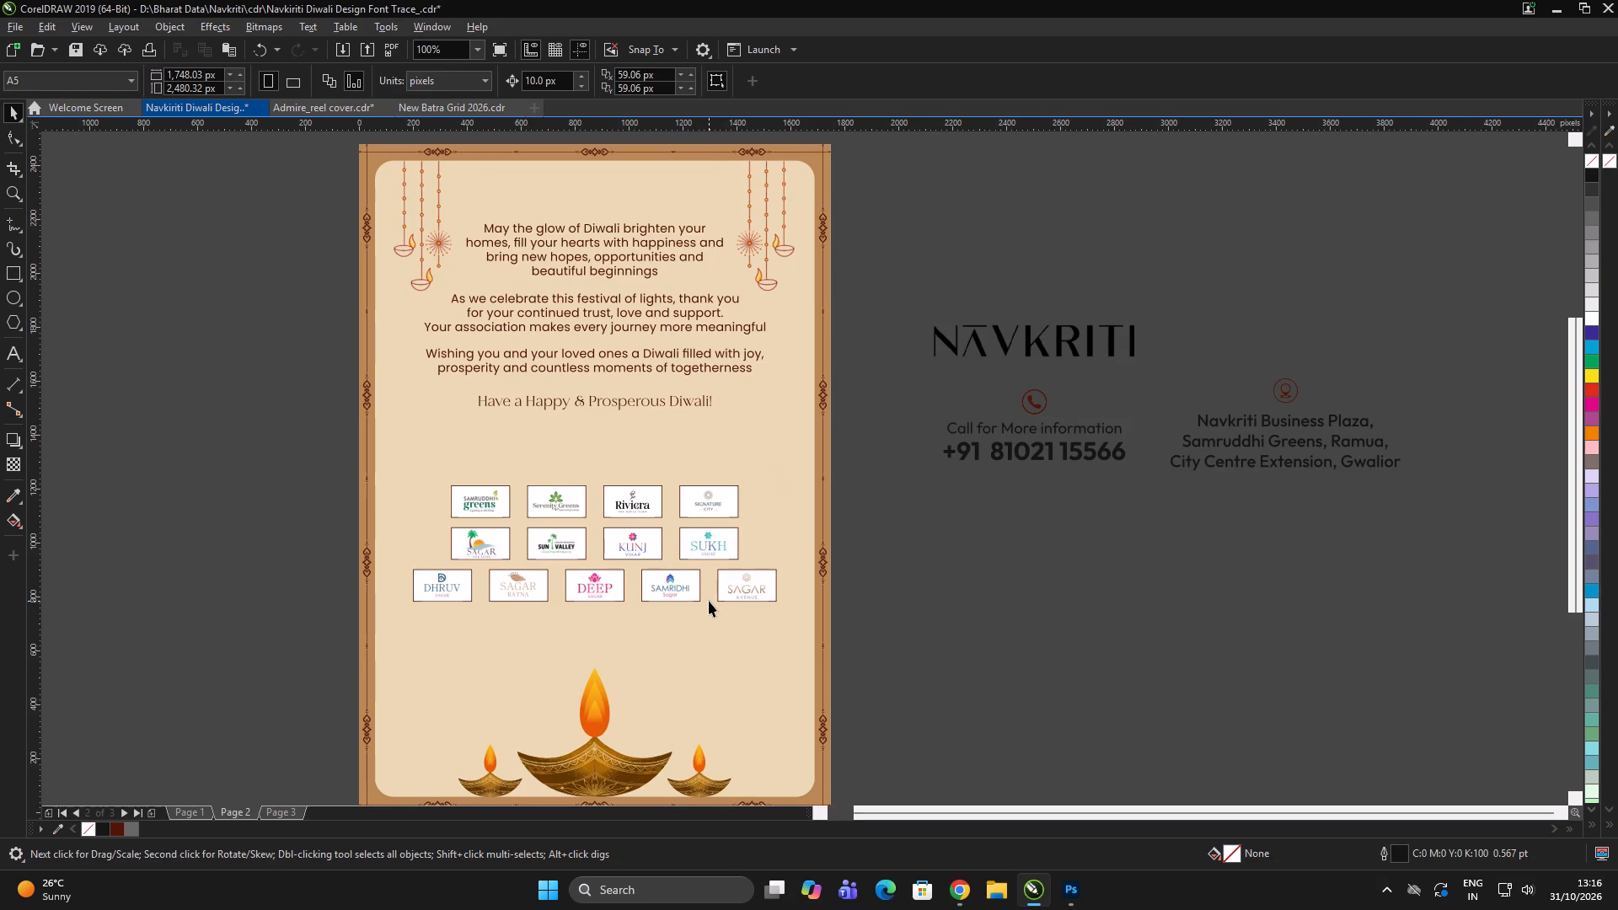
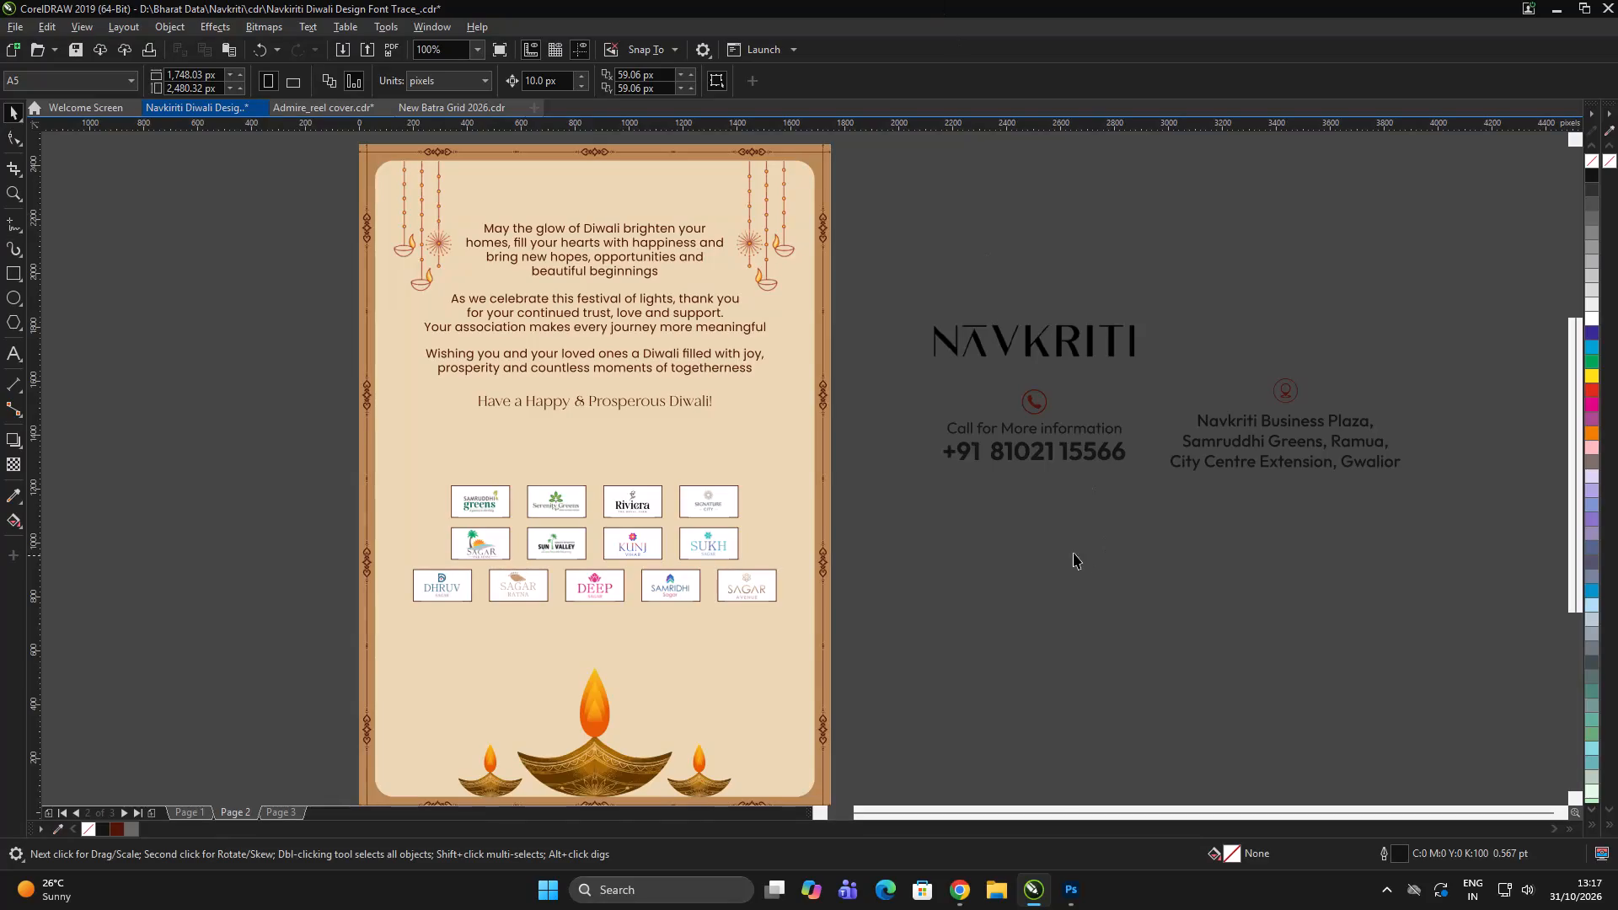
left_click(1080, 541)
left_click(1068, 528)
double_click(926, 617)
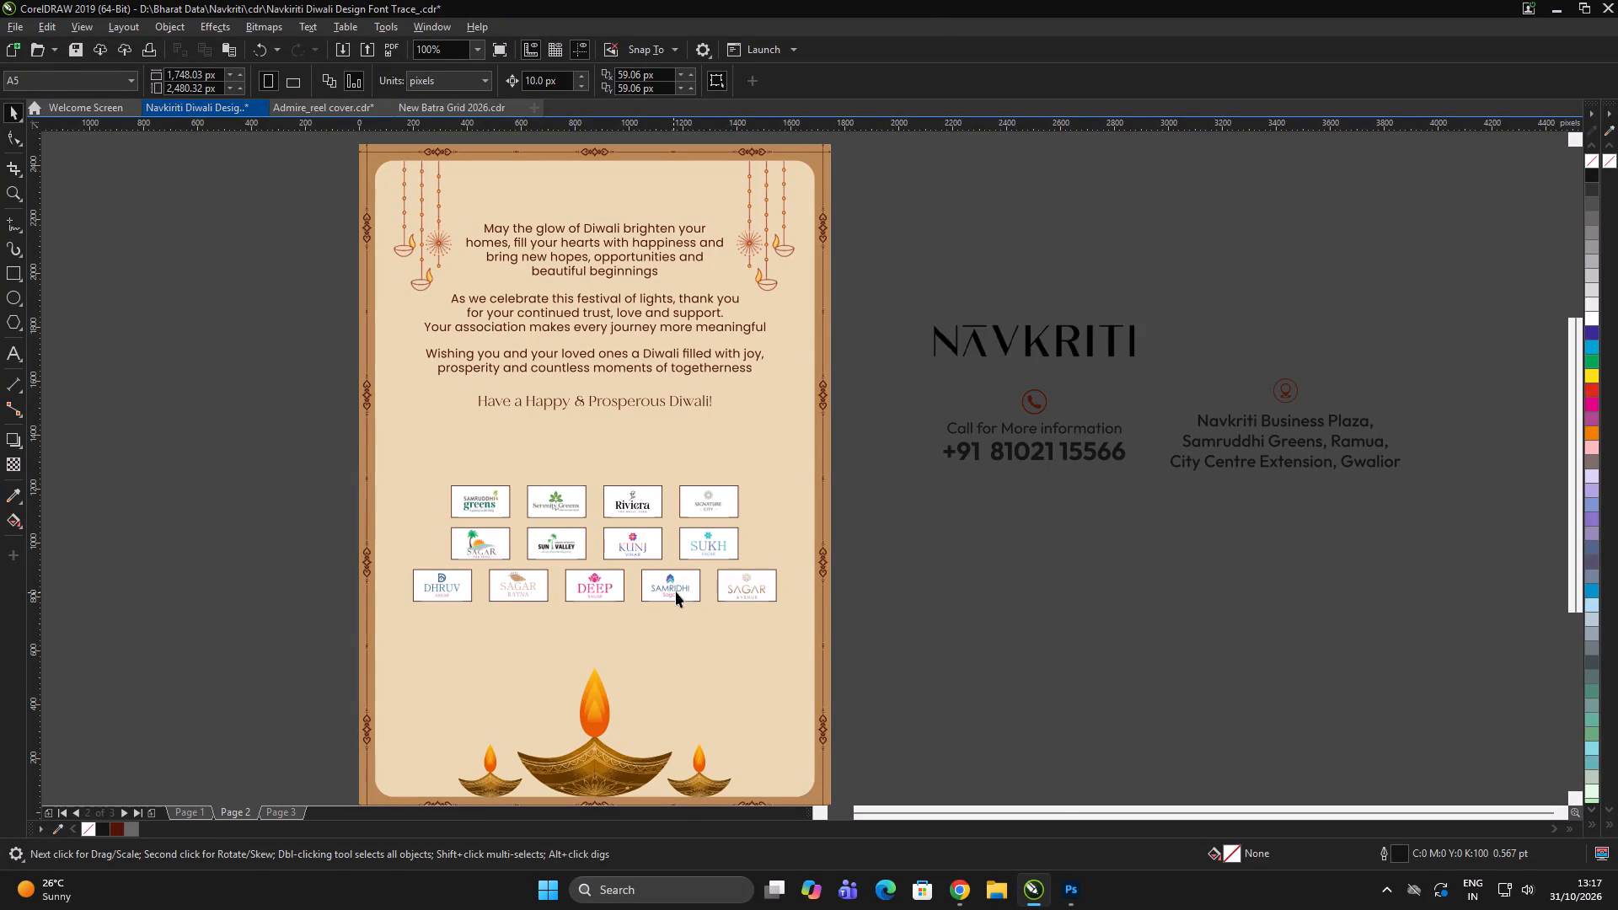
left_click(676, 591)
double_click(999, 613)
Group the small ornament pieces on the card's lower right border, and those on its lower left border.
left_click_drag(876, 388, 788, 660)
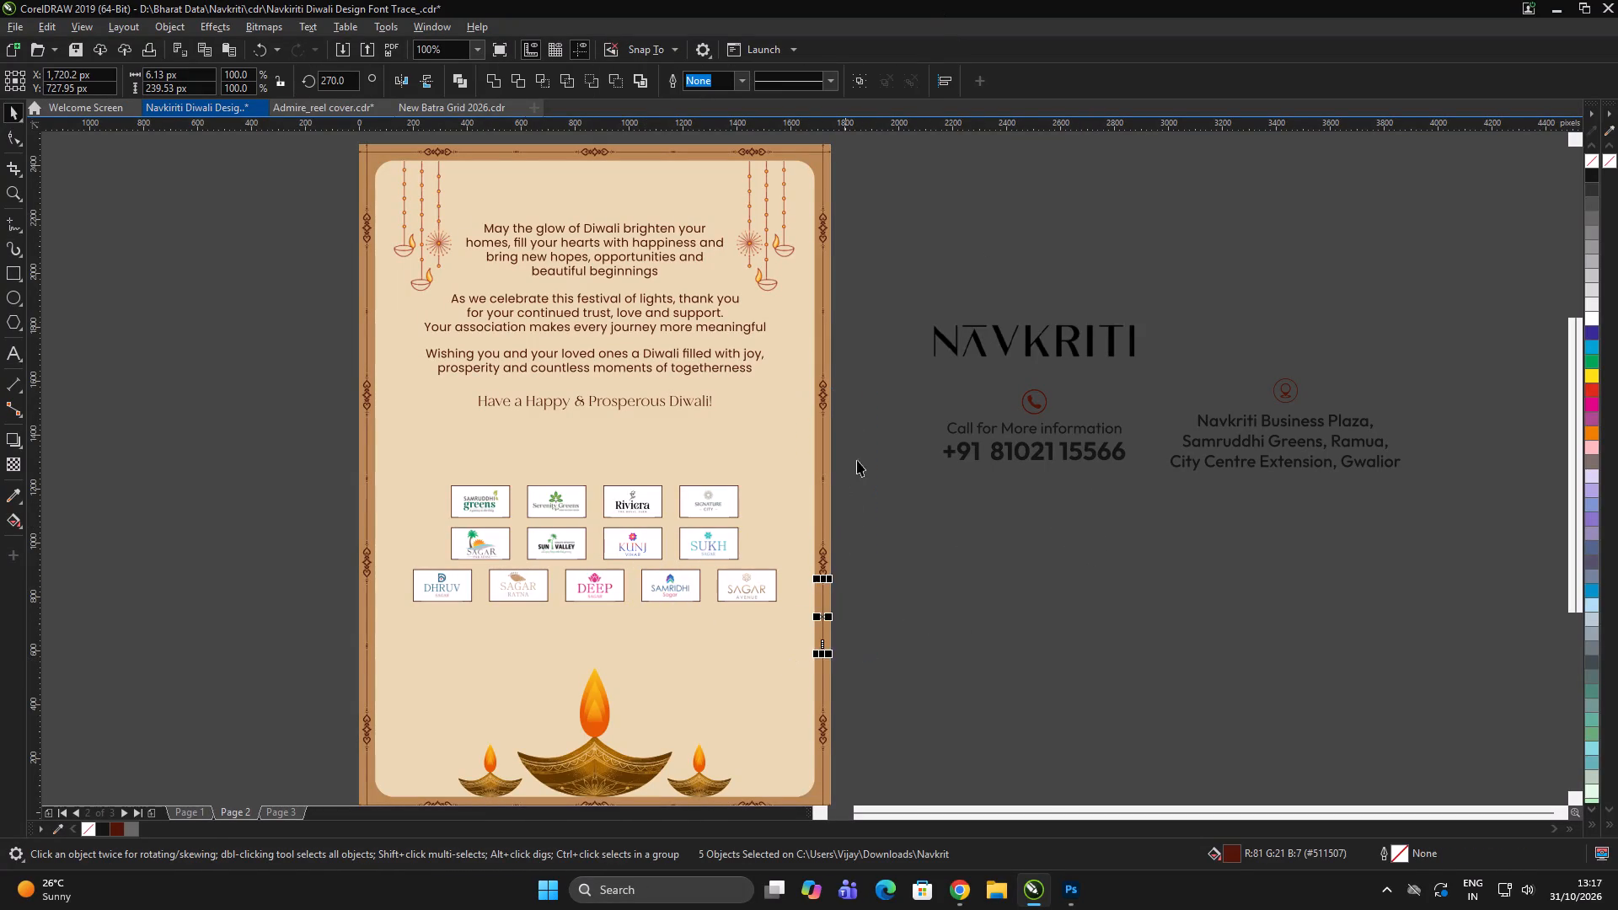
left_click_drag(886, 355, 773, 663)
key("ctrl+g")
left_click(927, 647, "ctrl")
left_click_drag(303, 343, 418, 656)
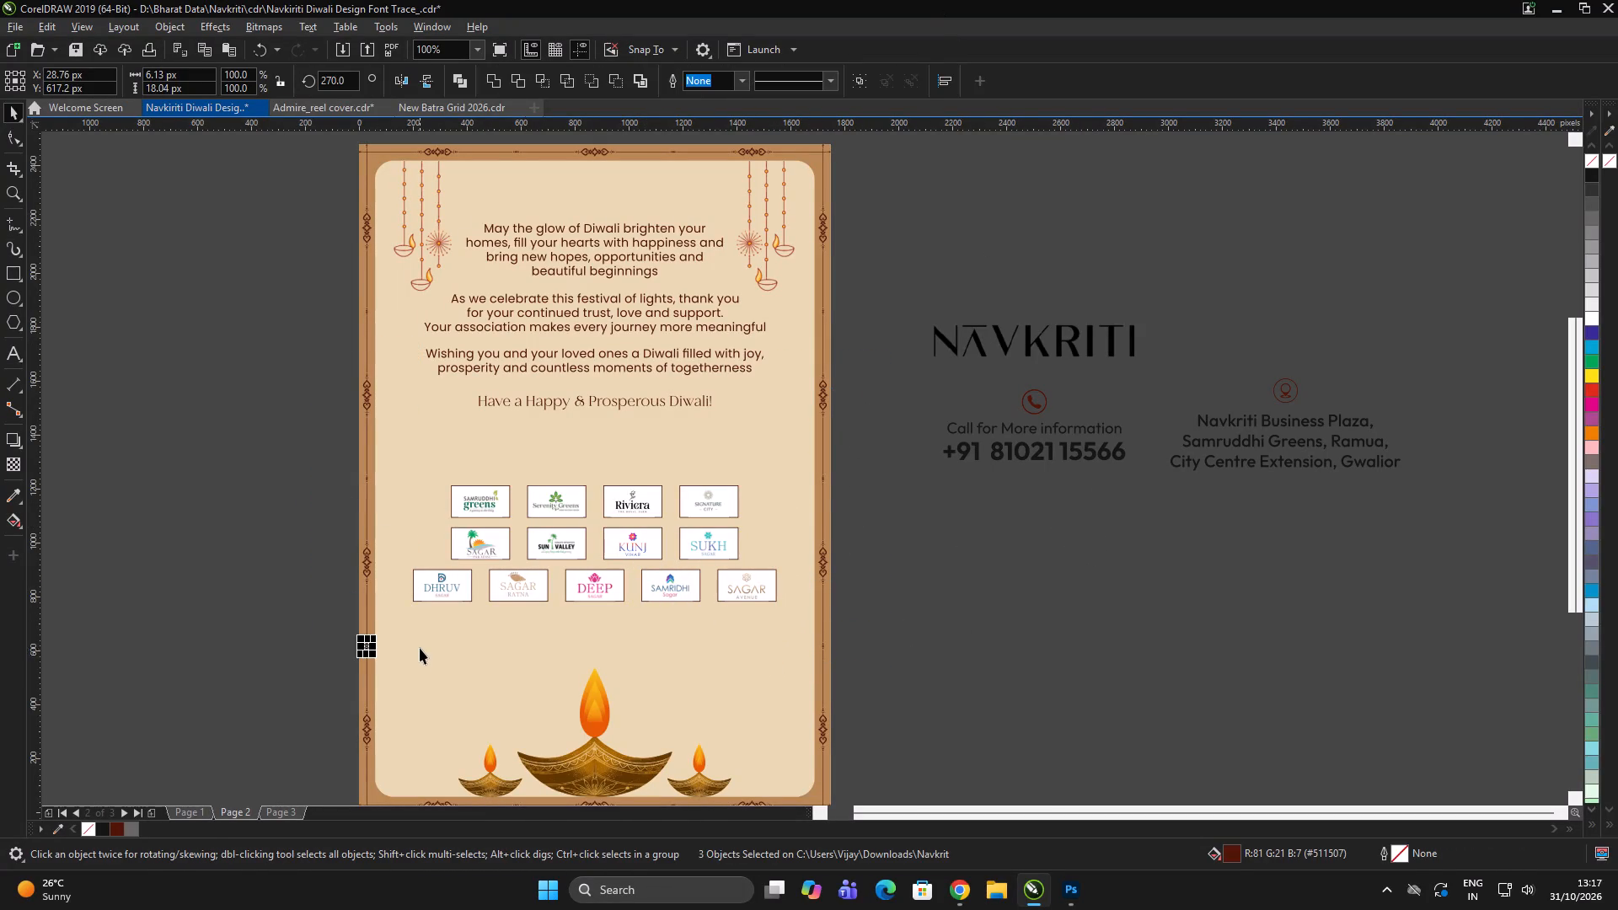
key("ctrl+g")
Group the thirteen project logo boxes on page 2 into one object.
left_click(280, 570)
left_click_drag(309, 425, 822, 636)
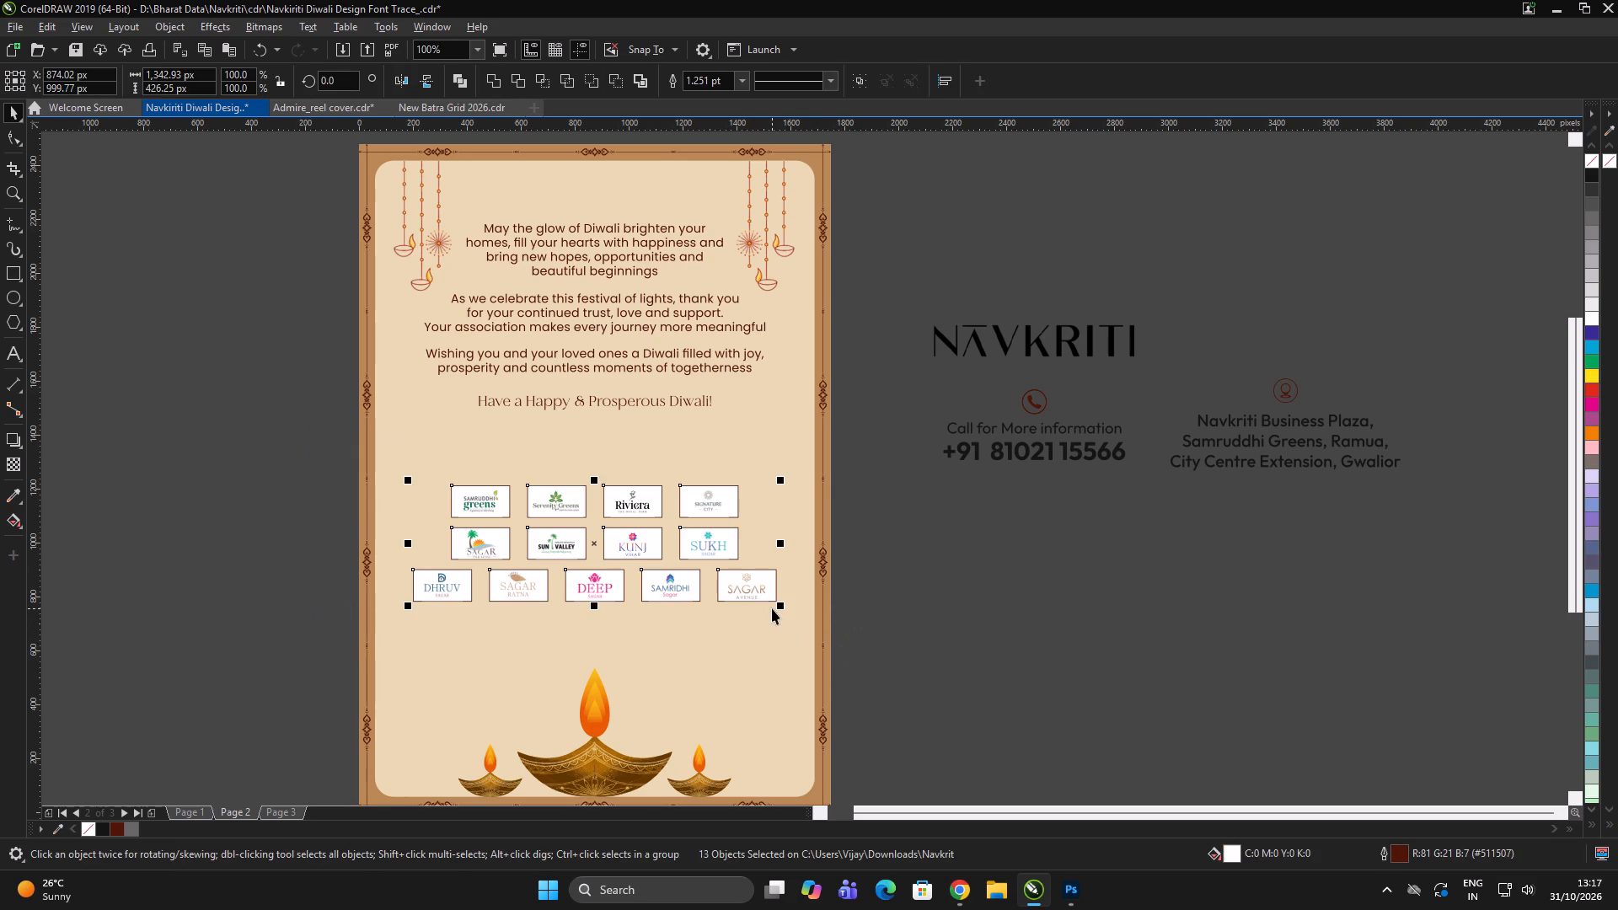
key("ctrl+g")
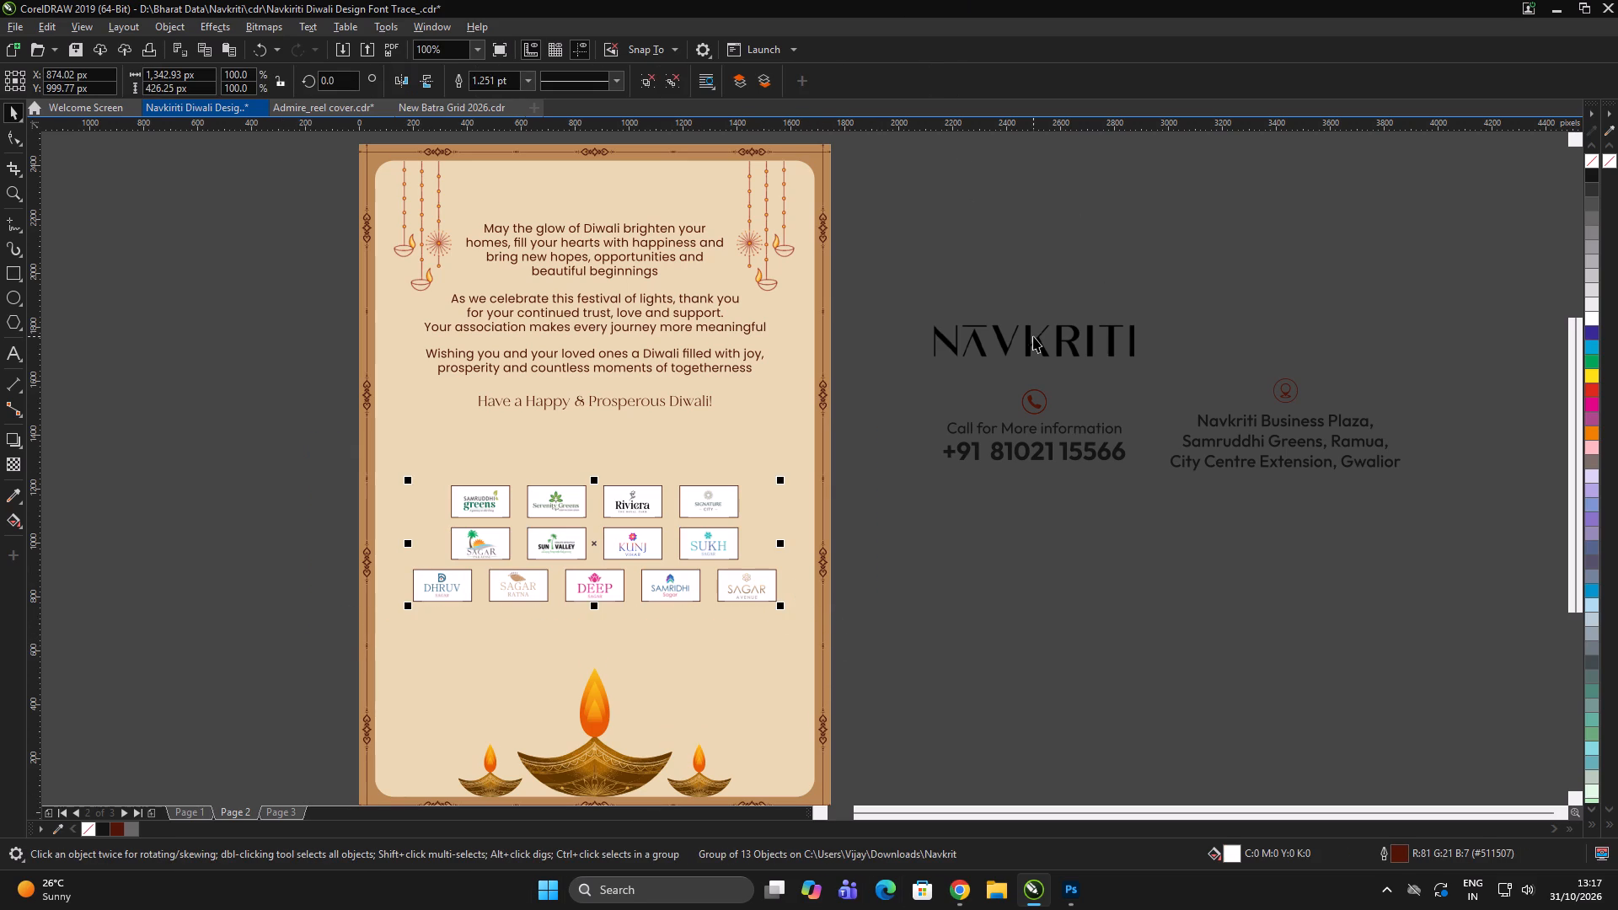
Move the project logo group straight up about 115 px, closer to the closing greeting line.
left_click(725, 494)
left_click(889, 477)
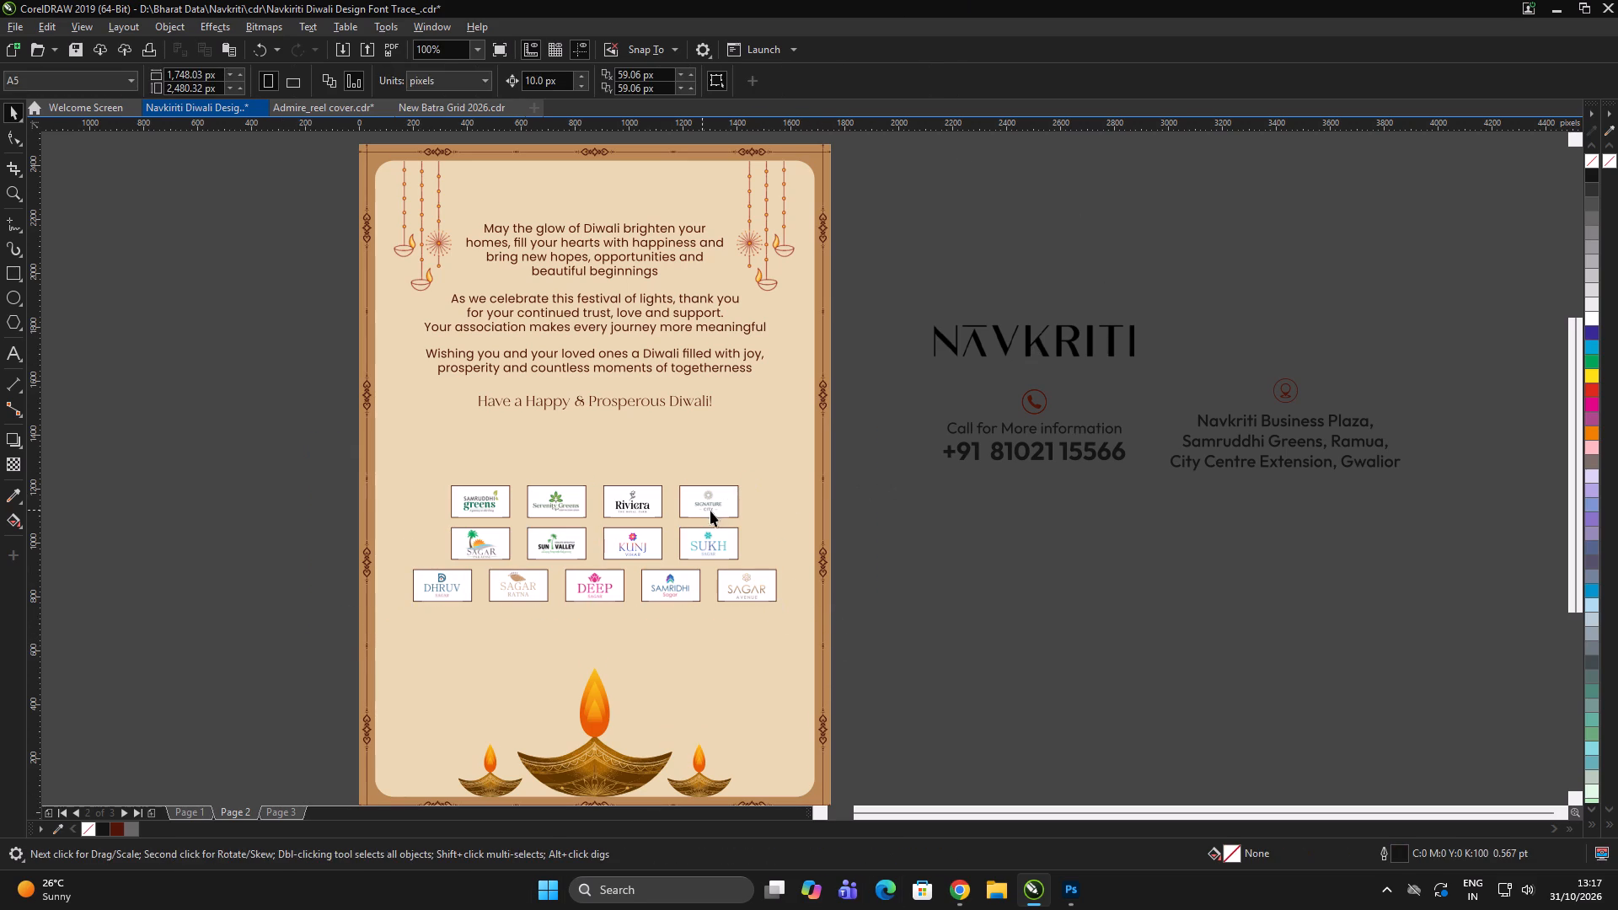
left_click(718, 510)
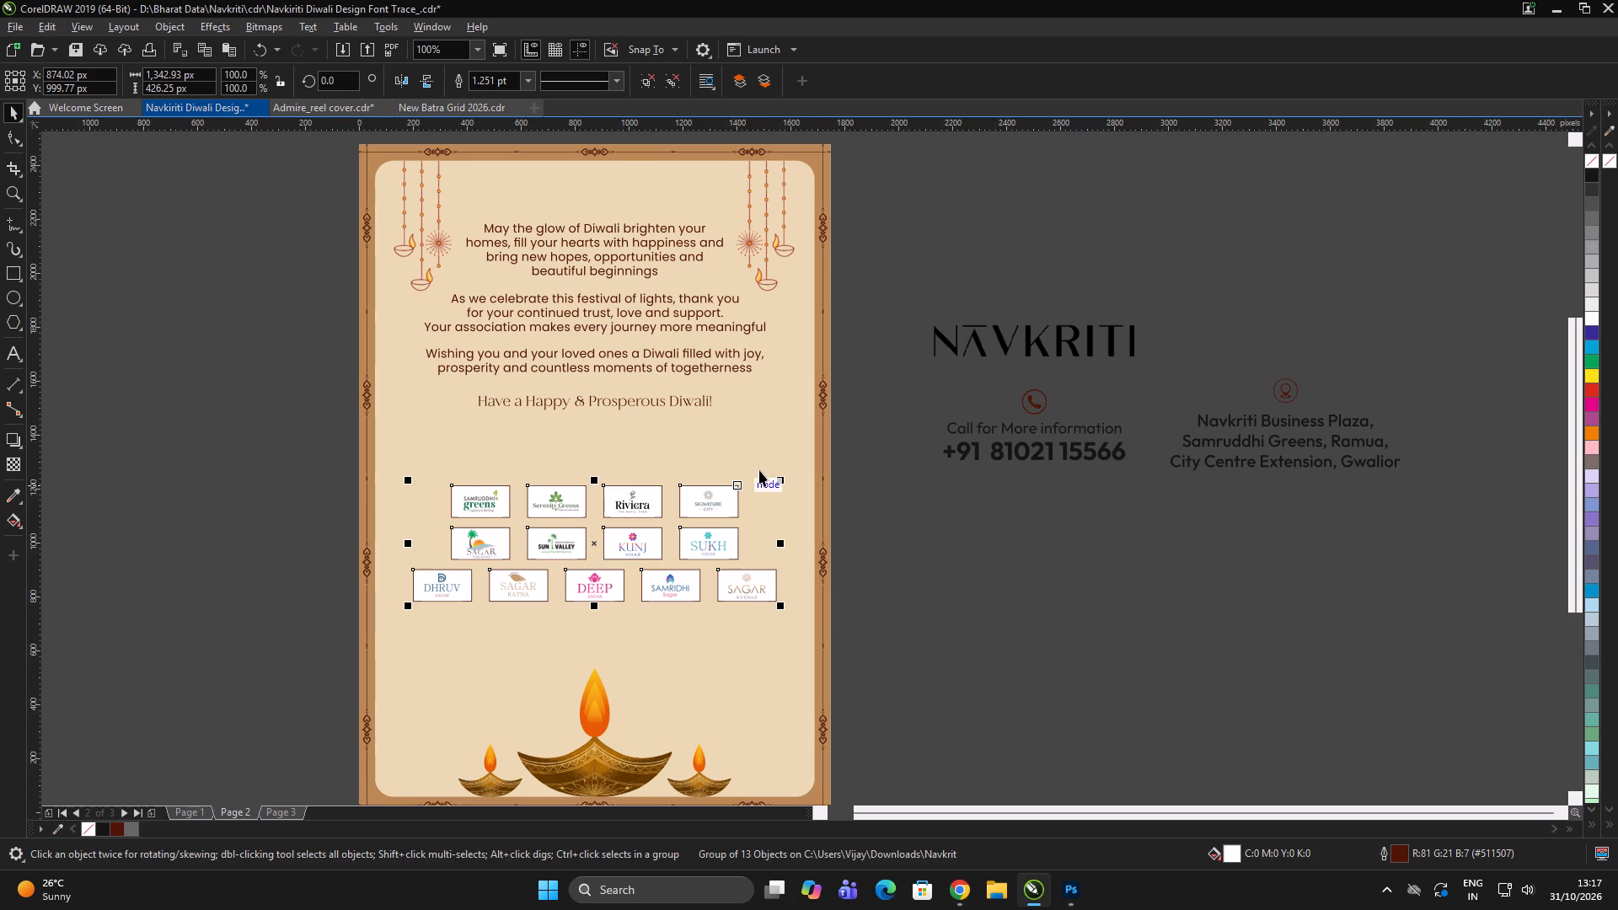
left_click_drag(947, 647, 947, 634)
left_click(701, 547)
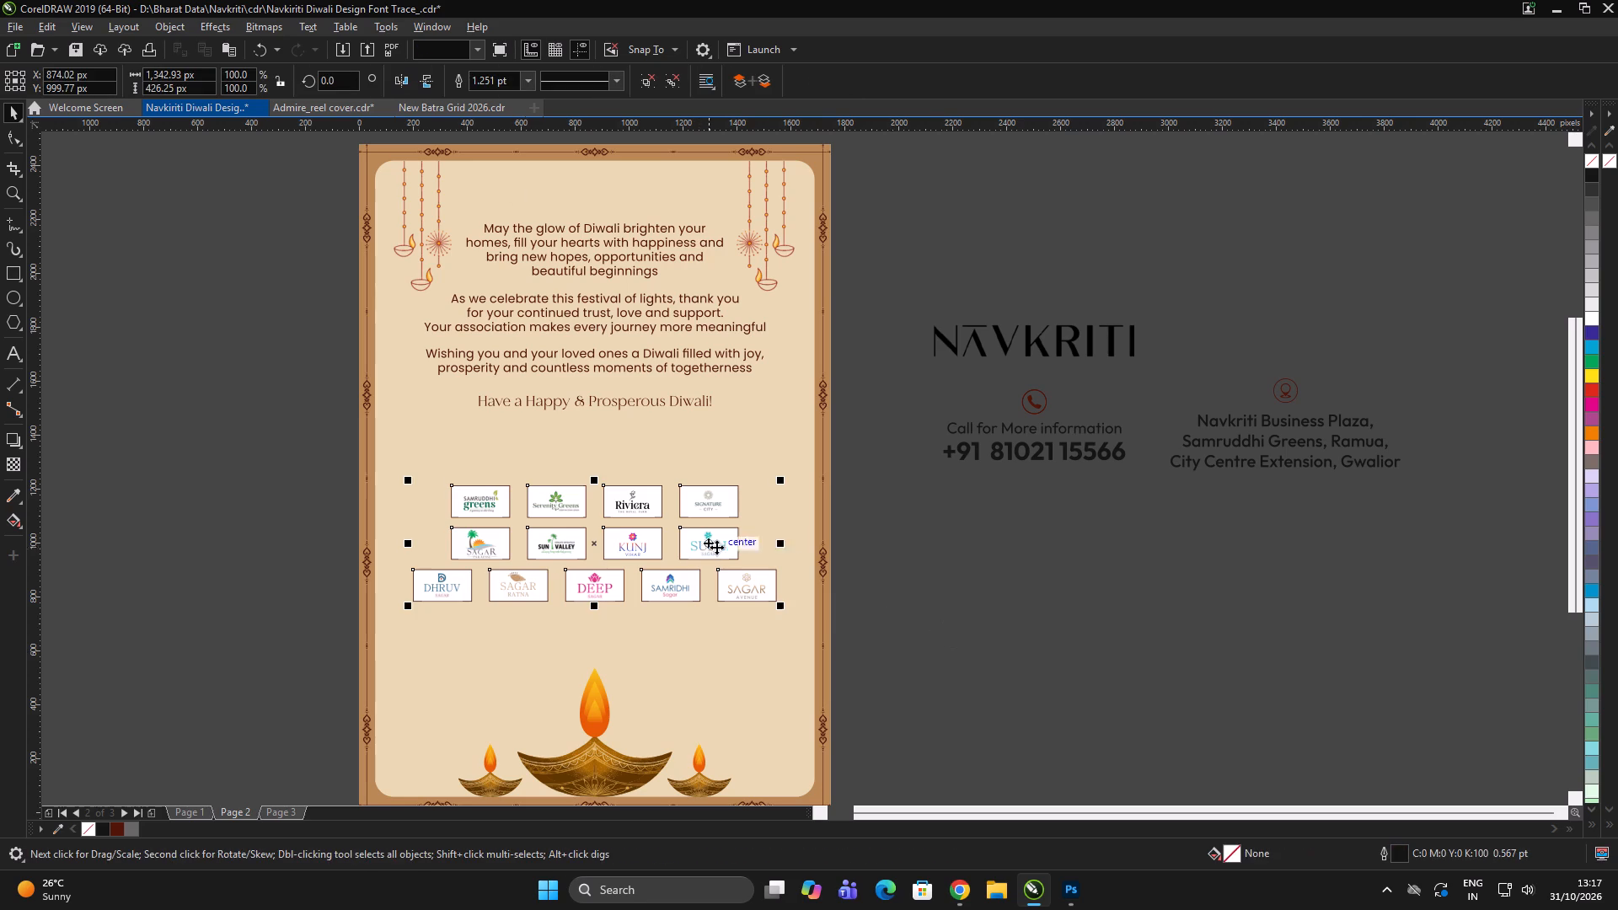
left_click_drag(709, 554, 709, 534)
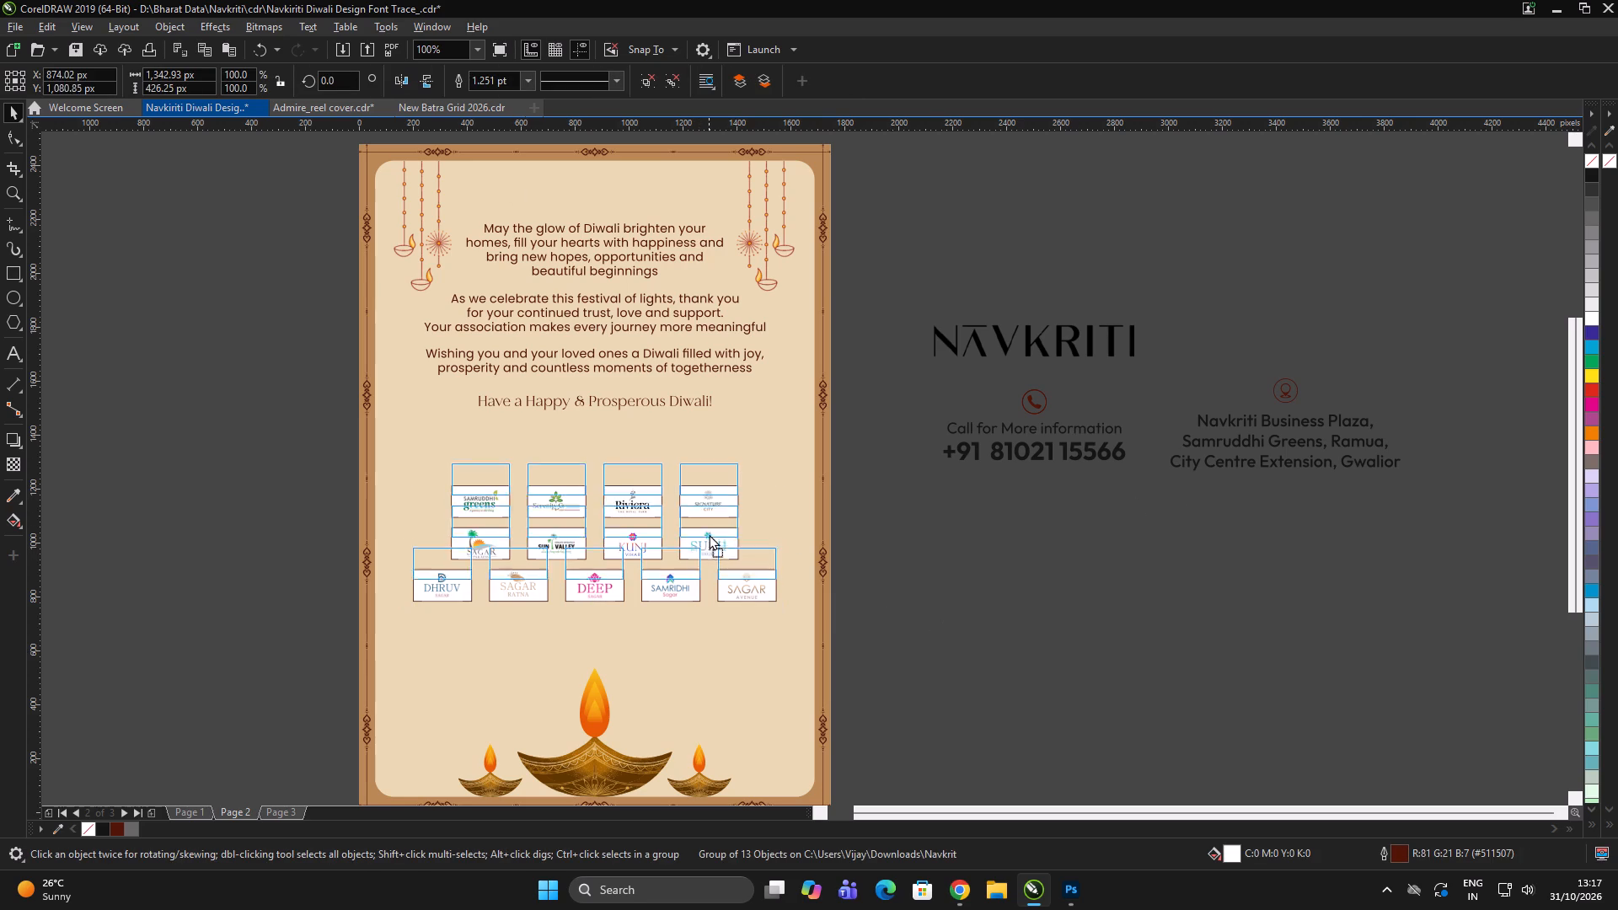
left_click_drag(709, 534, 710, 530)
double_click(1066, 571)
left_click(1065, 565)
left_click(1069, 552)
Move the phone contact block onto the card between the logo group and the central diya, at about X 815, Y 723 px.
left_click_drag(1144, 521, 972, 410)
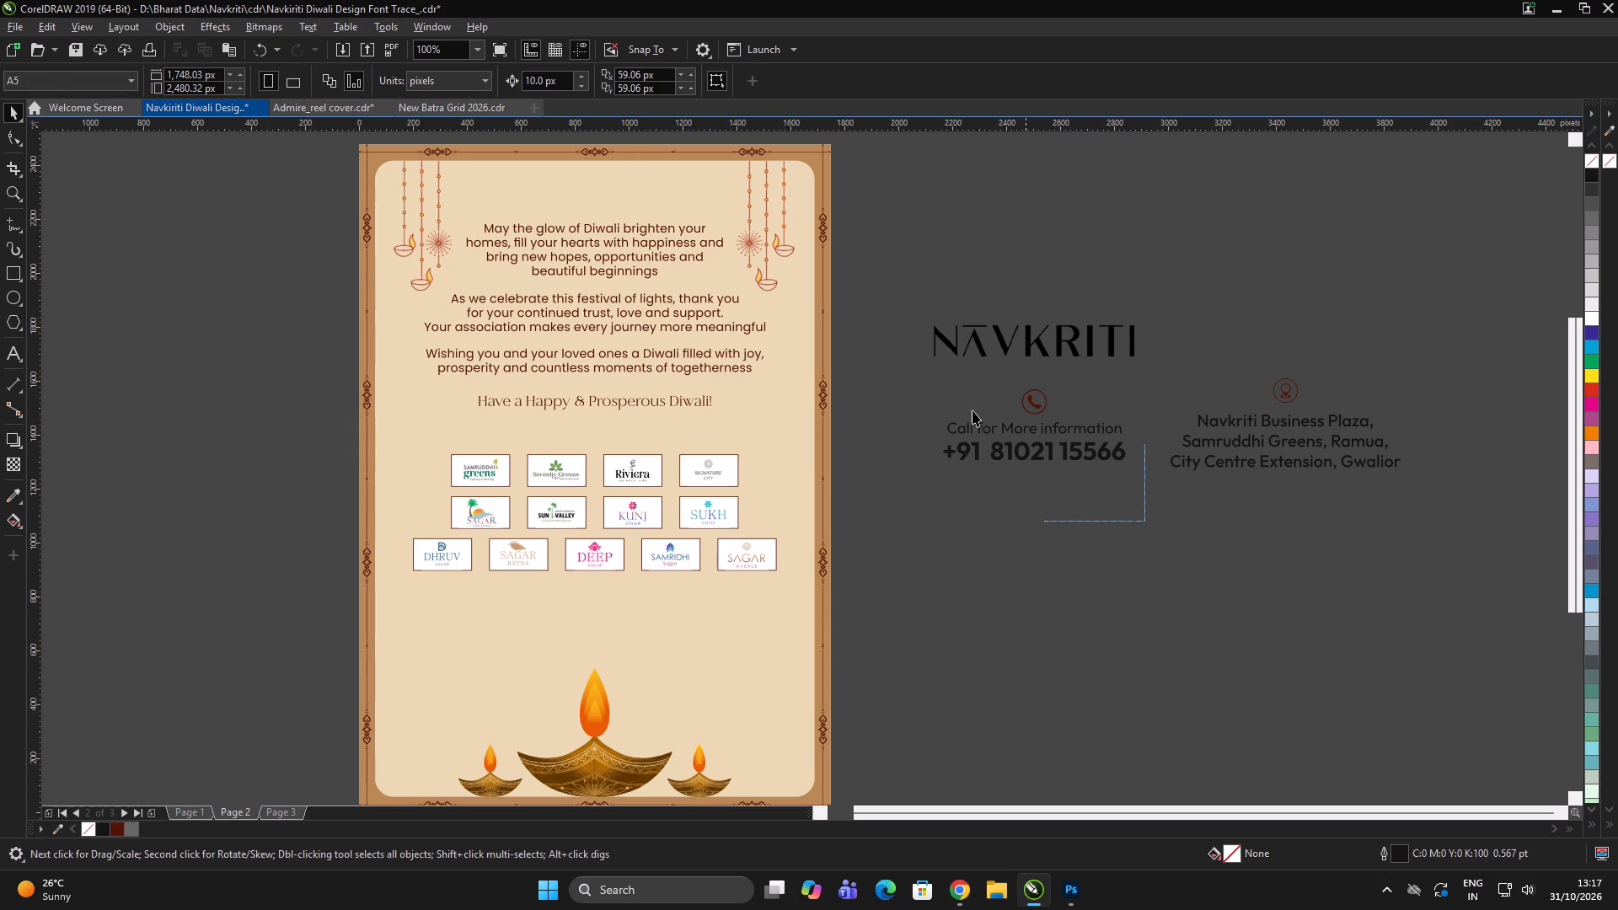
left_click_drag(972, 410, 899, 377)
left_click_drag(1040, 463, 1044, 605)
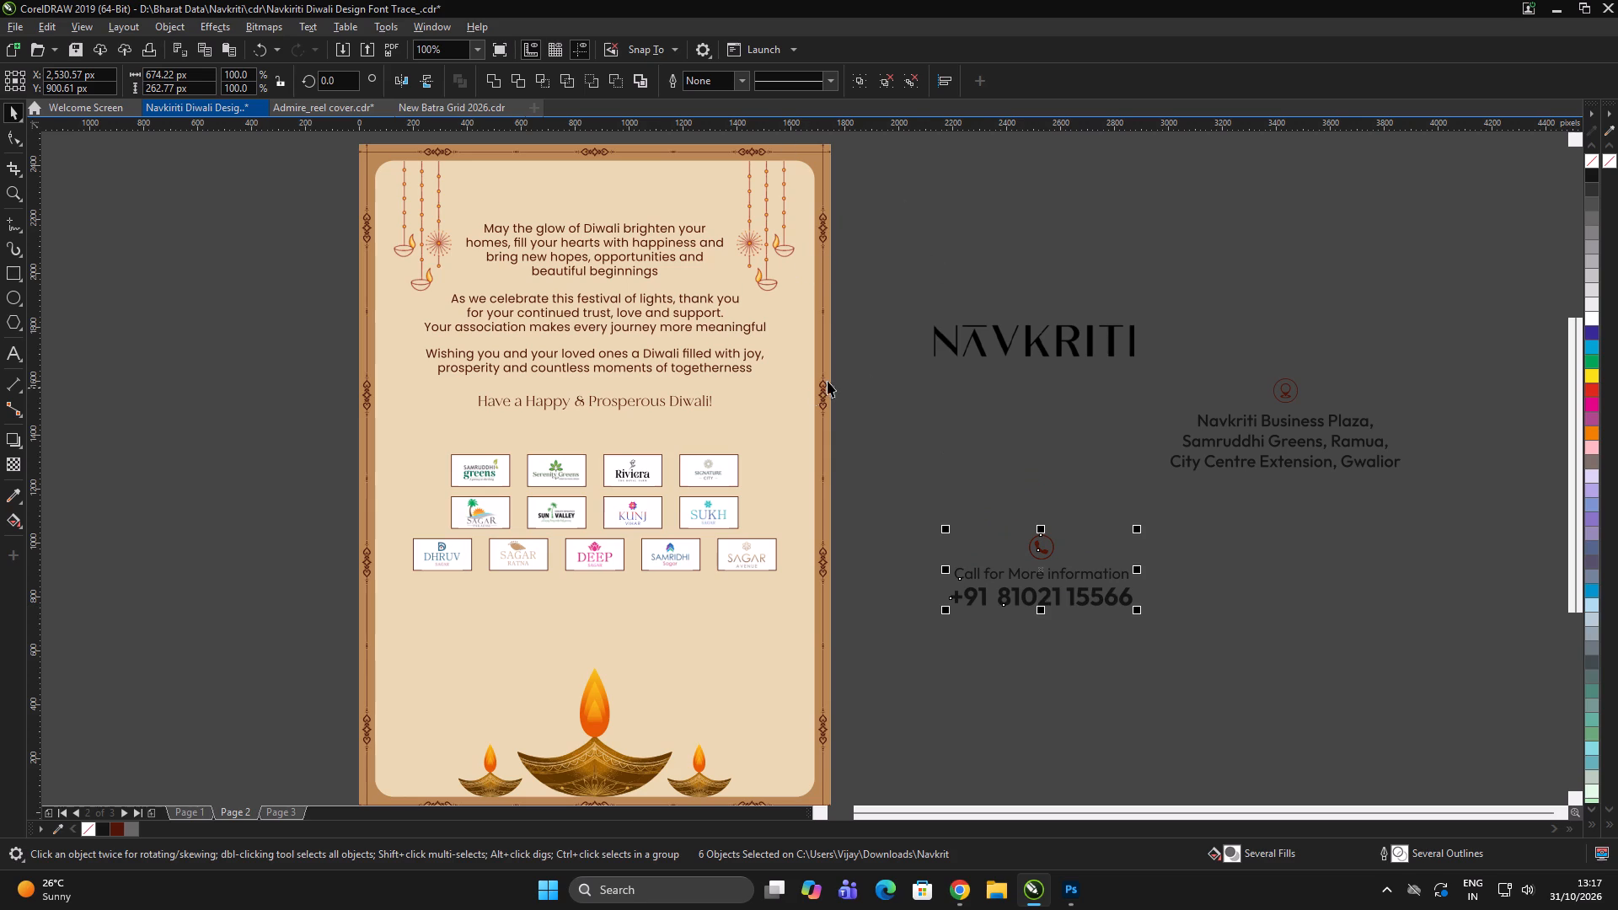
left_click_drag(1022, 600, 560, 649)
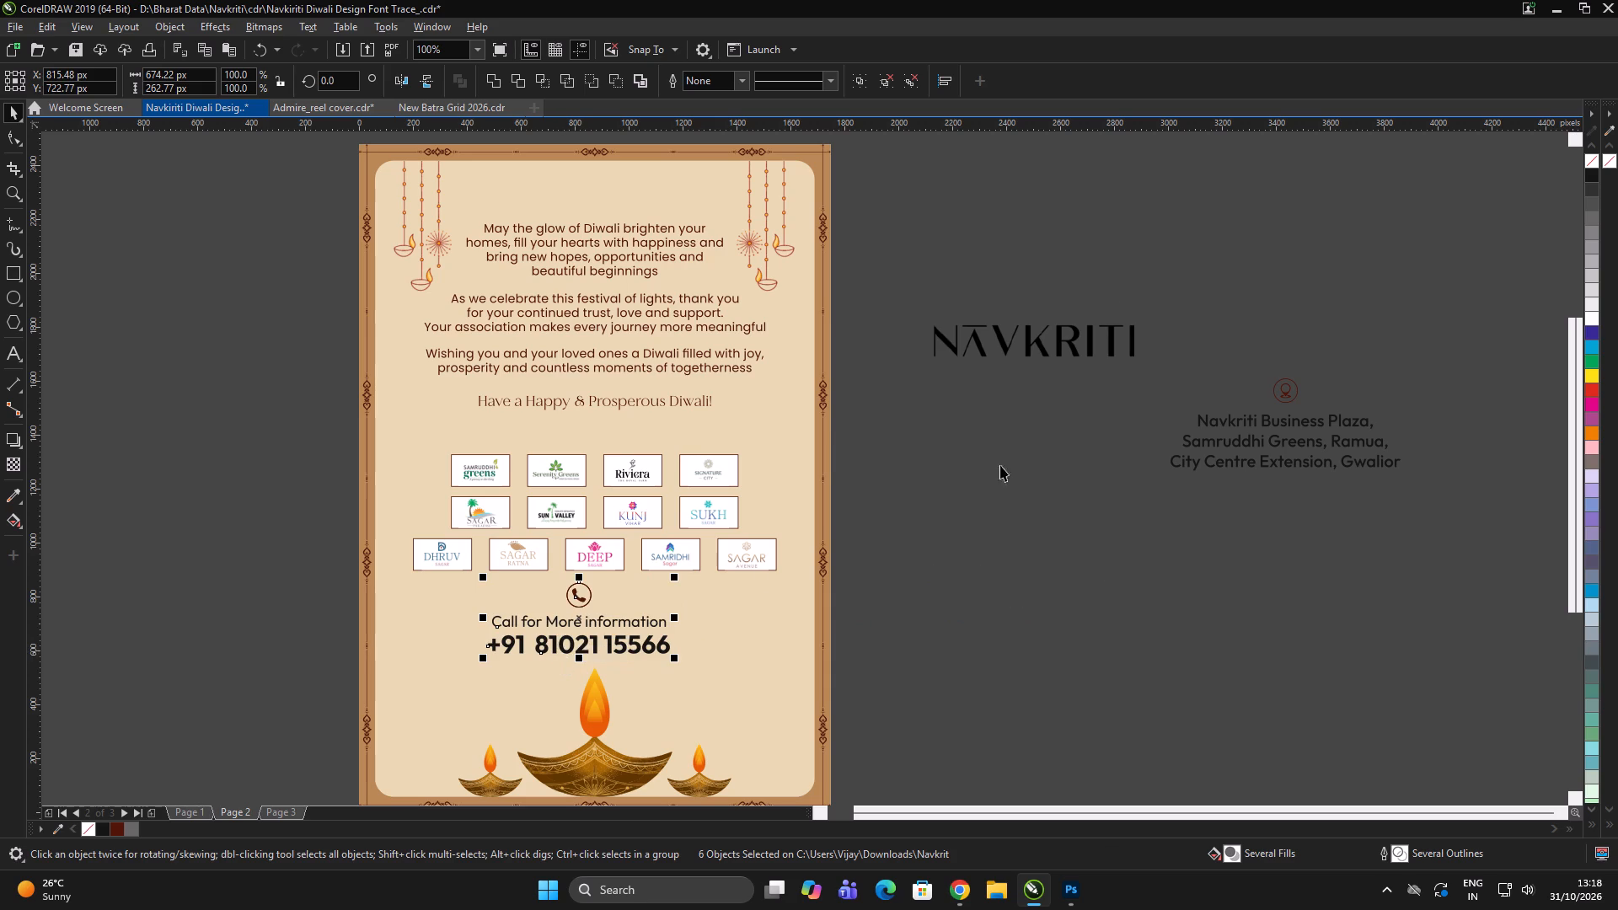
Scale the phone contact block to 74.8%, group it and centre it horizontally on the card.
left_click_drag(677, 656, 652, 663)
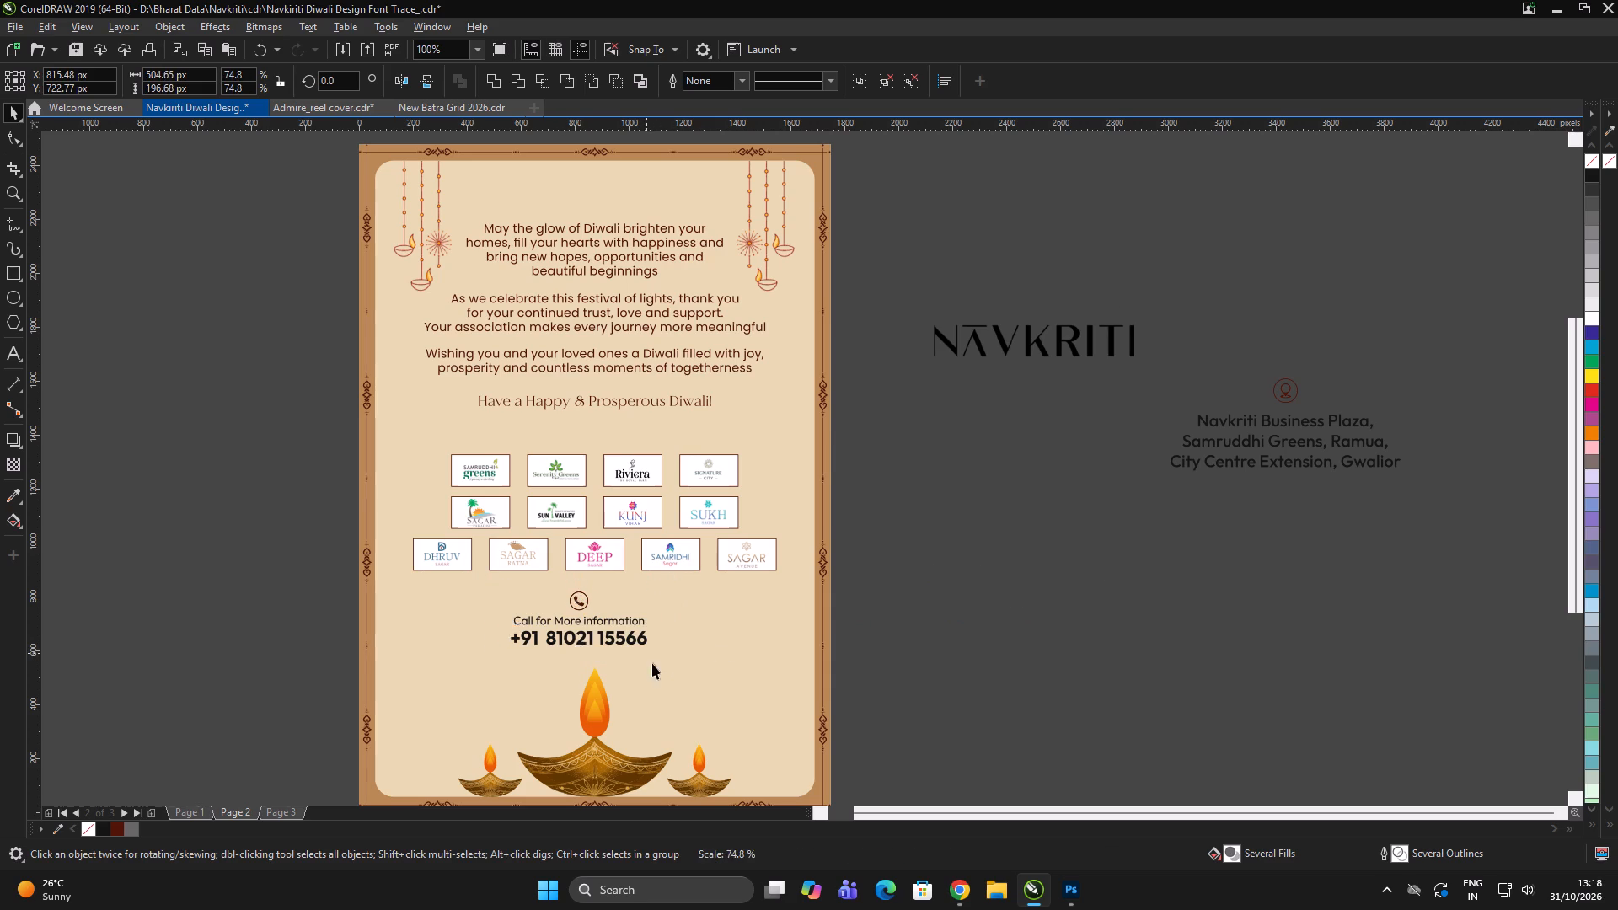
key("ctrl+g")
left_click(748, 629, "shift")
key("c")
double_click(997, 615)
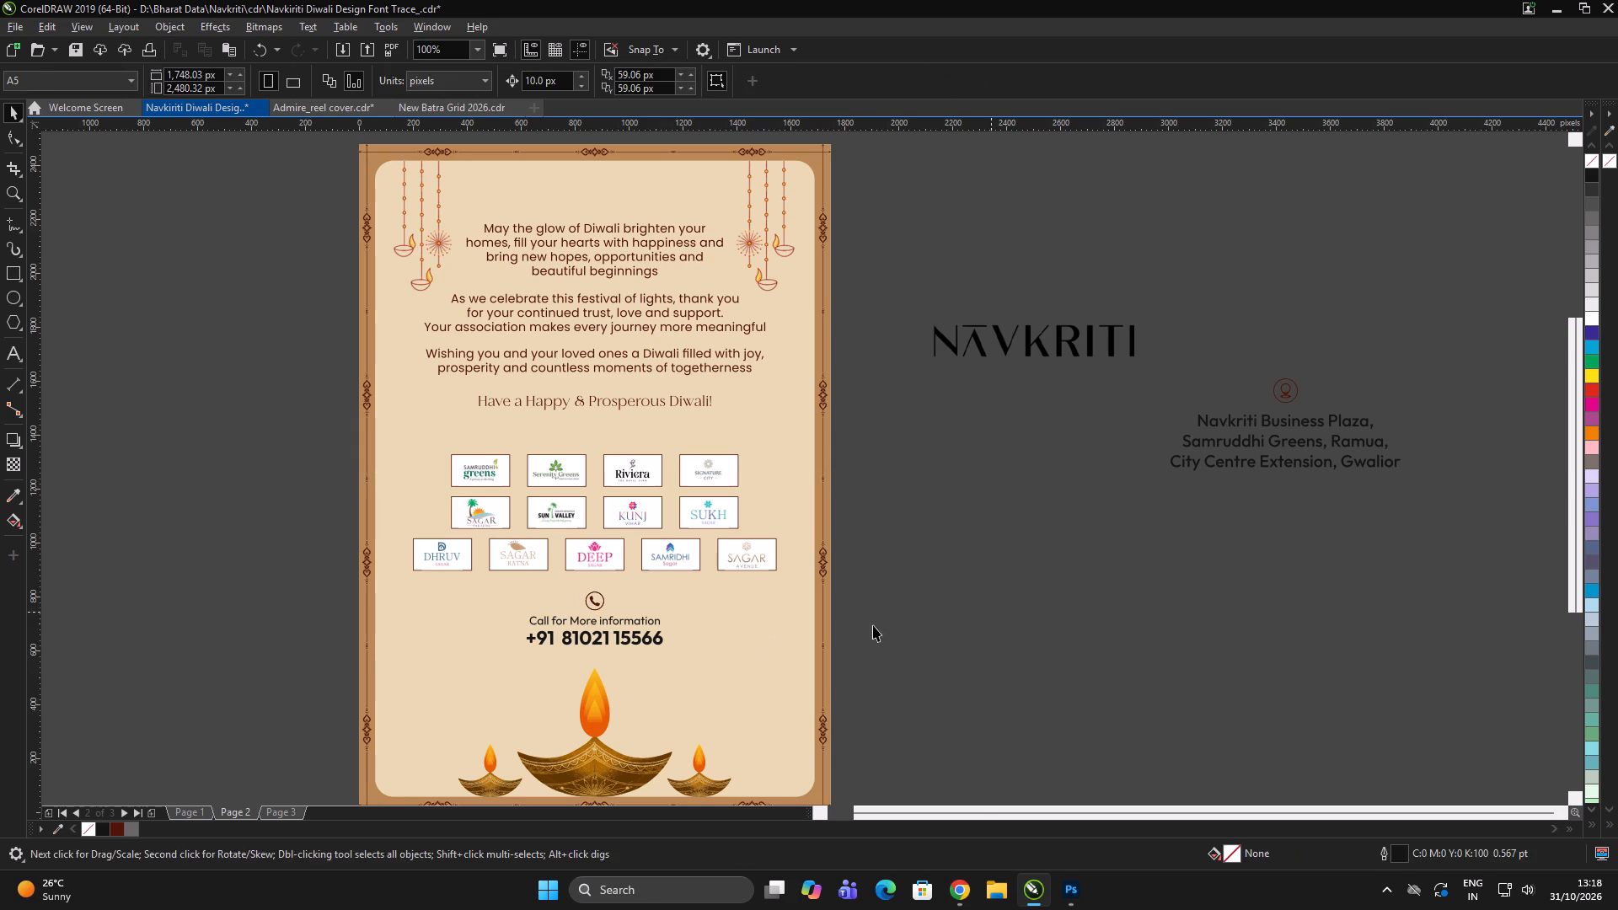
Move the phone contact block up about 60 px toward the logo group and ungroup it.
left_click(612, 636)
scroll(680, 640, "up", 1)
left_click(640, 644)
left_click_drag(646, 641, 648, 629)
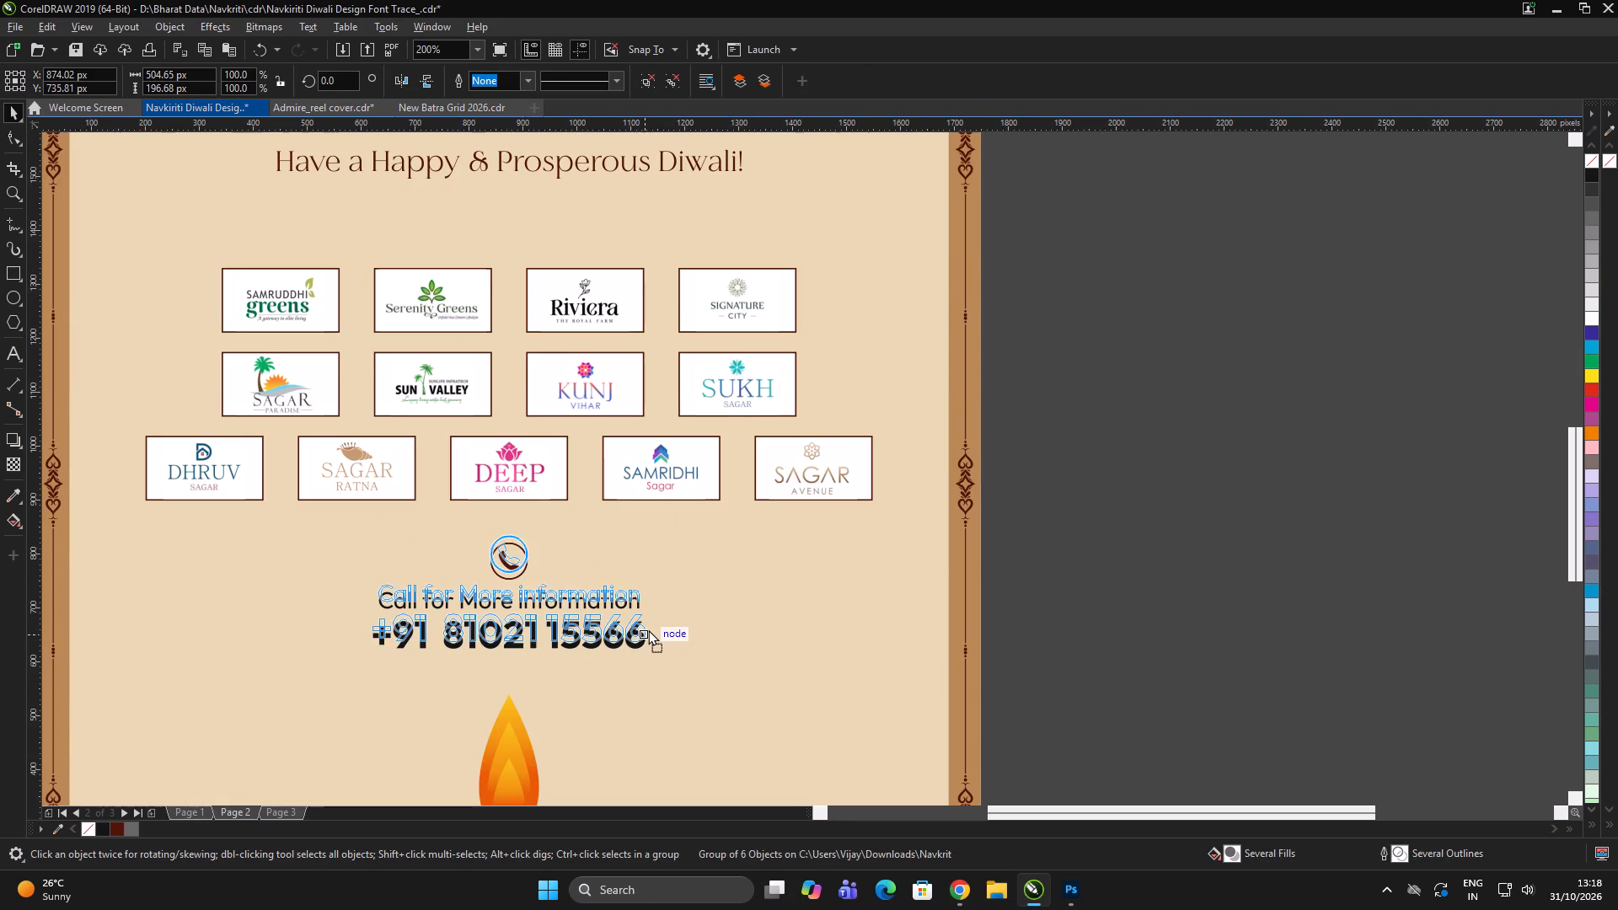
left_click_drag(648, 629, 666, 610)
key("ctrl+u")
left_click(1158, 564, "ctrl")
Move the phone icon beside the start of the phone number, at about X 561, Y 705 px, and group its pieces.
left_click_drag(1162, 478, 1161, 476)
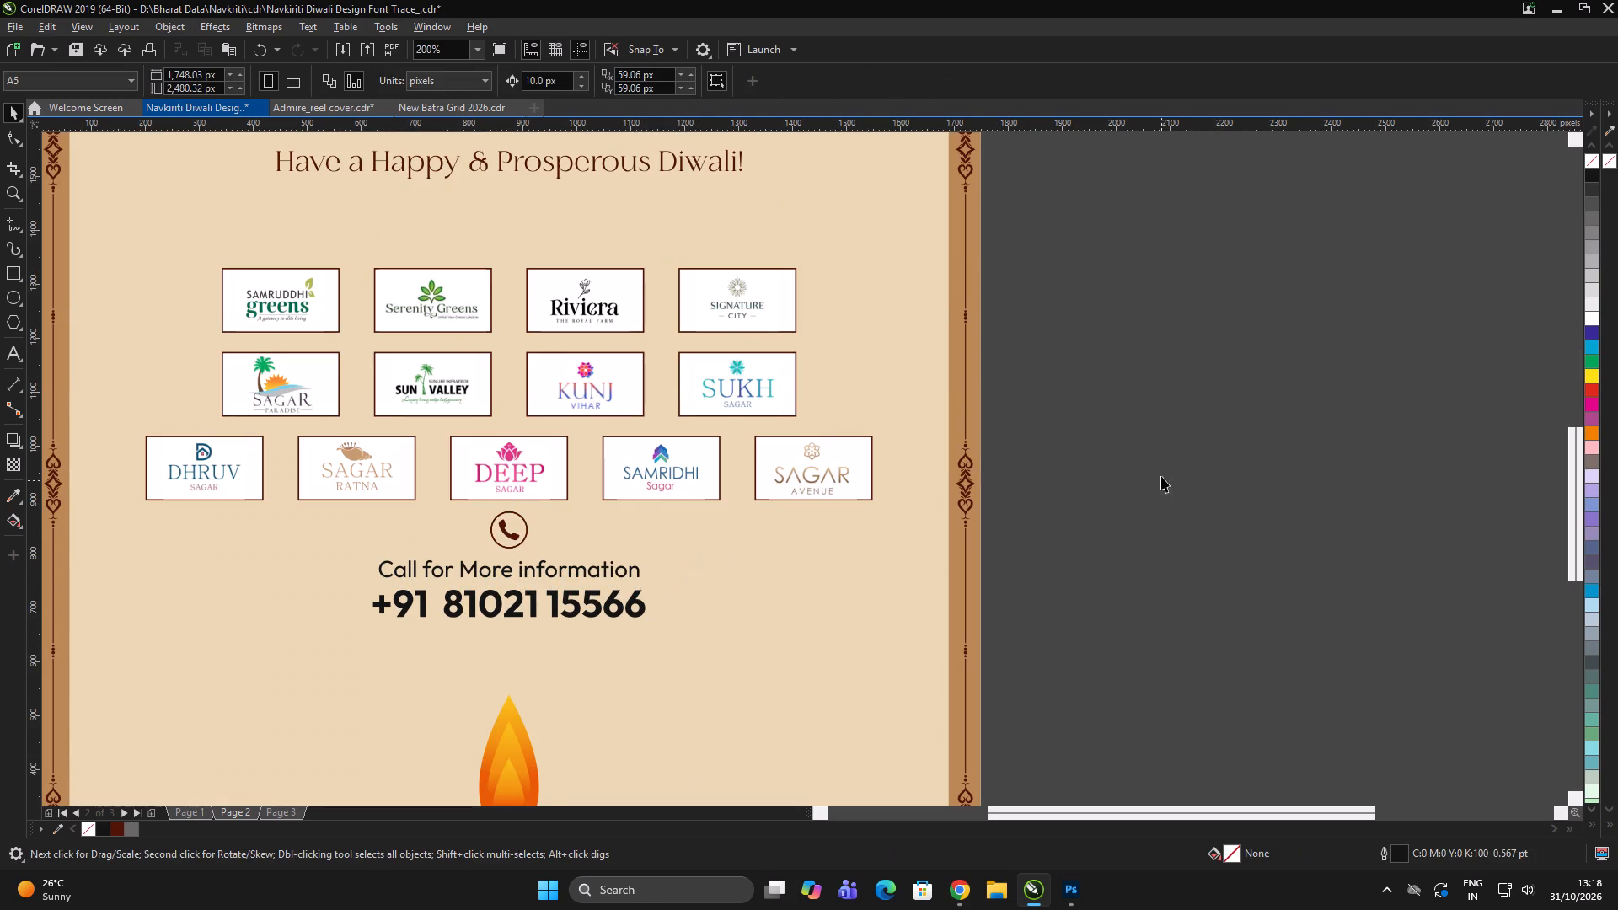
left_click_drag(1161, 476, 459, 578)
left_click_drag(509, 535, 341, 609)
scroll(391, 619, "up", 1)
key("ctrl+g")
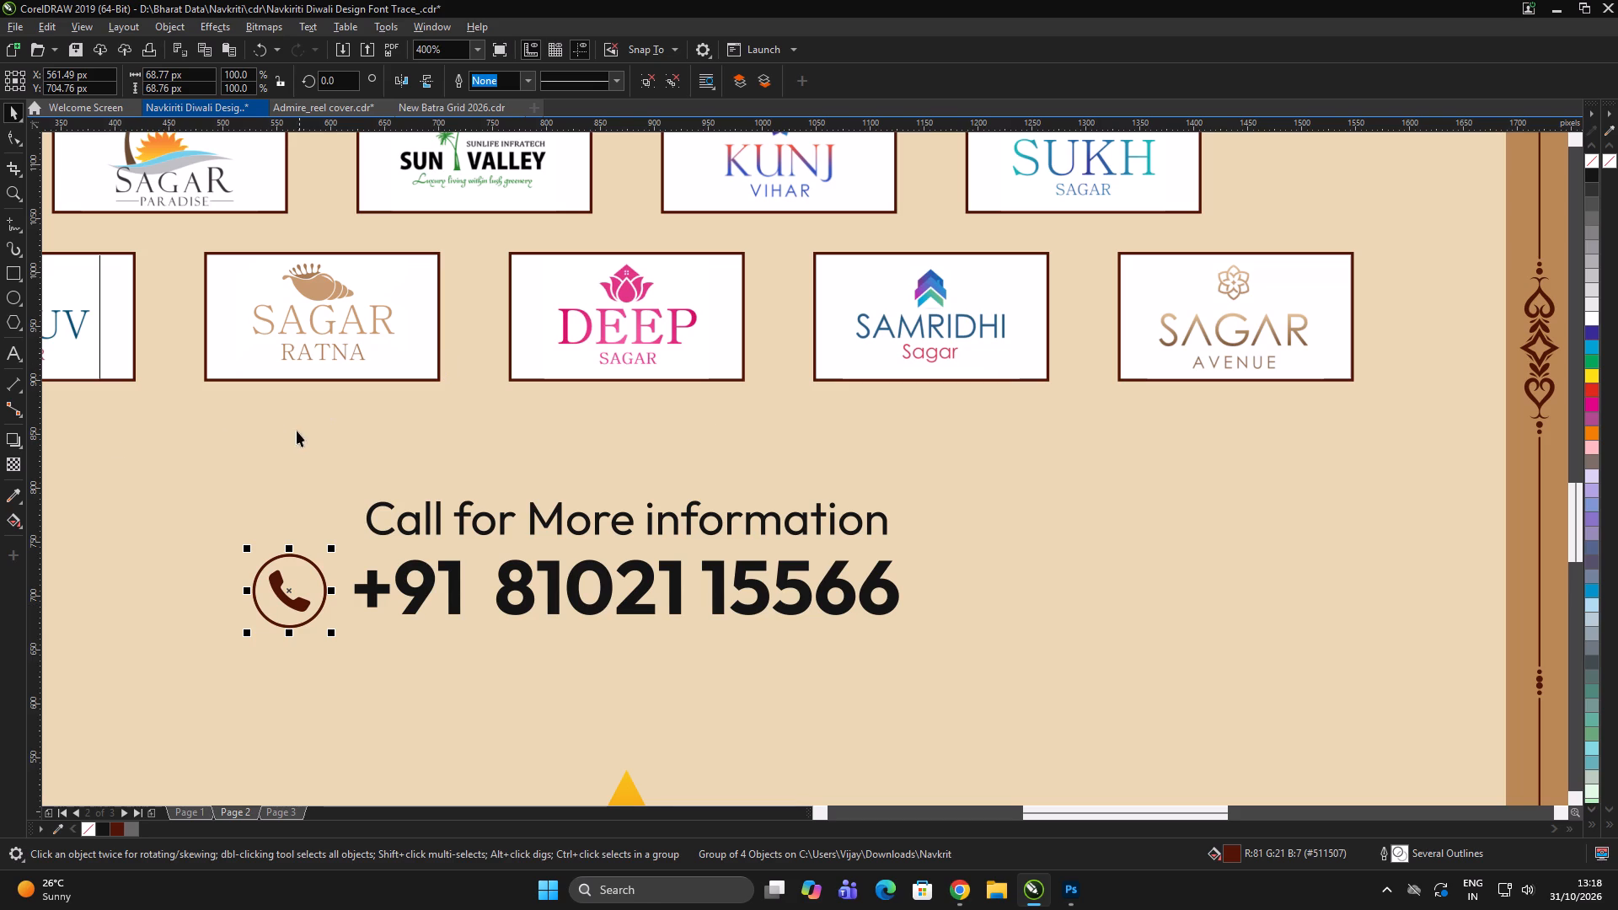
Group the phone icon with the phone number and centre the pair horizontally on the card.
scroll(529, 484, "down", 2)
scroll(551, 500, "up", 1)
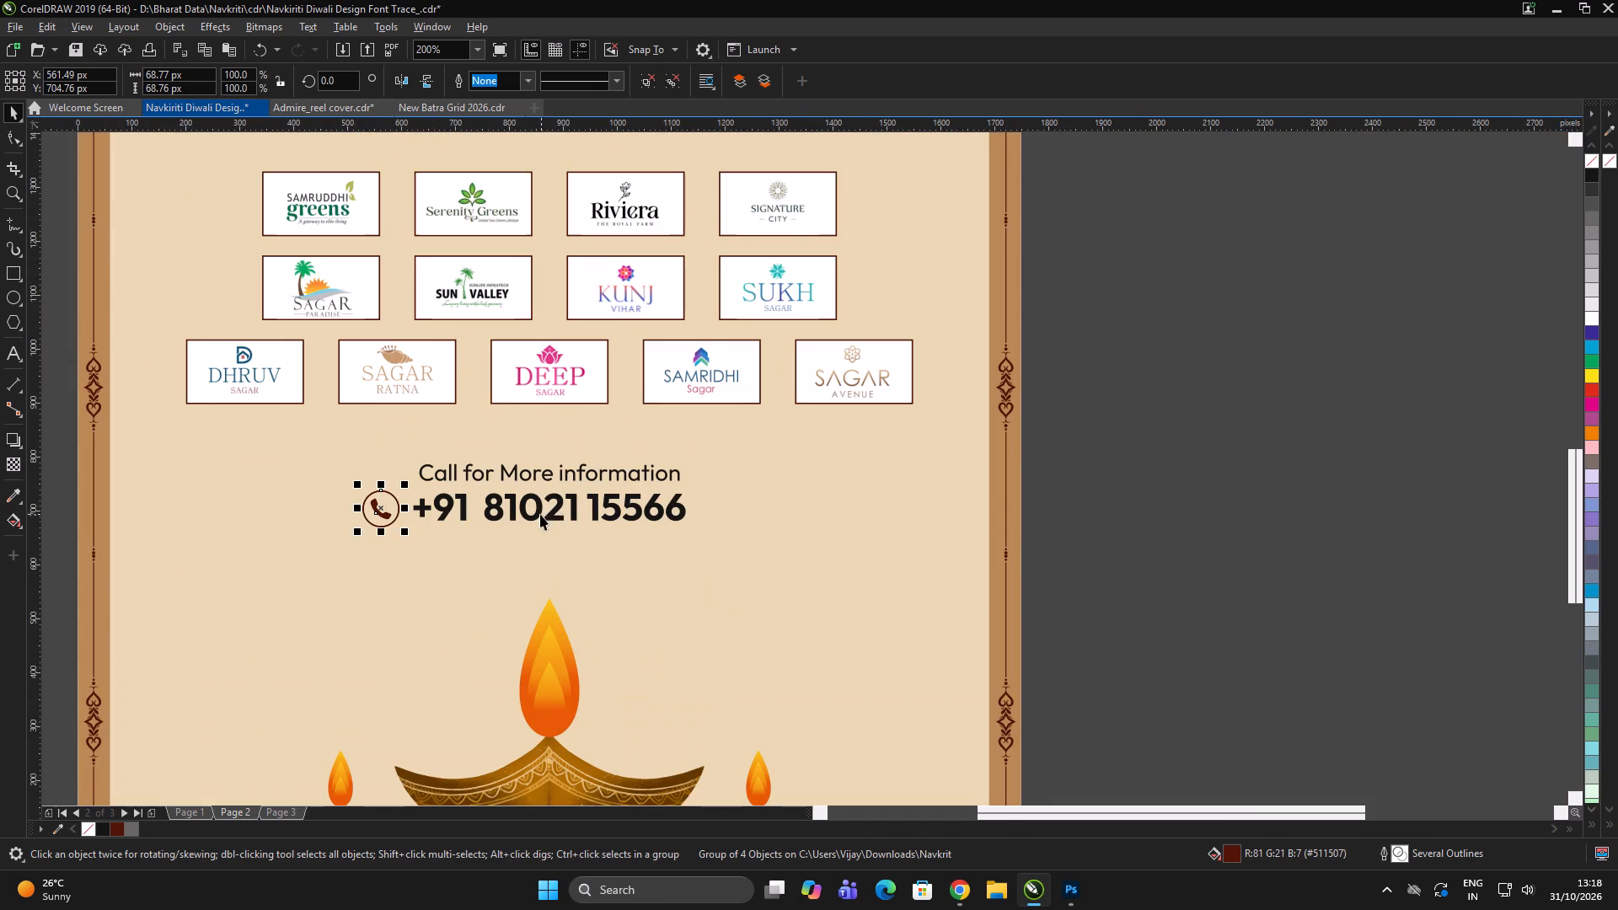
left_click(538, 515, "shift")
key("ctrl+g")
left_click(806, 601, "shift")
key("c")
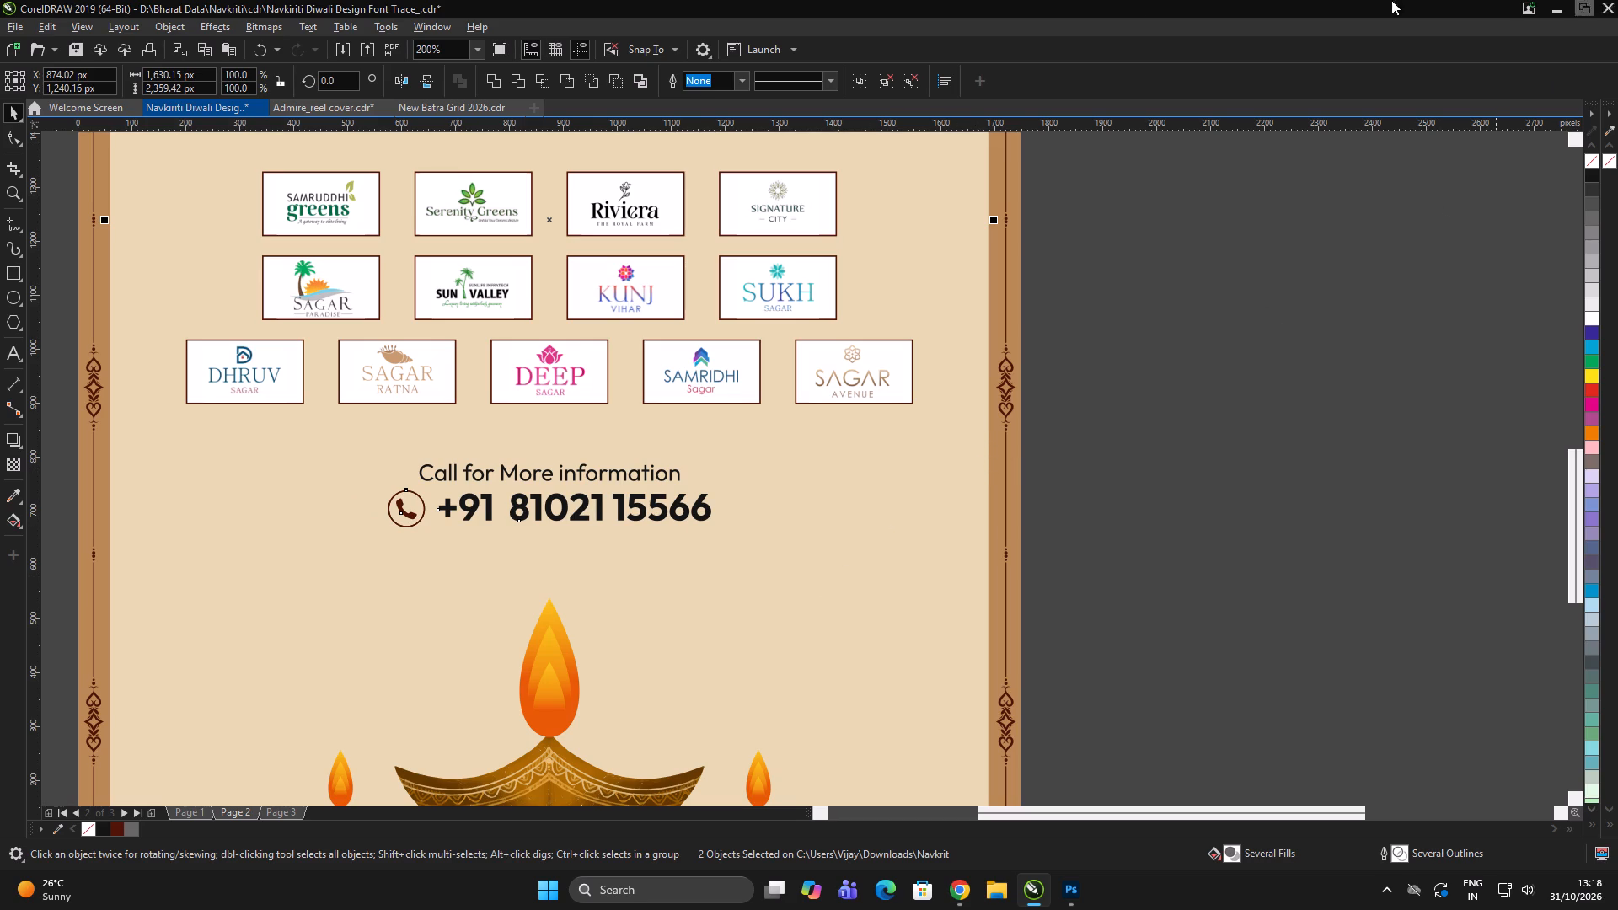
Group the "Call for More information" line with the phone row and centre the block horizontally on the card.
scroll(707, 483, "down", 1)
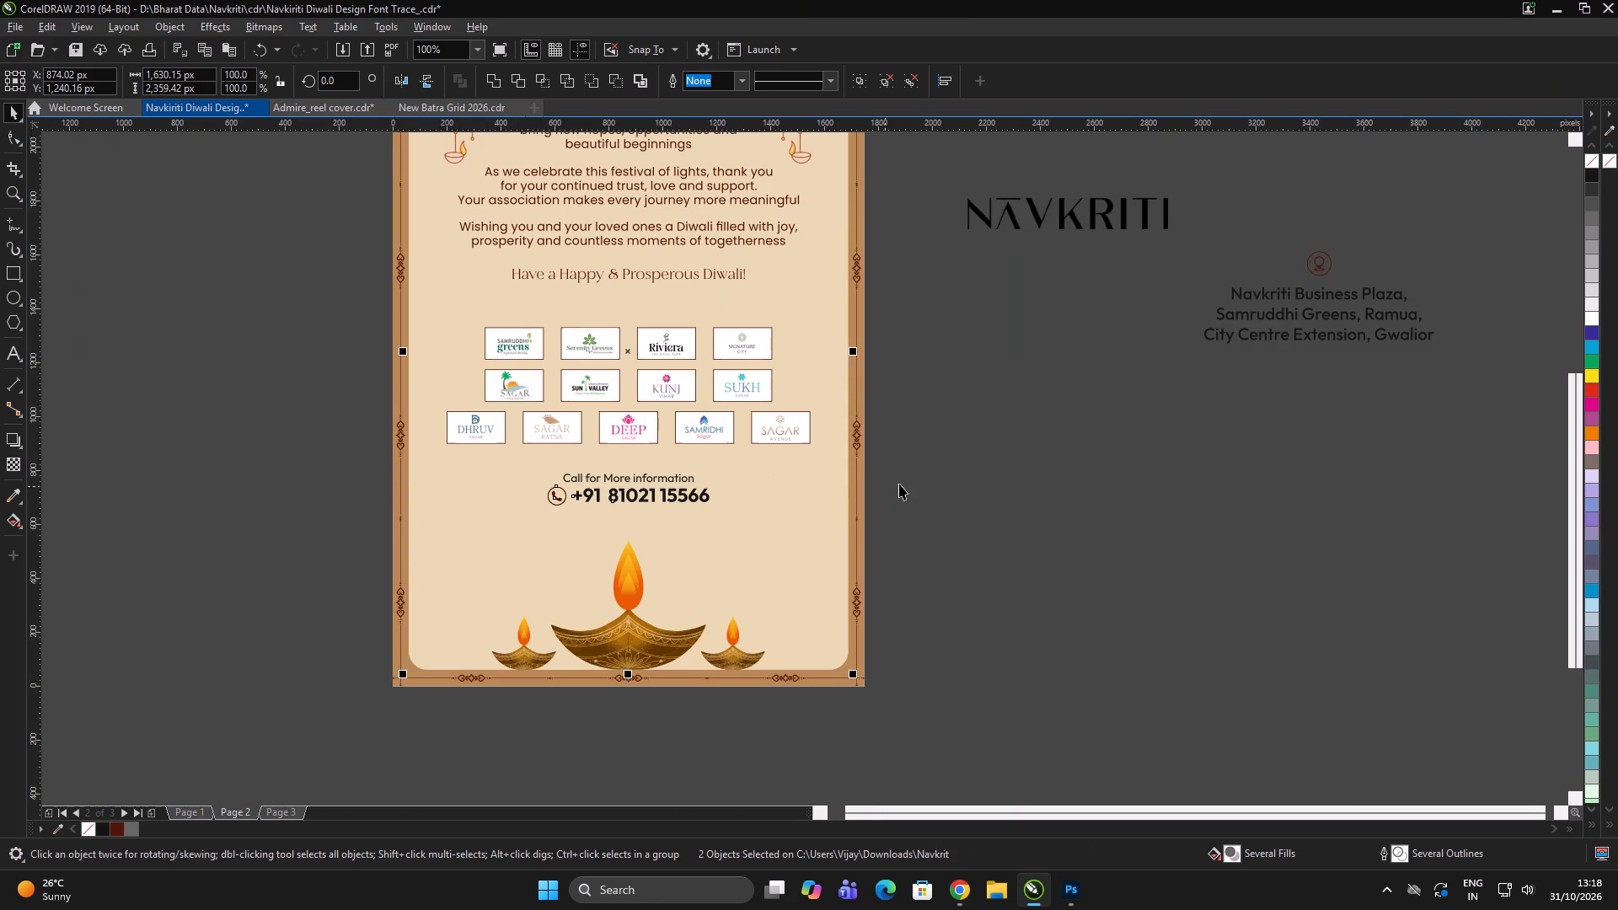
double_click(1120, 500)
left_click_drag(1032, 450, 423, 511)
key("ctrl+g")
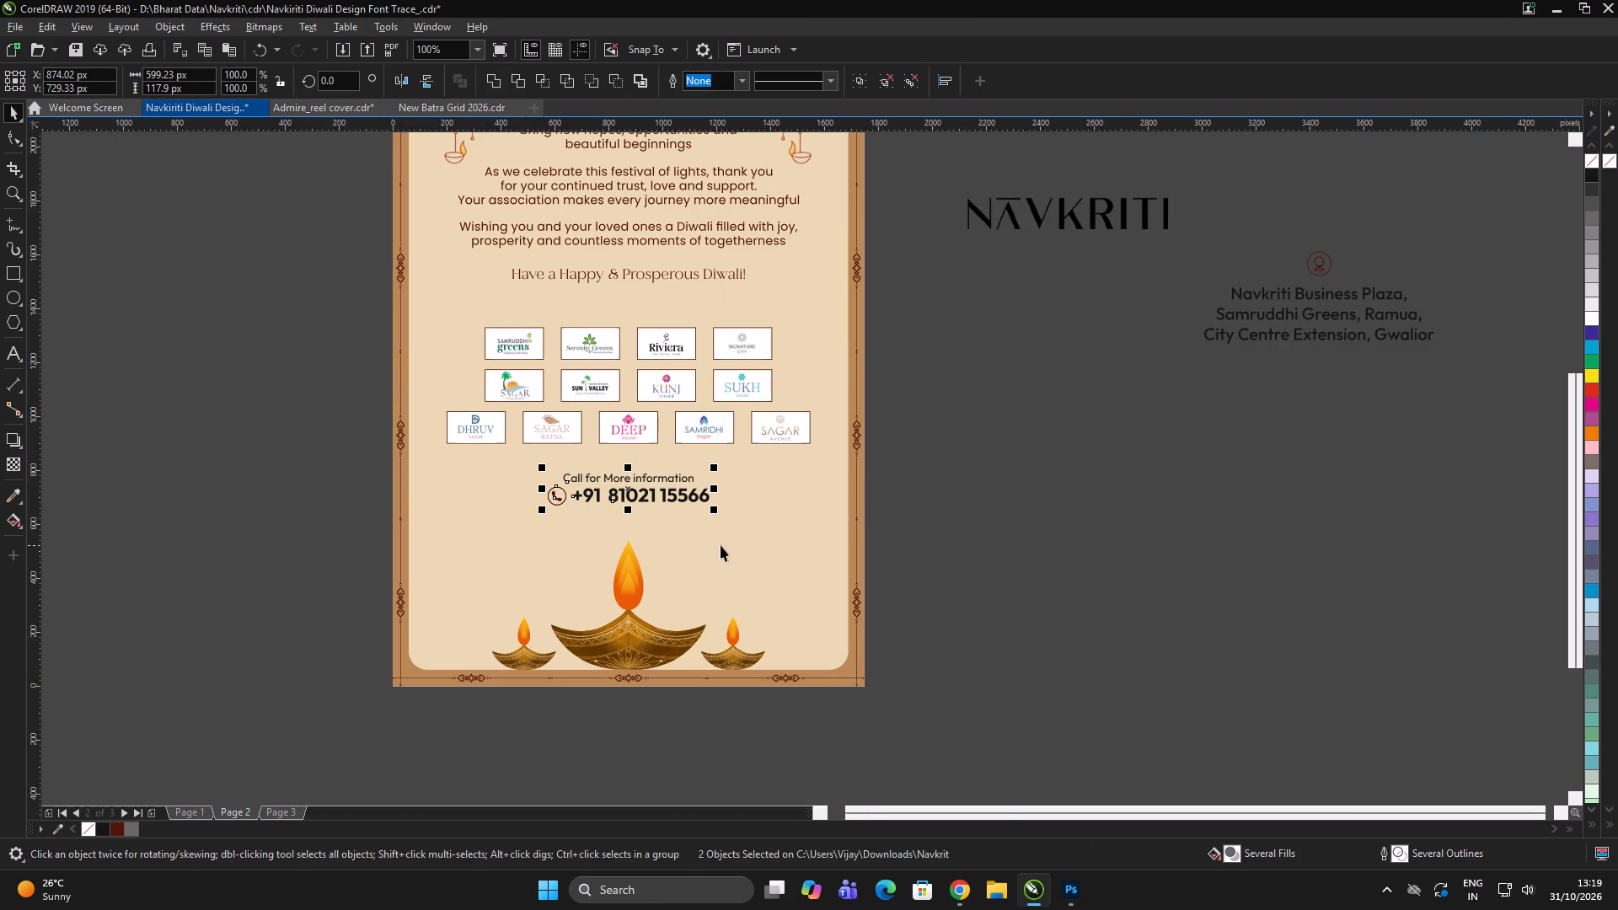
left_click(719, 541, "shift")
key("c")
left_click(1120, 442)
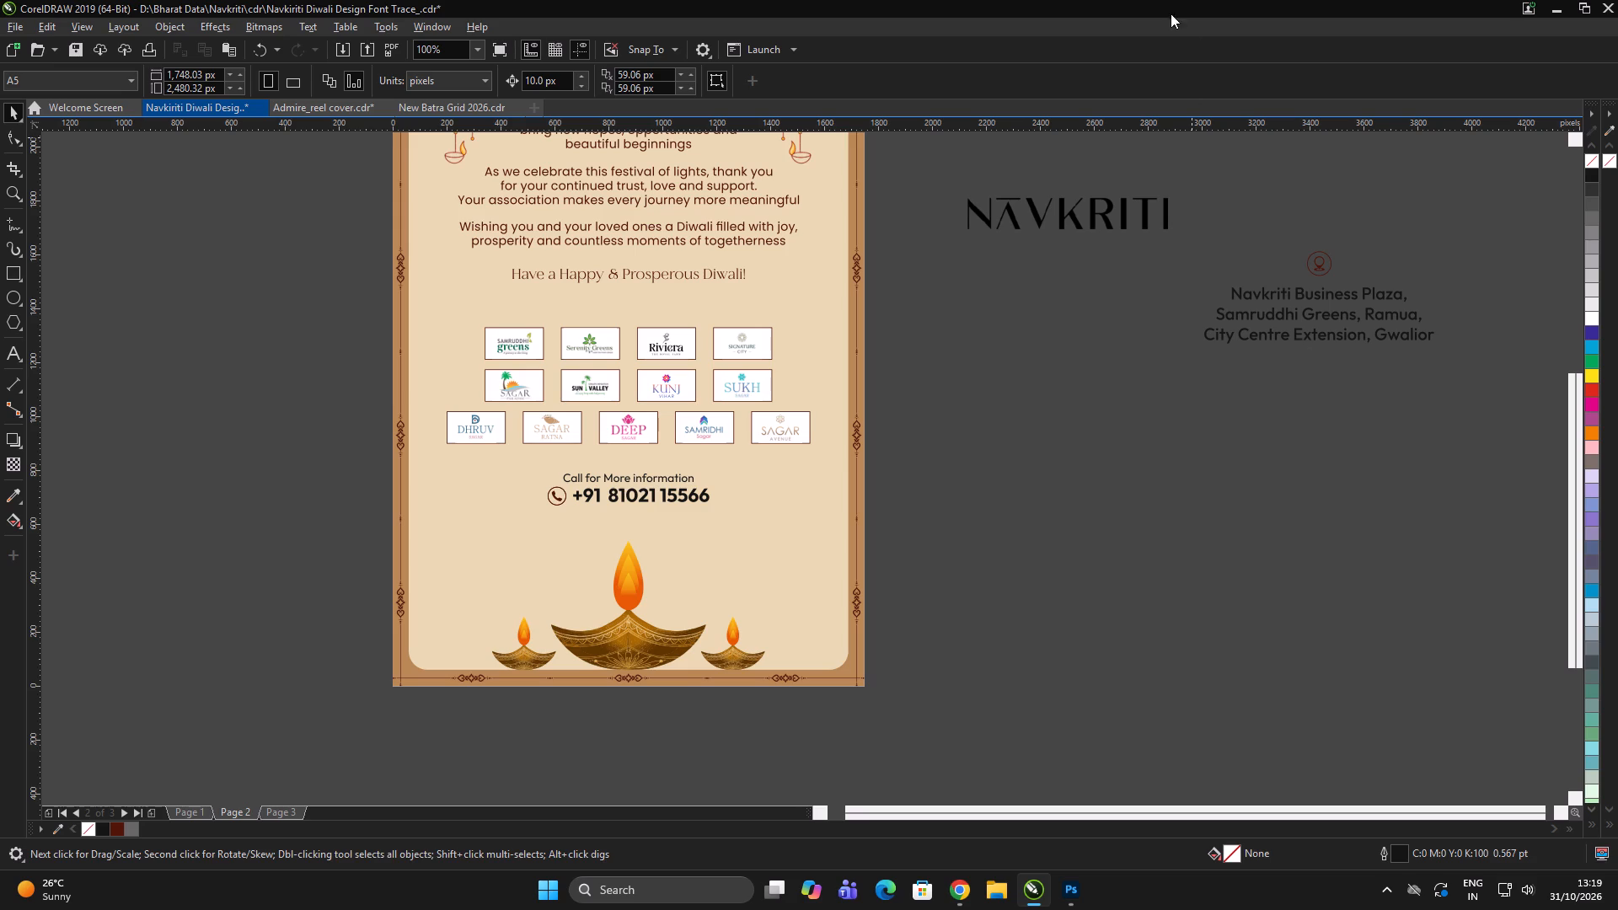
Move the address block down and nearer to the card, to about X 2797, Y 909 px.
left_click(1274, 312)
left_click_drag(1276, 321, 1105, 463)
scroll(1143, 475, "up", 2)
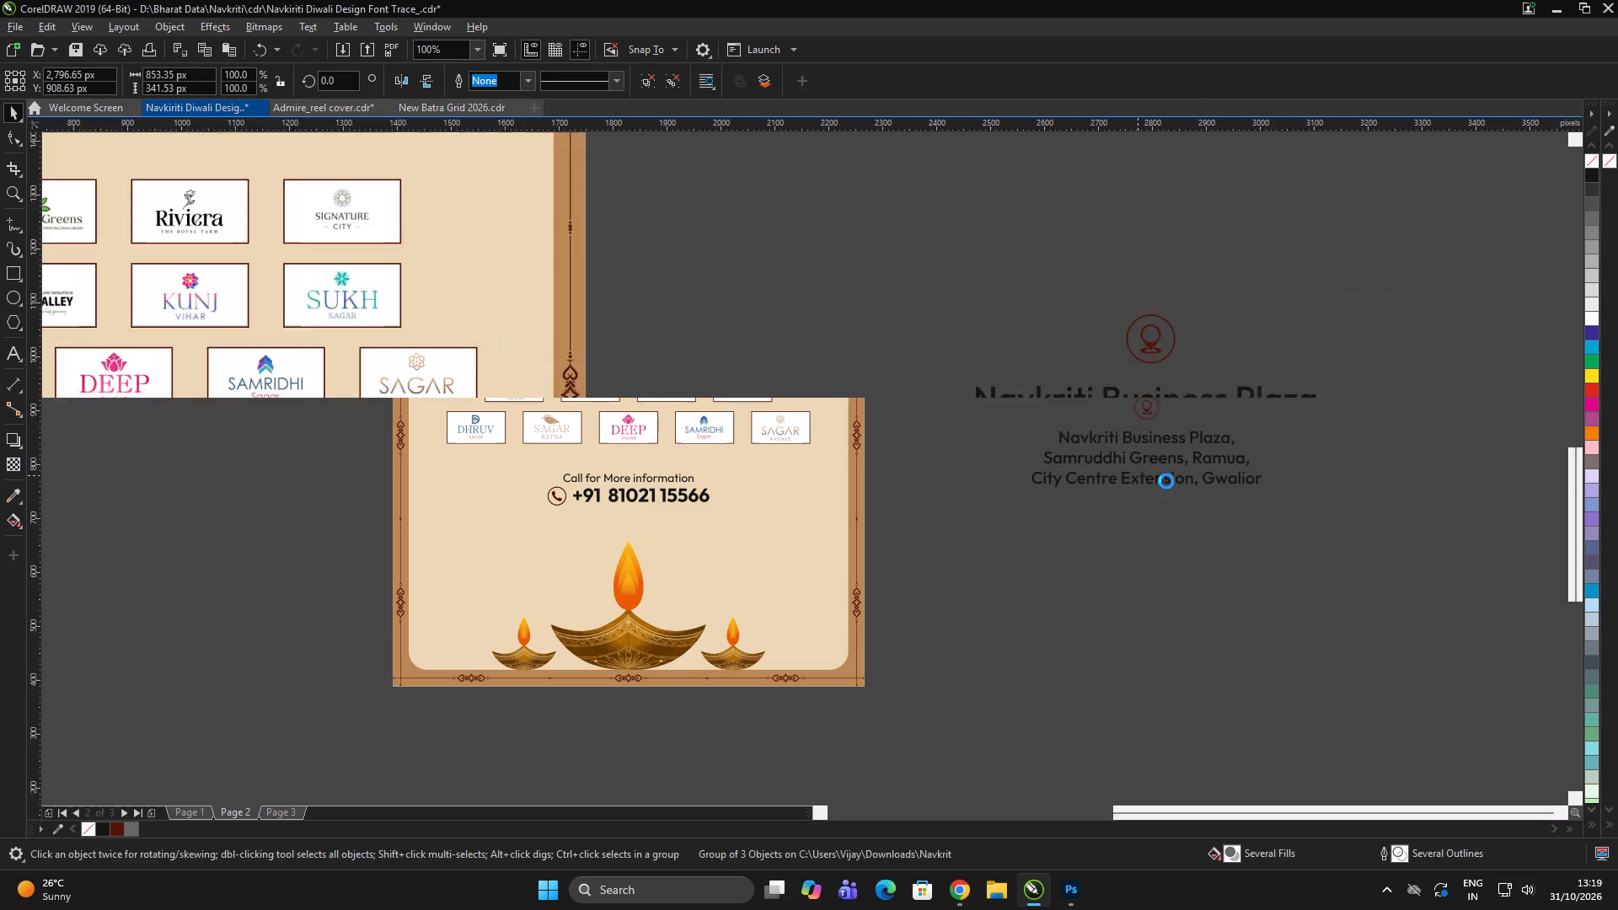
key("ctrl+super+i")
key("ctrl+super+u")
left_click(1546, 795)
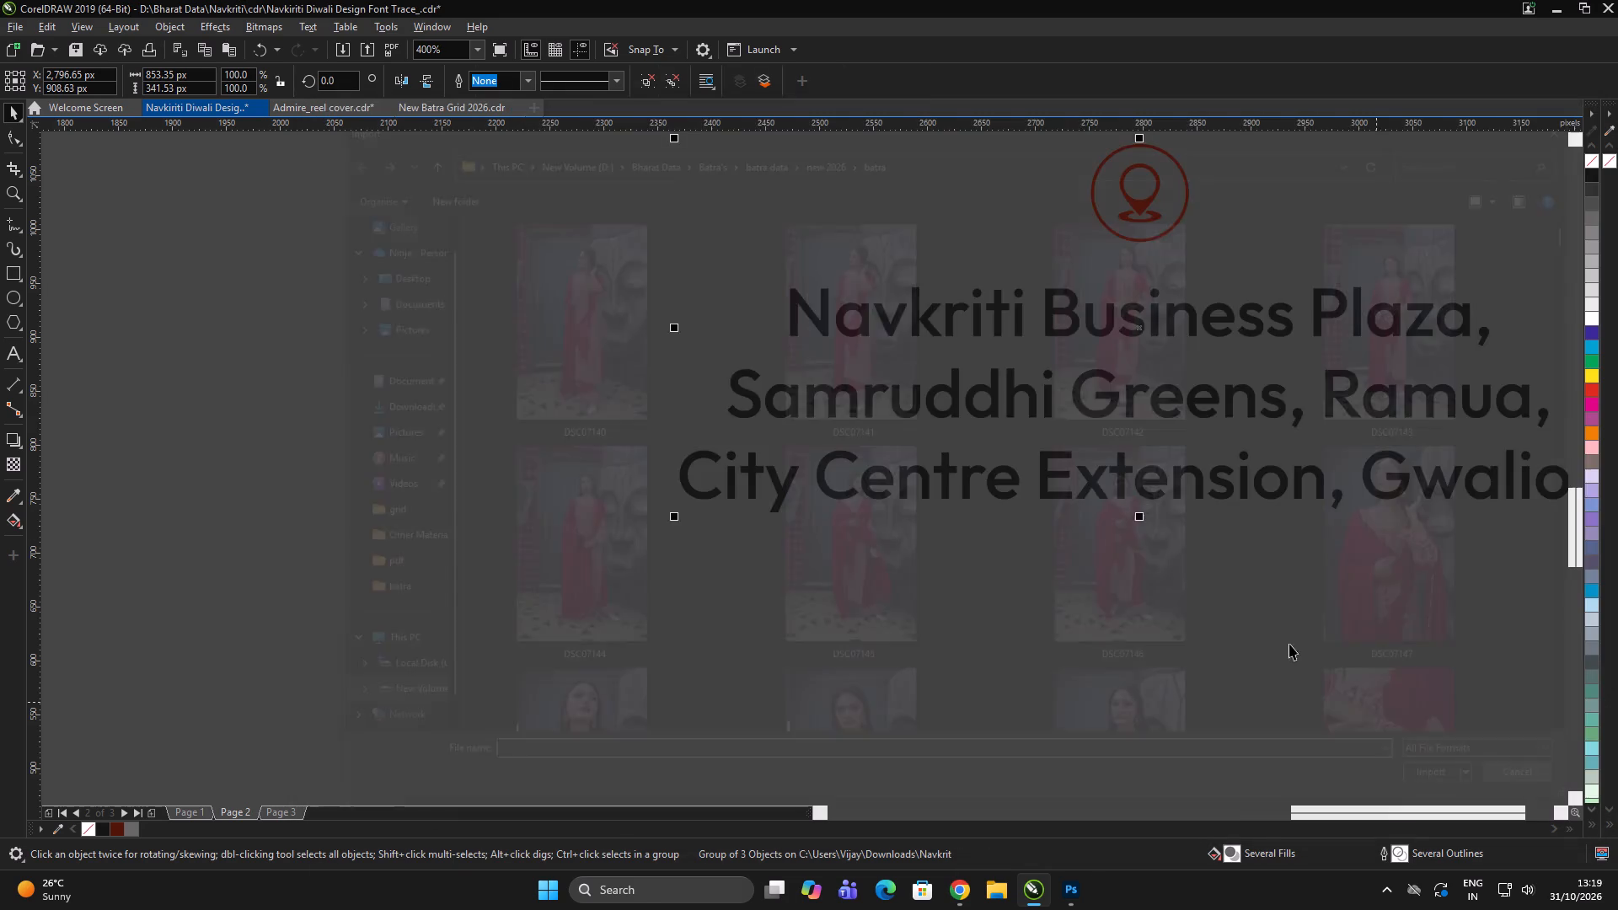
Ungroup the address text block beside the card.
scroll(1041, 527, "down", 1)
left_click(1187, 614)
double_click(1110, 469)
key("space")
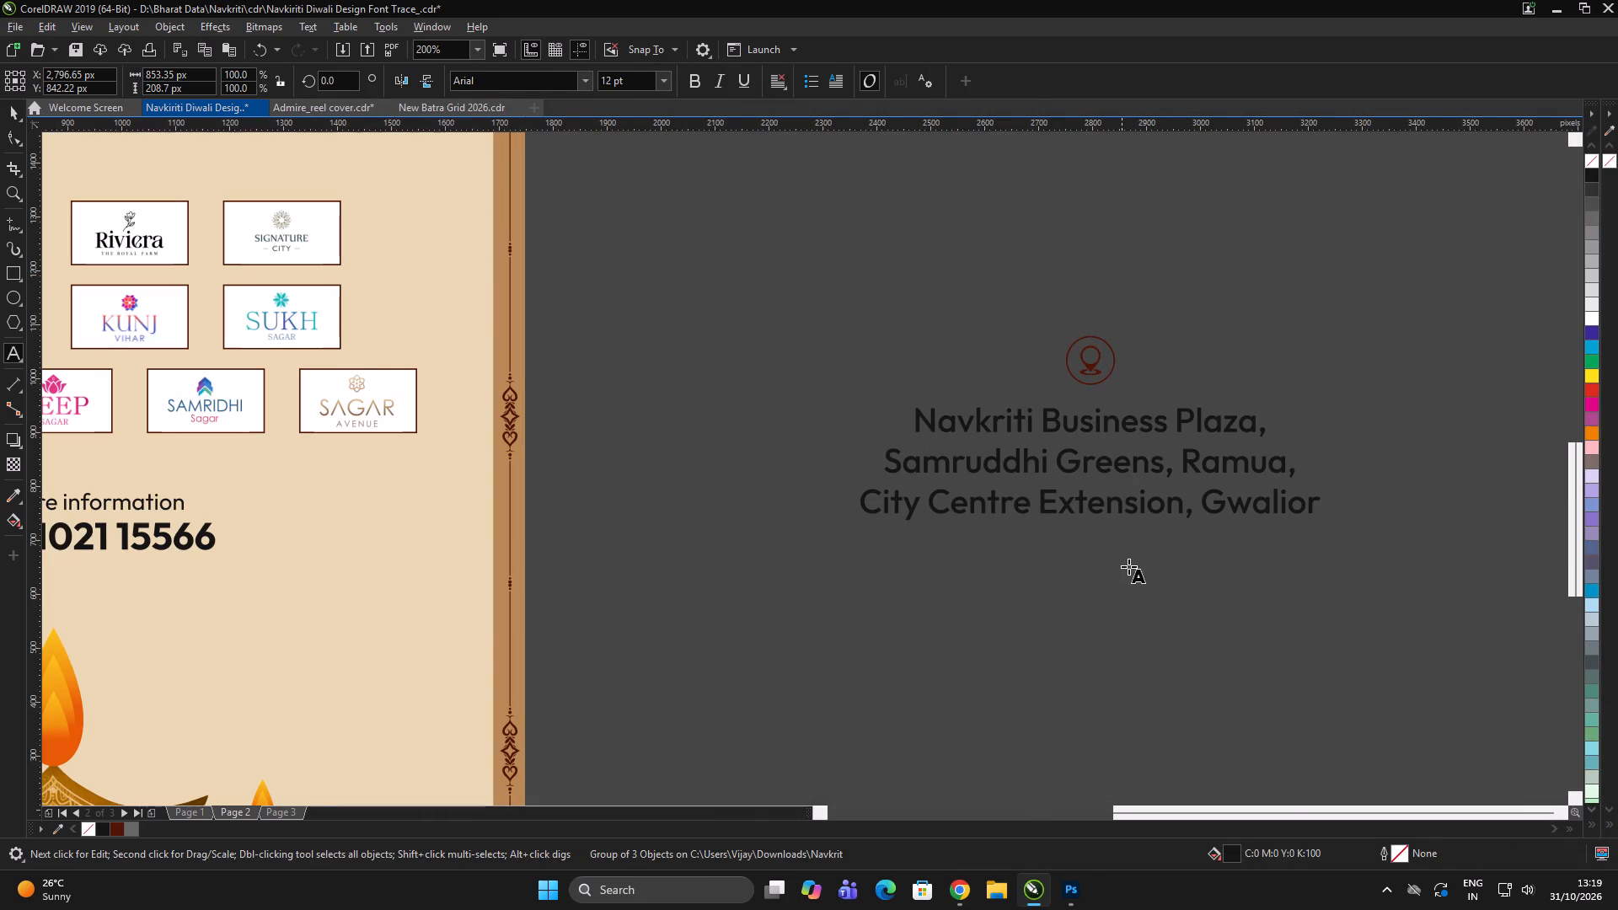
key("ctrl+u")
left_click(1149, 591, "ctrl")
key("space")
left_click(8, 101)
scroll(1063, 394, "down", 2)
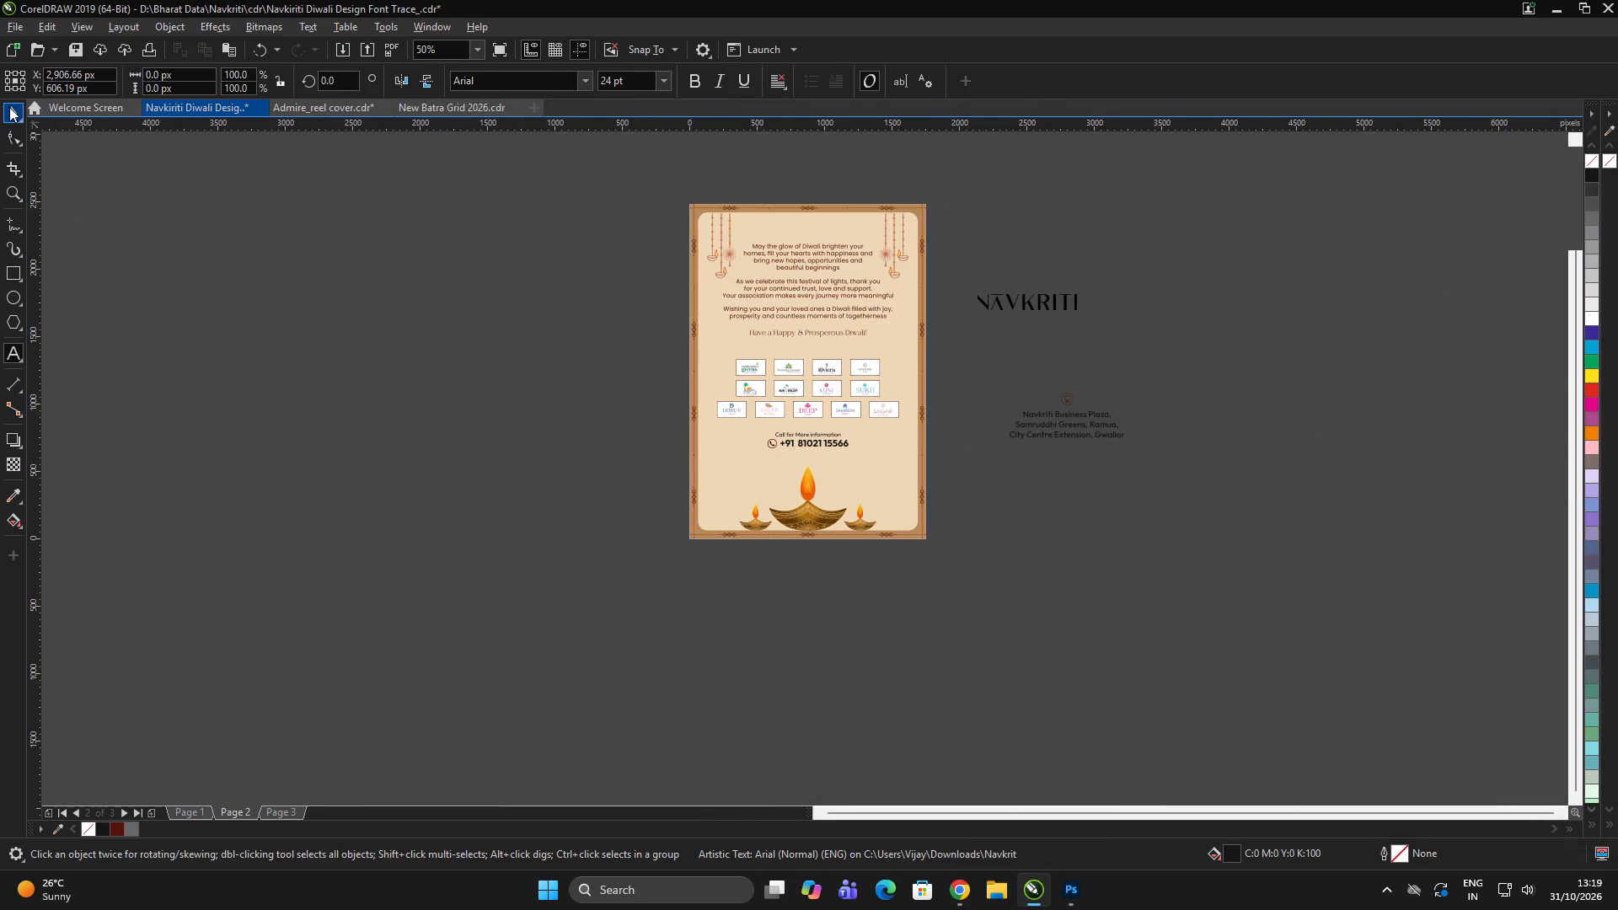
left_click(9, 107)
Move the third paragraph, "Wishing you and your loved ones...", off the card into the empty area below the page, at about Y -529 px.
scroll(868, 318, "up", 1)
left_click(849, 307)
left_click(859, 316)
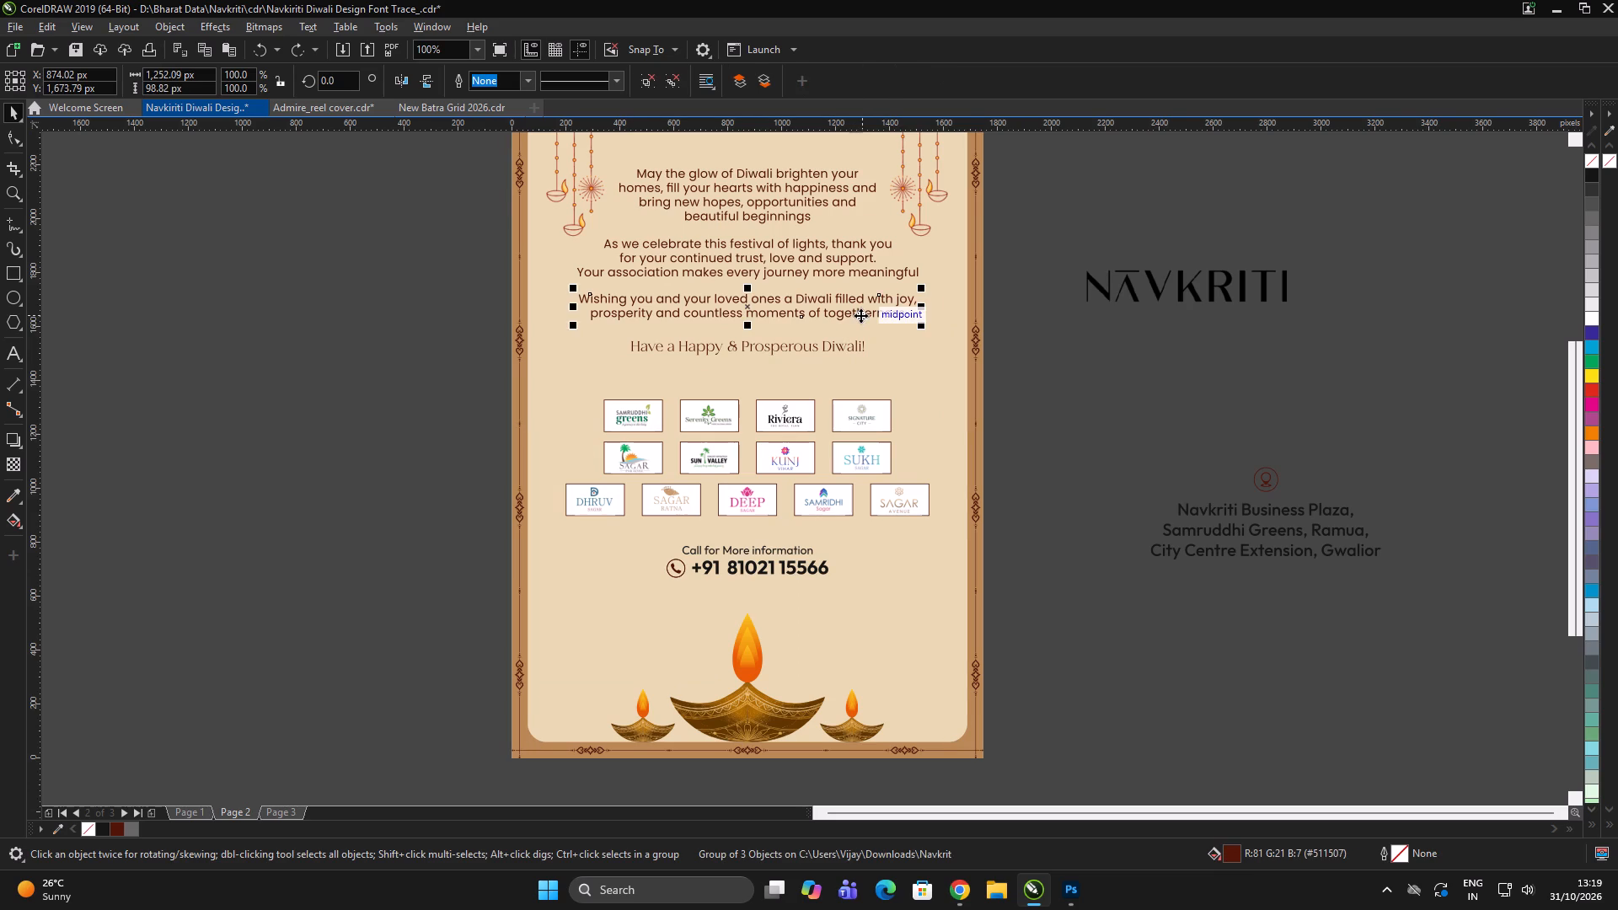
scroll(860, 315, "down", 1)
left_click_drag(860, 315, 868, 495)
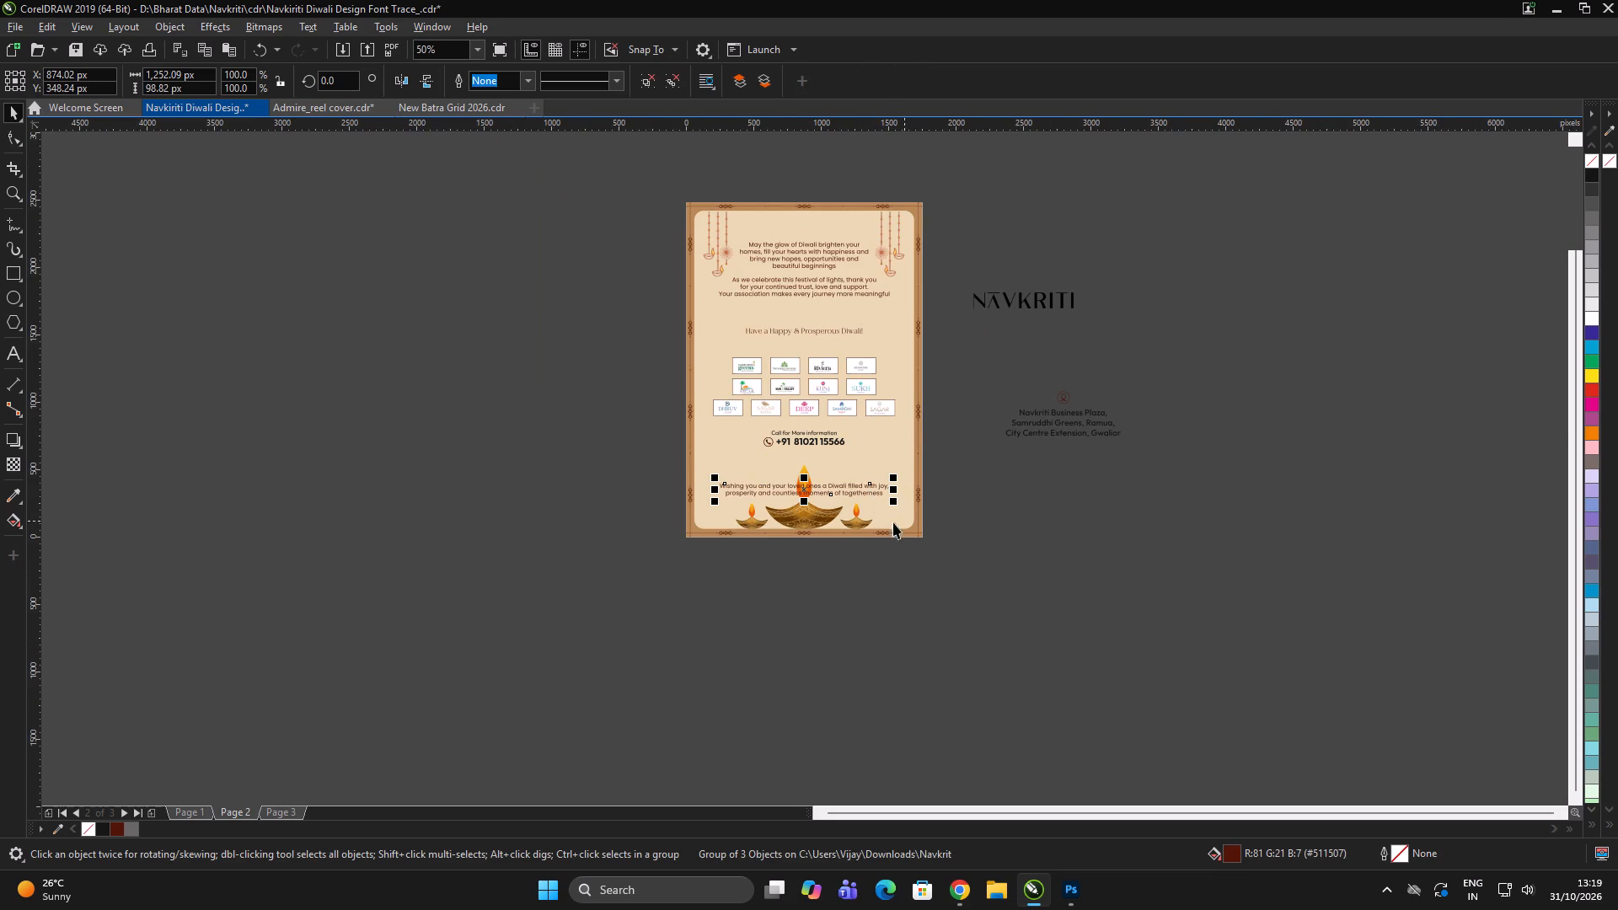
scroll(855, 518, "up", 1)
double_click(875, 453)
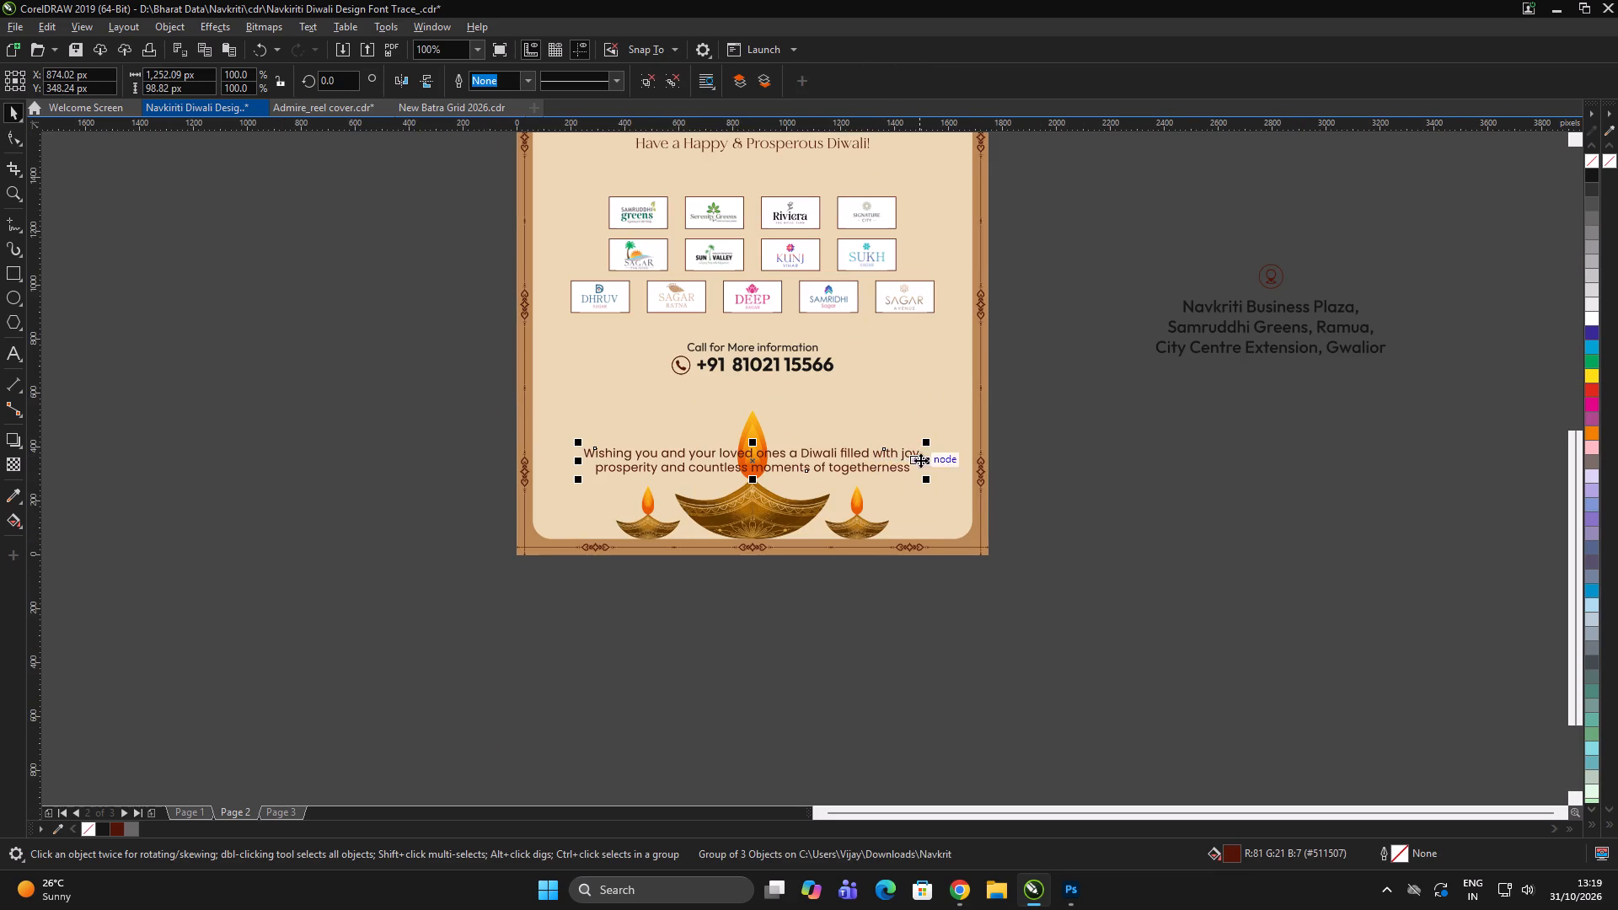
left_click_drag(905, 456, 882, 692)
double_click(1051, 650)
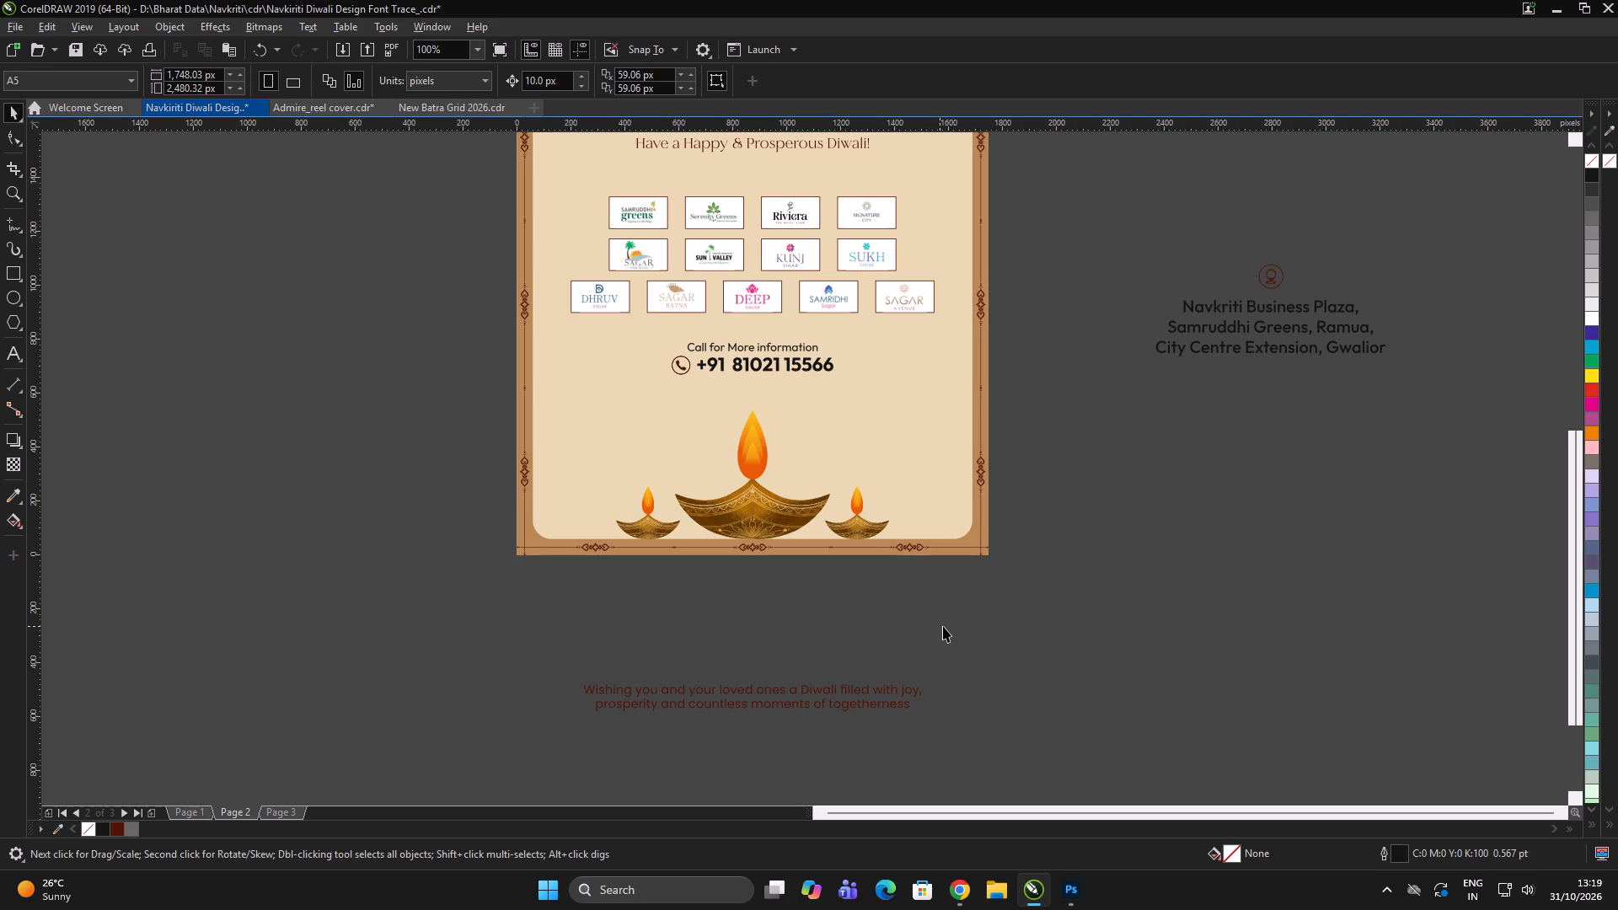
Start a Lightshot screen capture framing the three-line address text beside the card.
left_click(1198, 603)
left_click(807, 695)
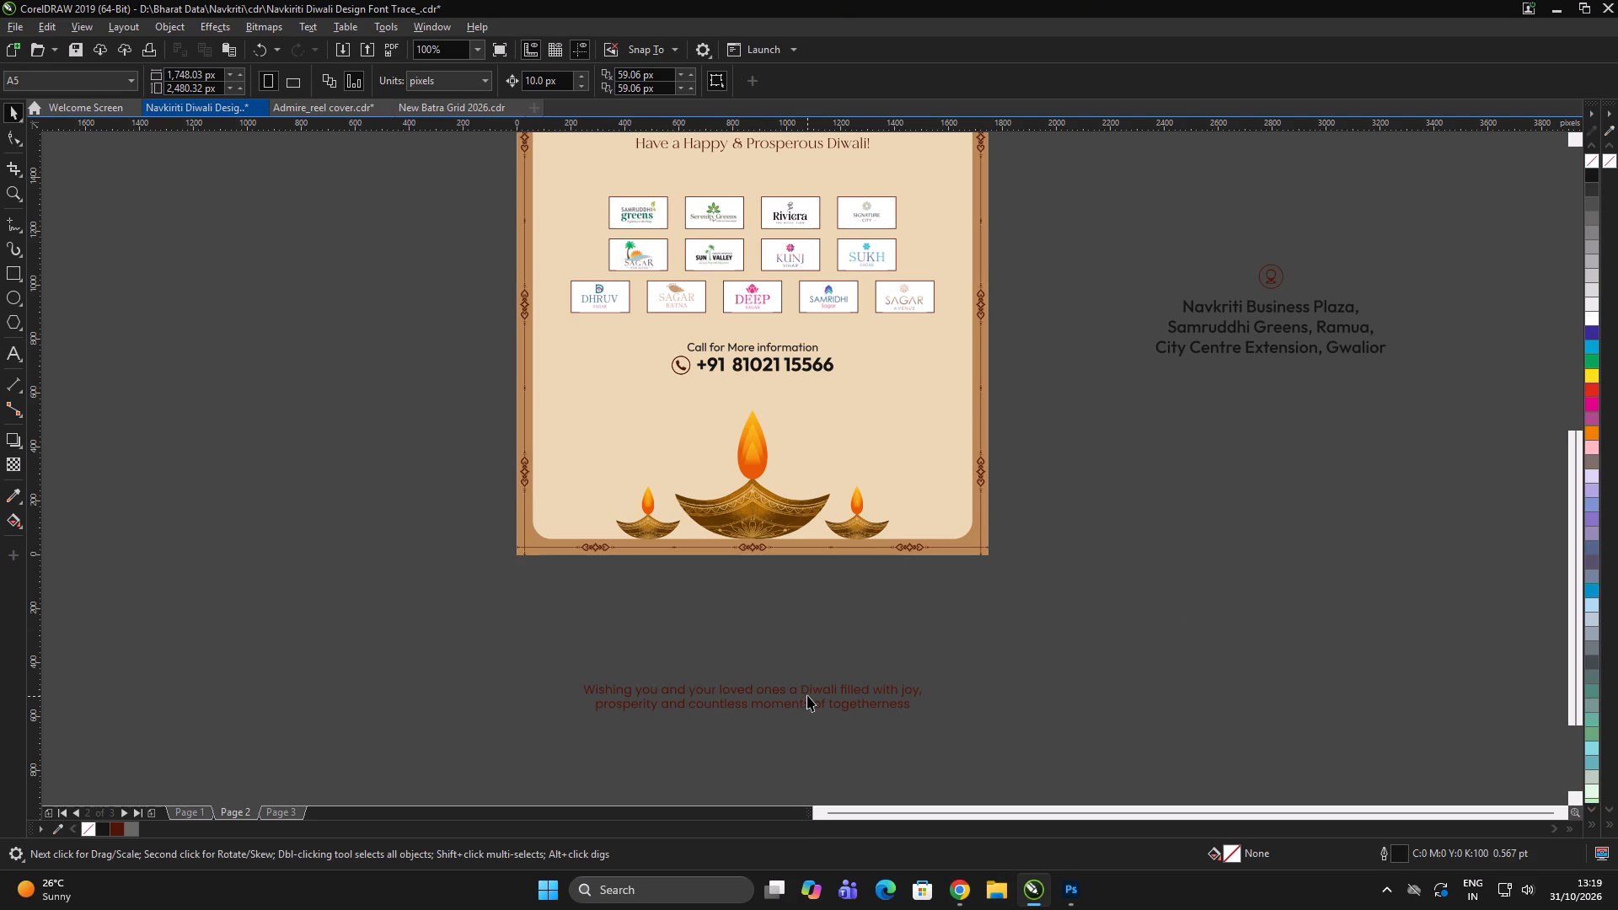
left_click(822, 689)
scroll(1407, 327, "up", 2)
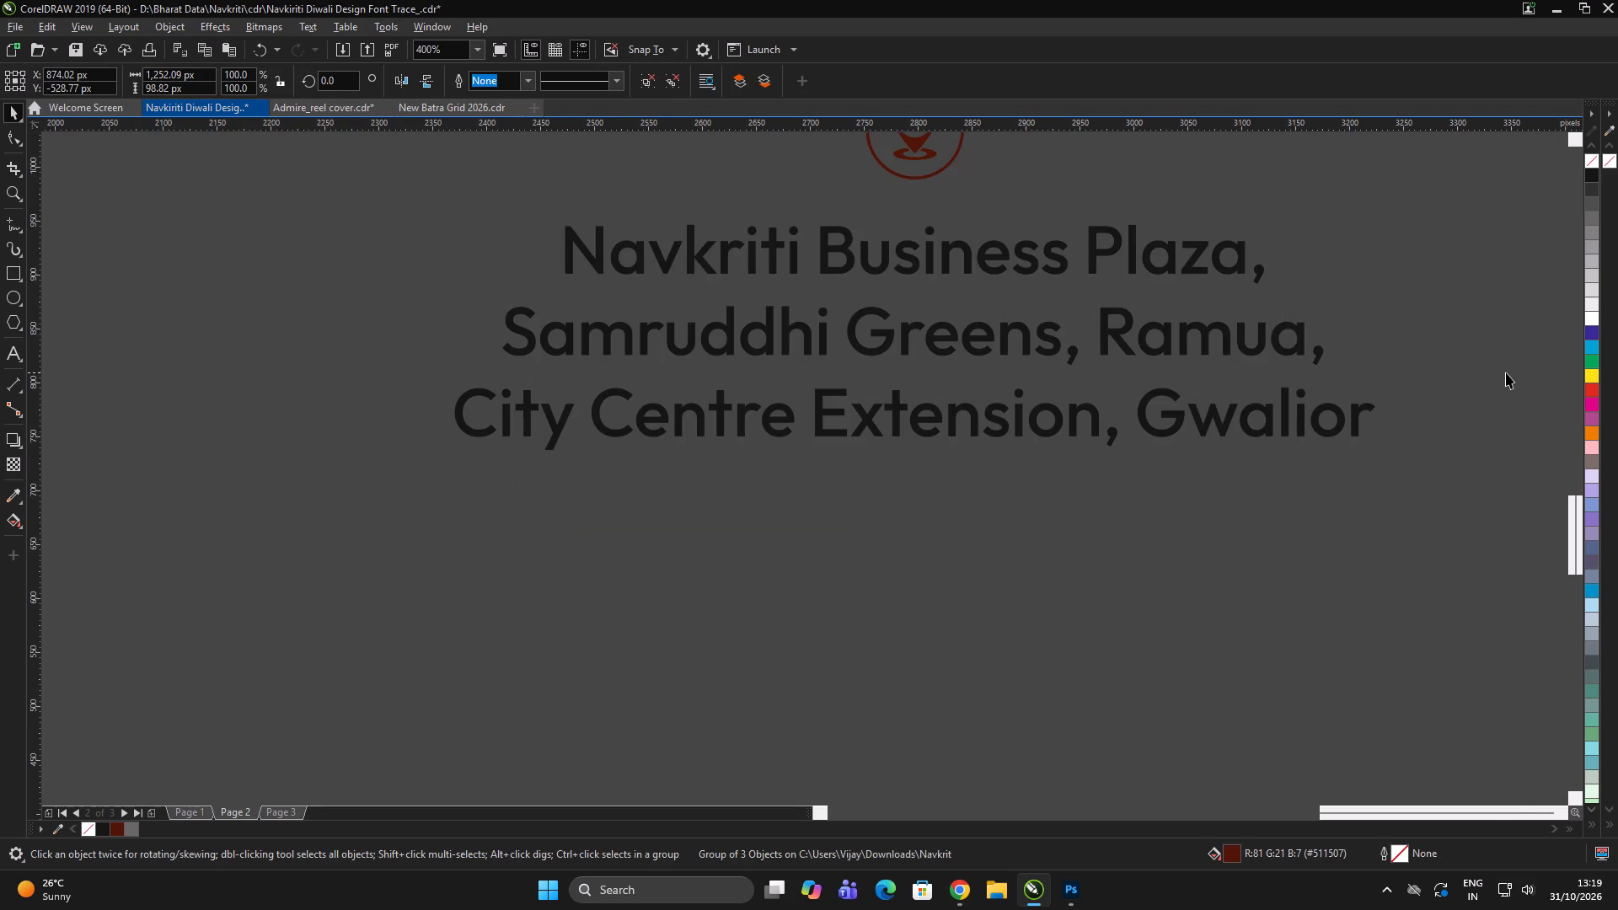
double_click(1507, 372)
left_click(1380, 900)
left_click(1347, 841)
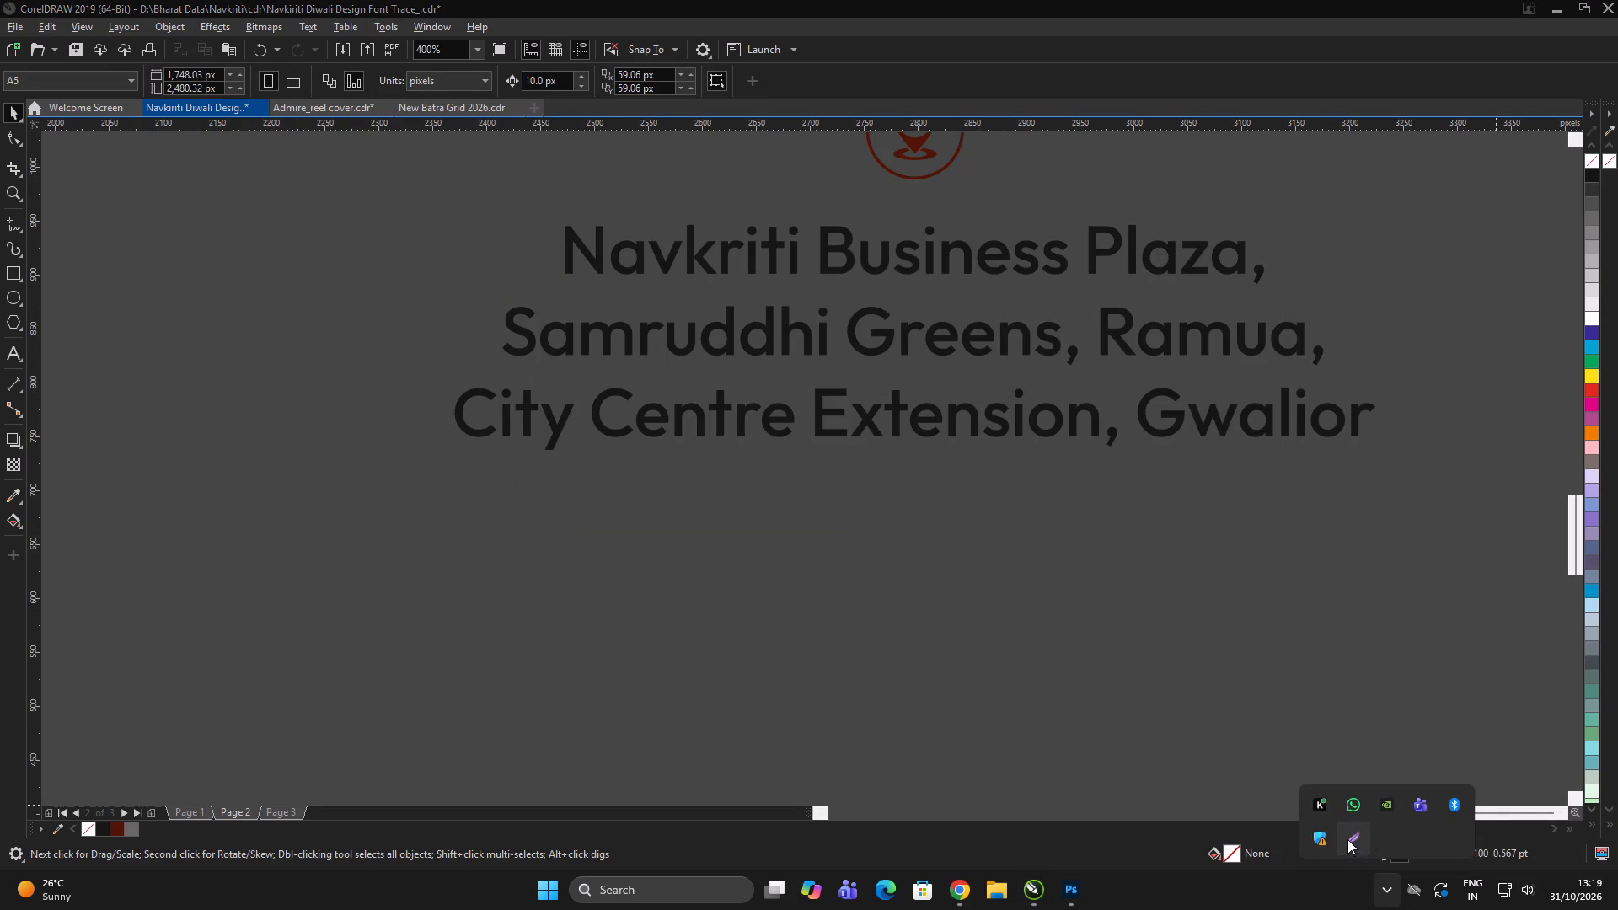
left_click_drag(497, 178, 1395, 469)
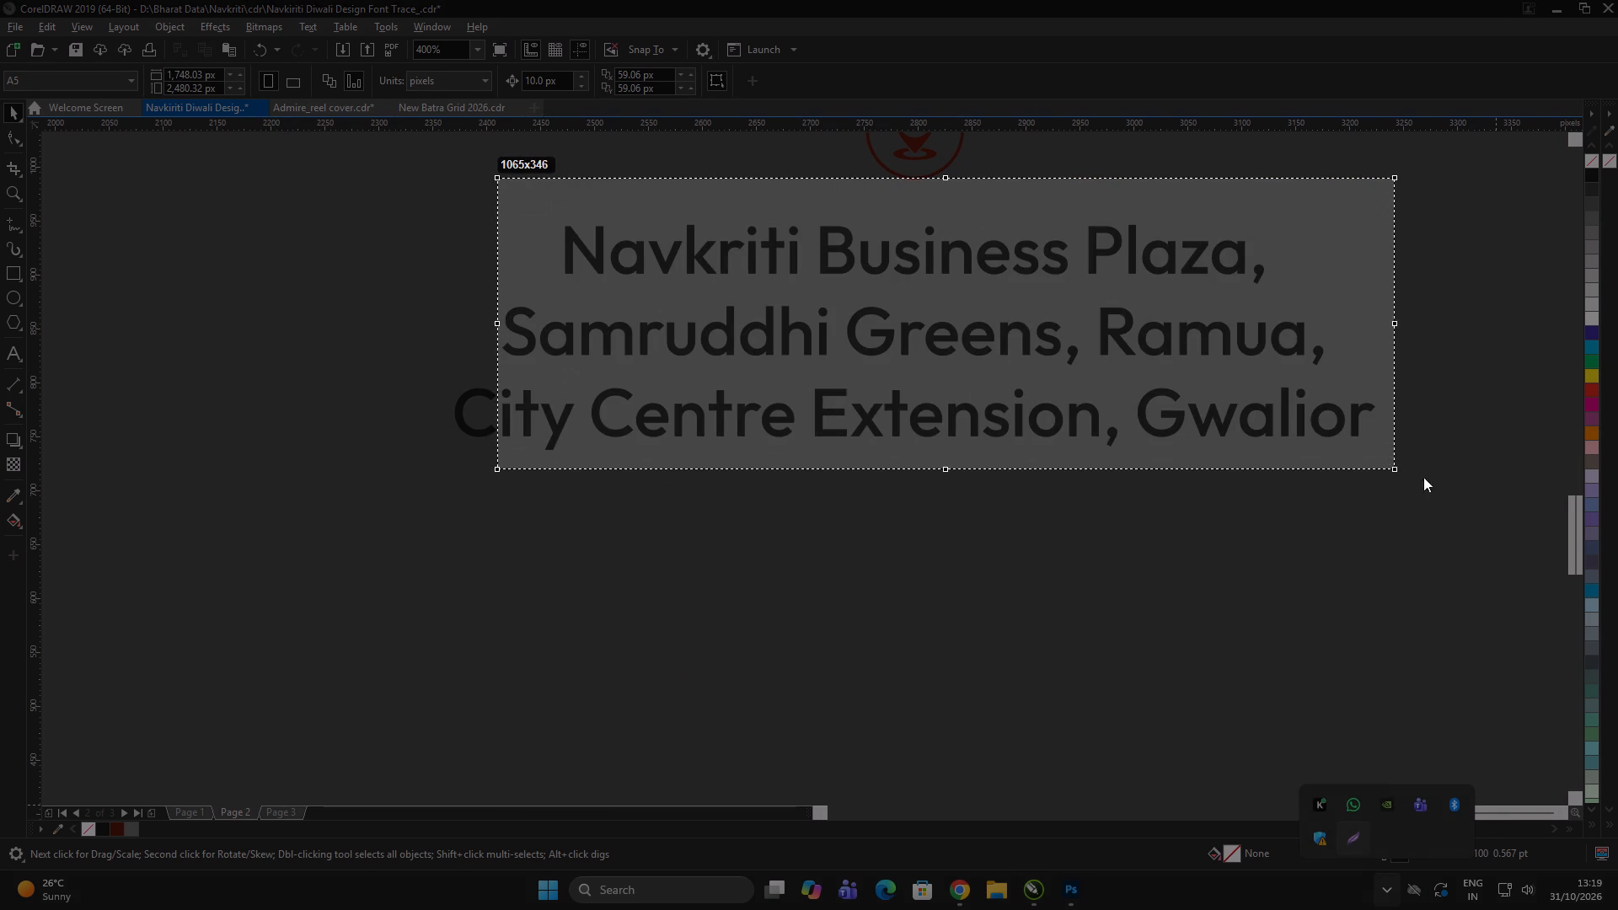
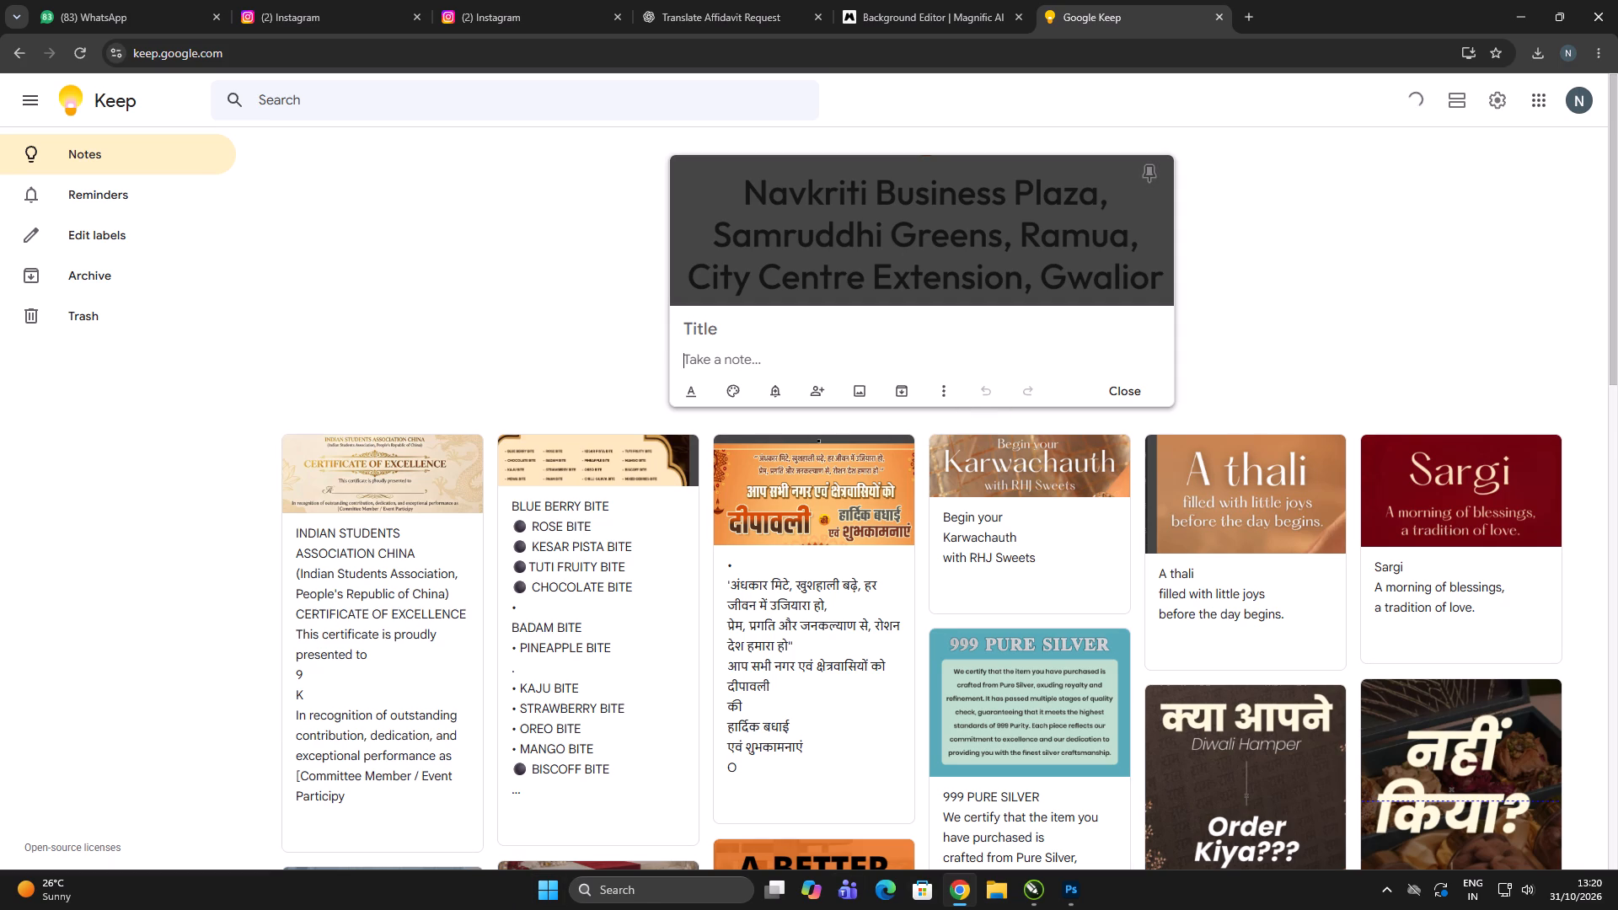
Grab the text from the address image in the new Keep note, copy it, and switch back to CorelDRAW.
left_click(946, 392)
left_click(988, 534)
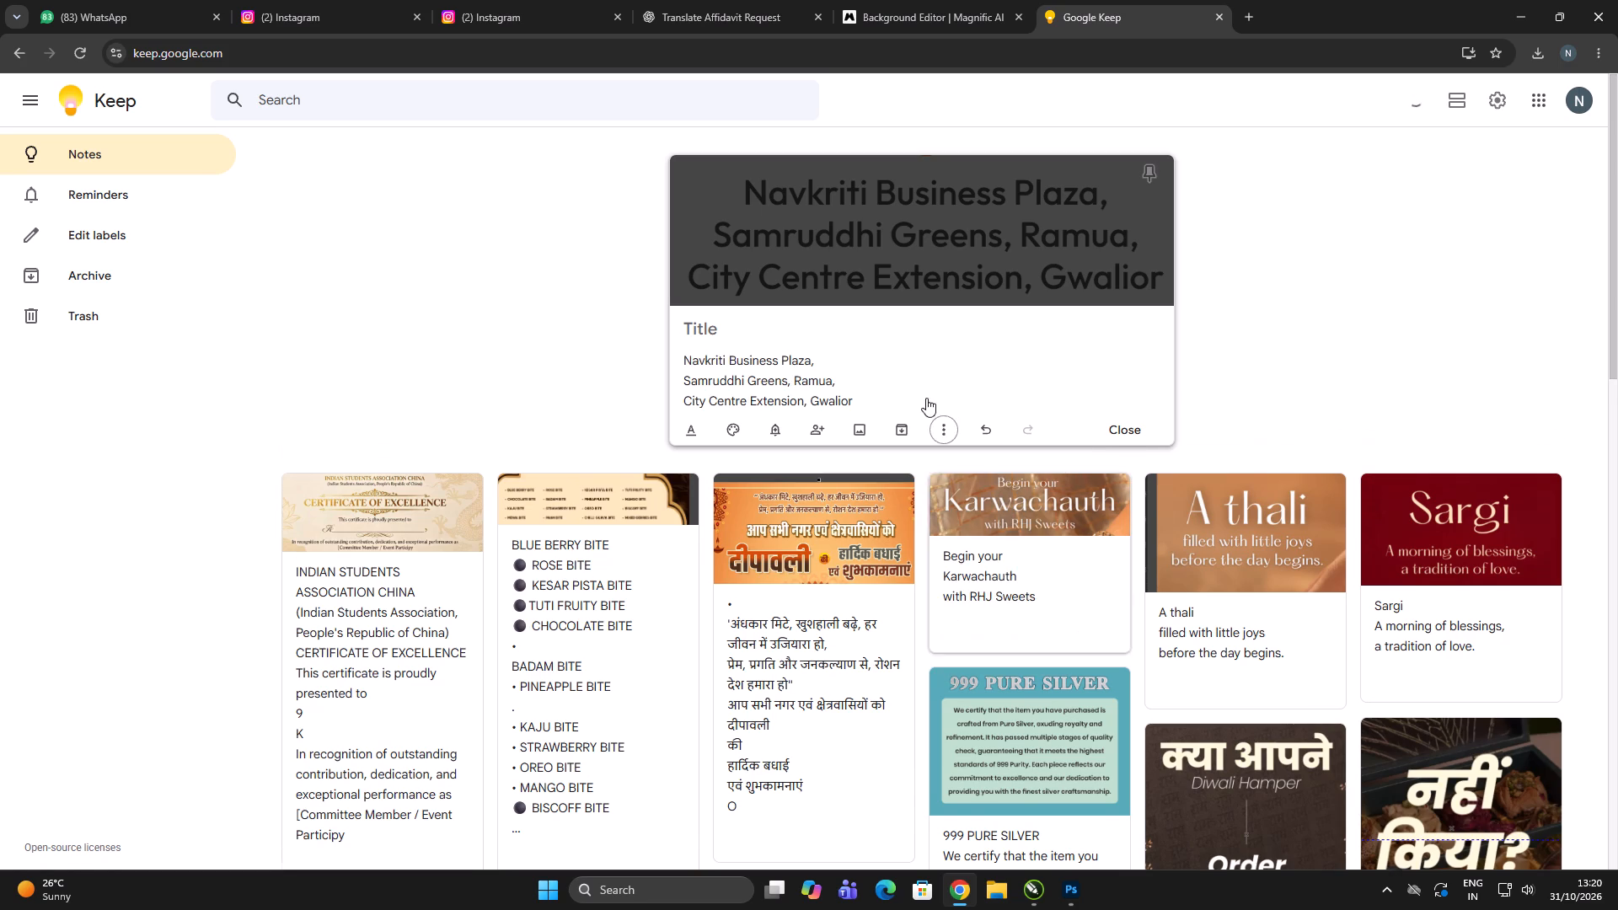
left_click_drag(865, 402, 656, 345)
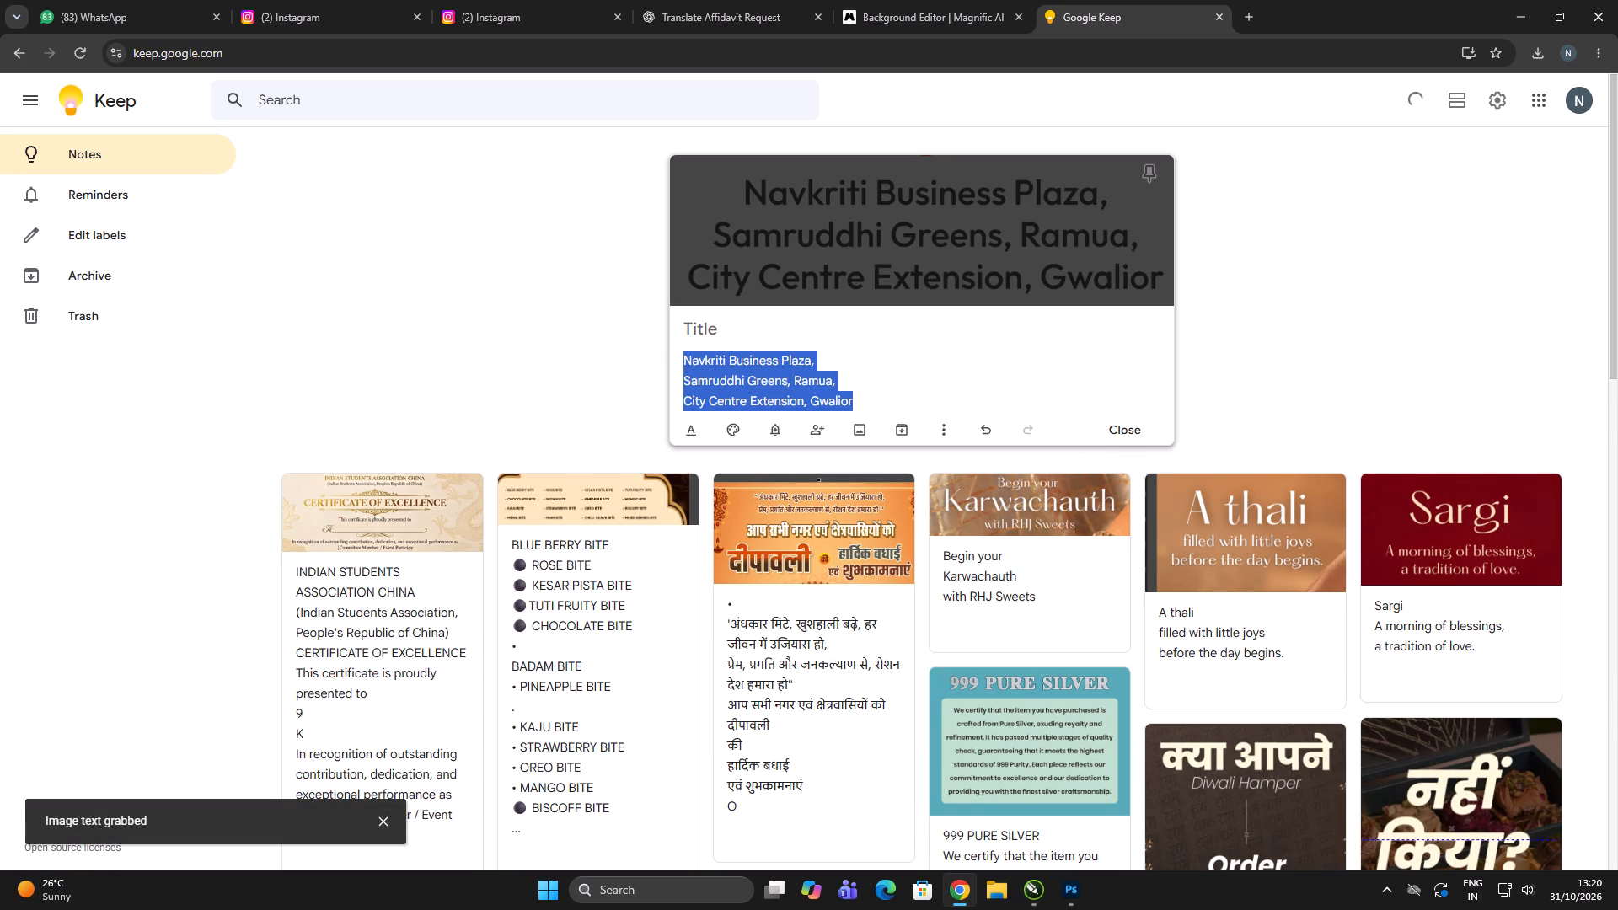
key("ctrl+c")
key("alt+Tab")
Undo the move that took the third paragraph, "Wishing you and your loved ones...", off the card.
scroll(1047, 405, "down", 4)
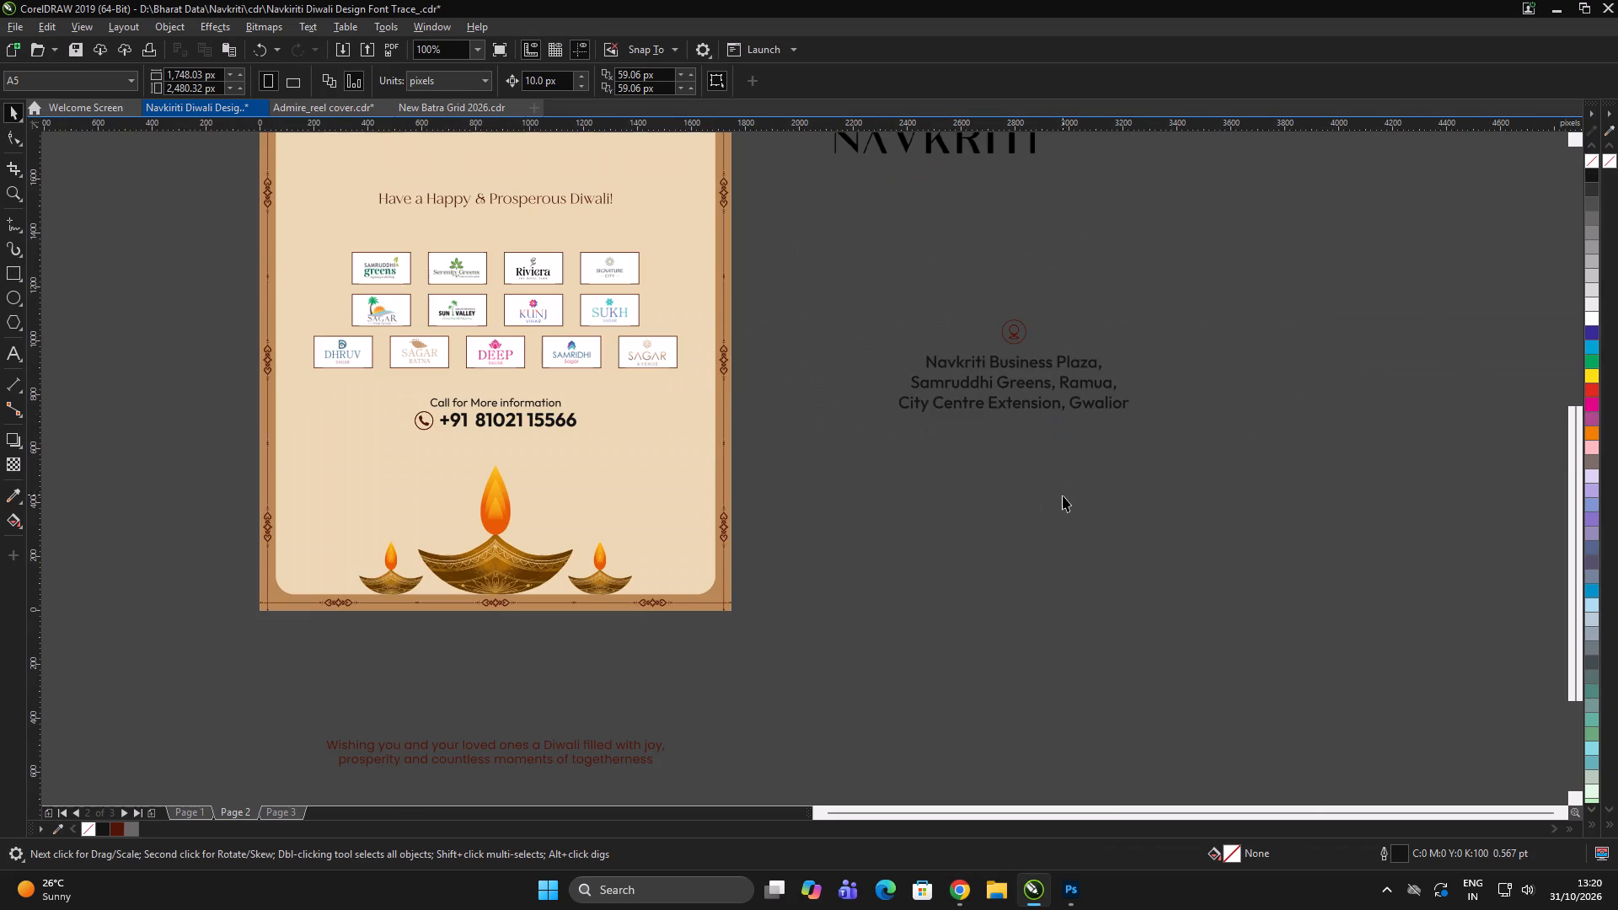
double_click(1063, 495)
left_click(1071, 490)
double_click(890, 569)
scroll(685, 242, "down", 2)
left_click(751, 233)
scroll(689, 220, "up", 1)
double_click(869, 500)
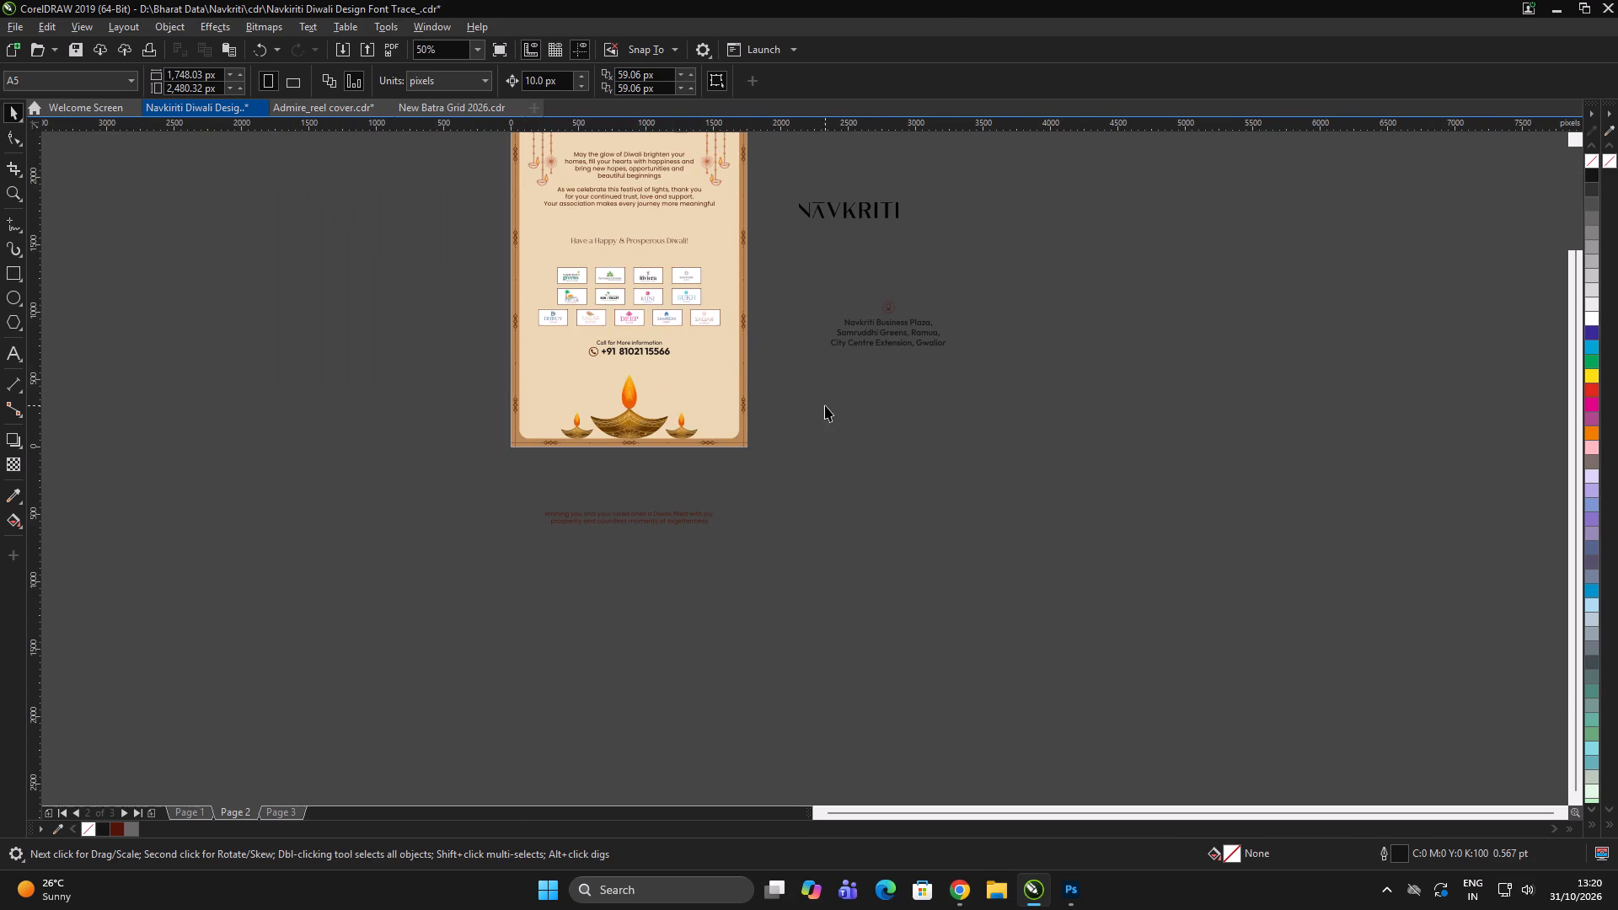
key("ctrl+z")
key("ctrl+z")
double_click(887, 500)
double_click(875, 485)
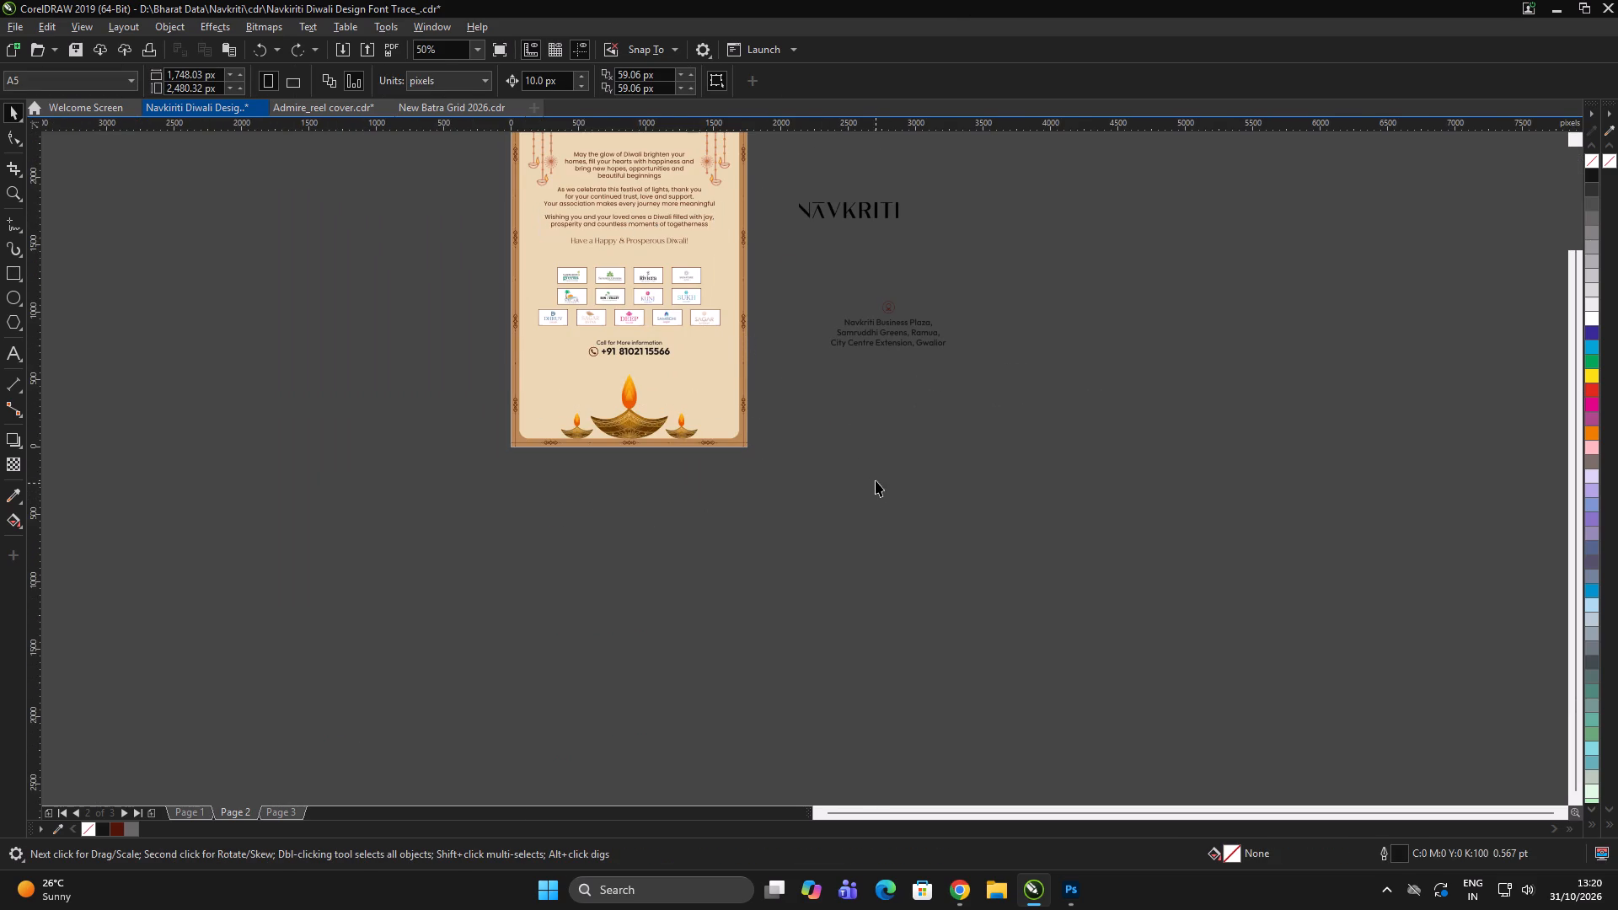
left_click(876, 475)
Paste the copied address as artistic text in the empty area below the card and join its first two lines into one.
key("F8")
left_click(775, 616)
key("ctrl+v")
scroll(908, 652, "up", 1)
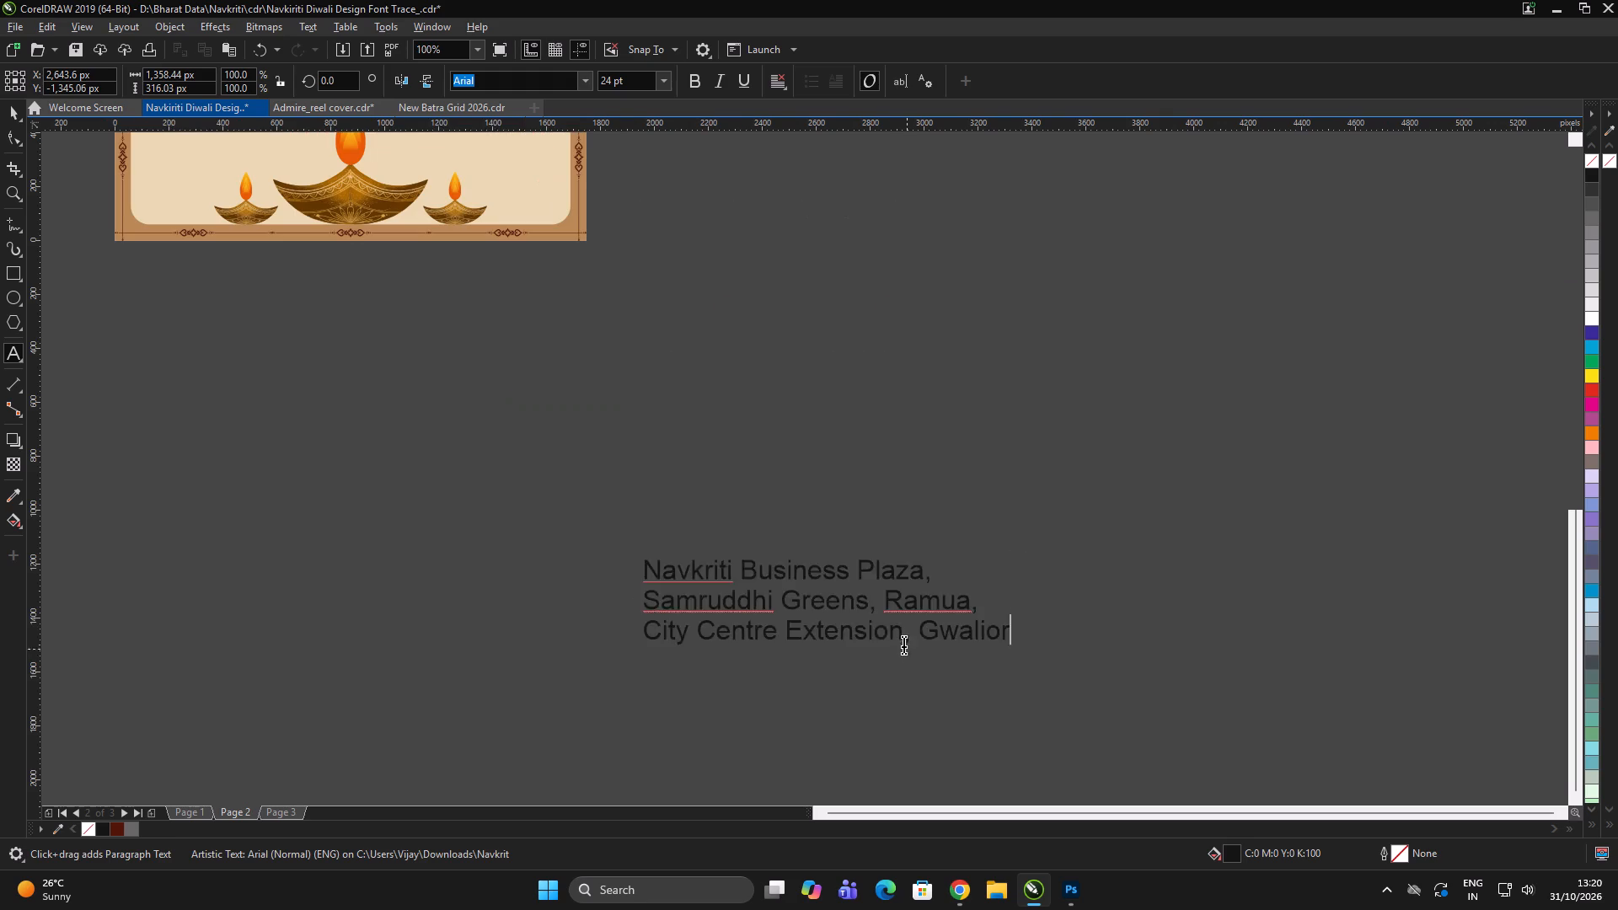
key("ctrl+a")
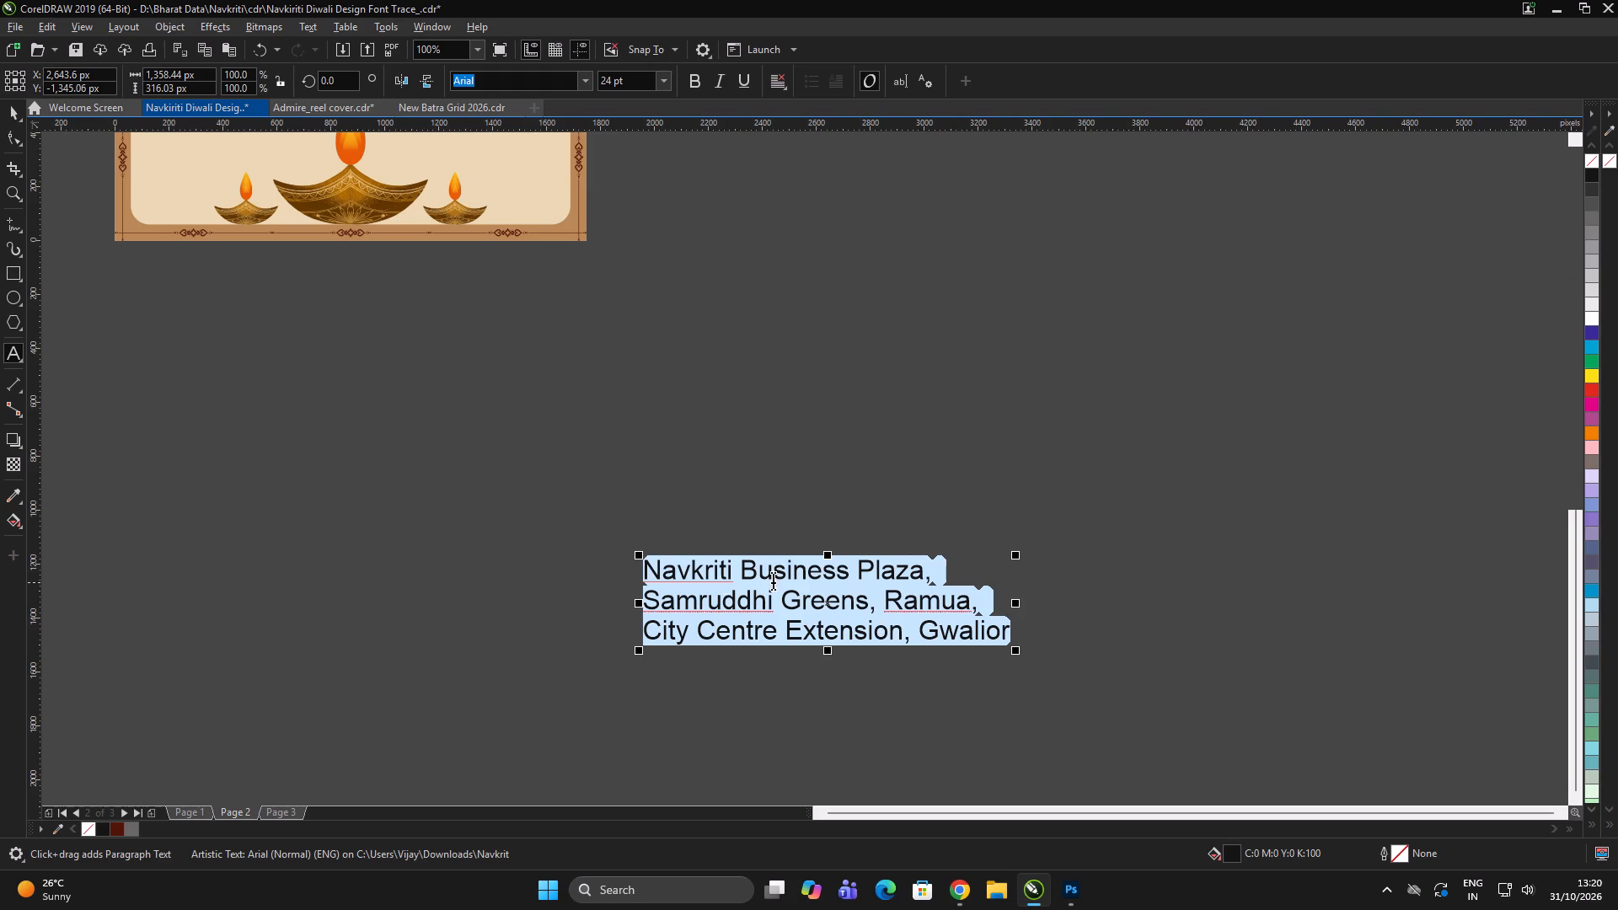
left_click(649, 603)
key("BackSpace")
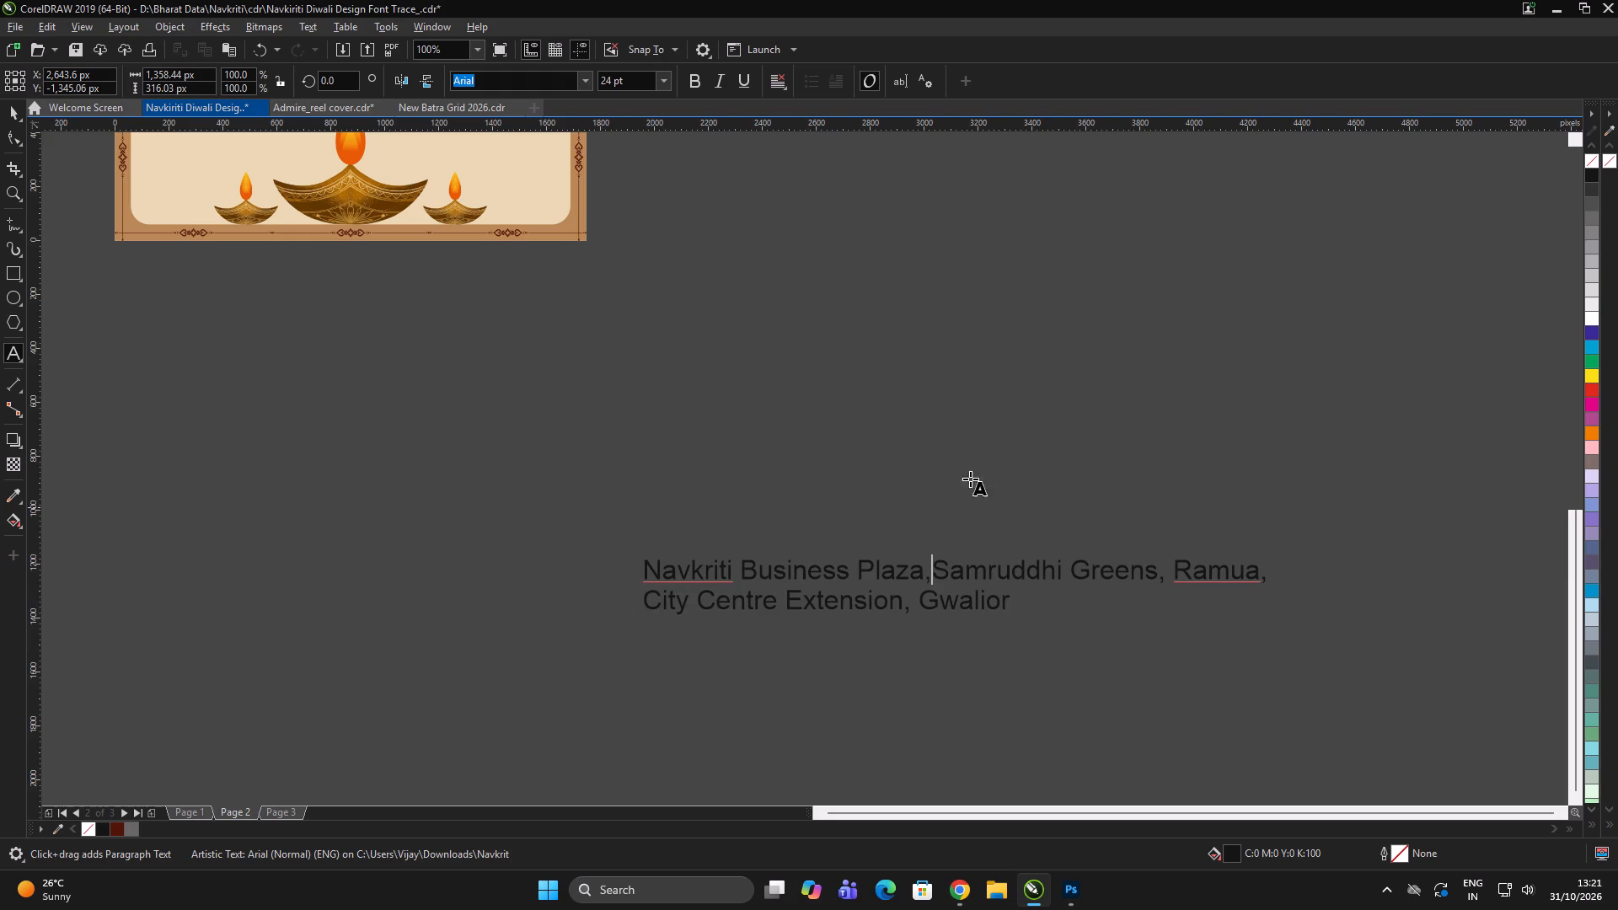
Centre-align the pasted address text and move it onto the card just under the phone number, at about X 850, Y 590 px.
key("ctrl+a")
left_click(771, 75)
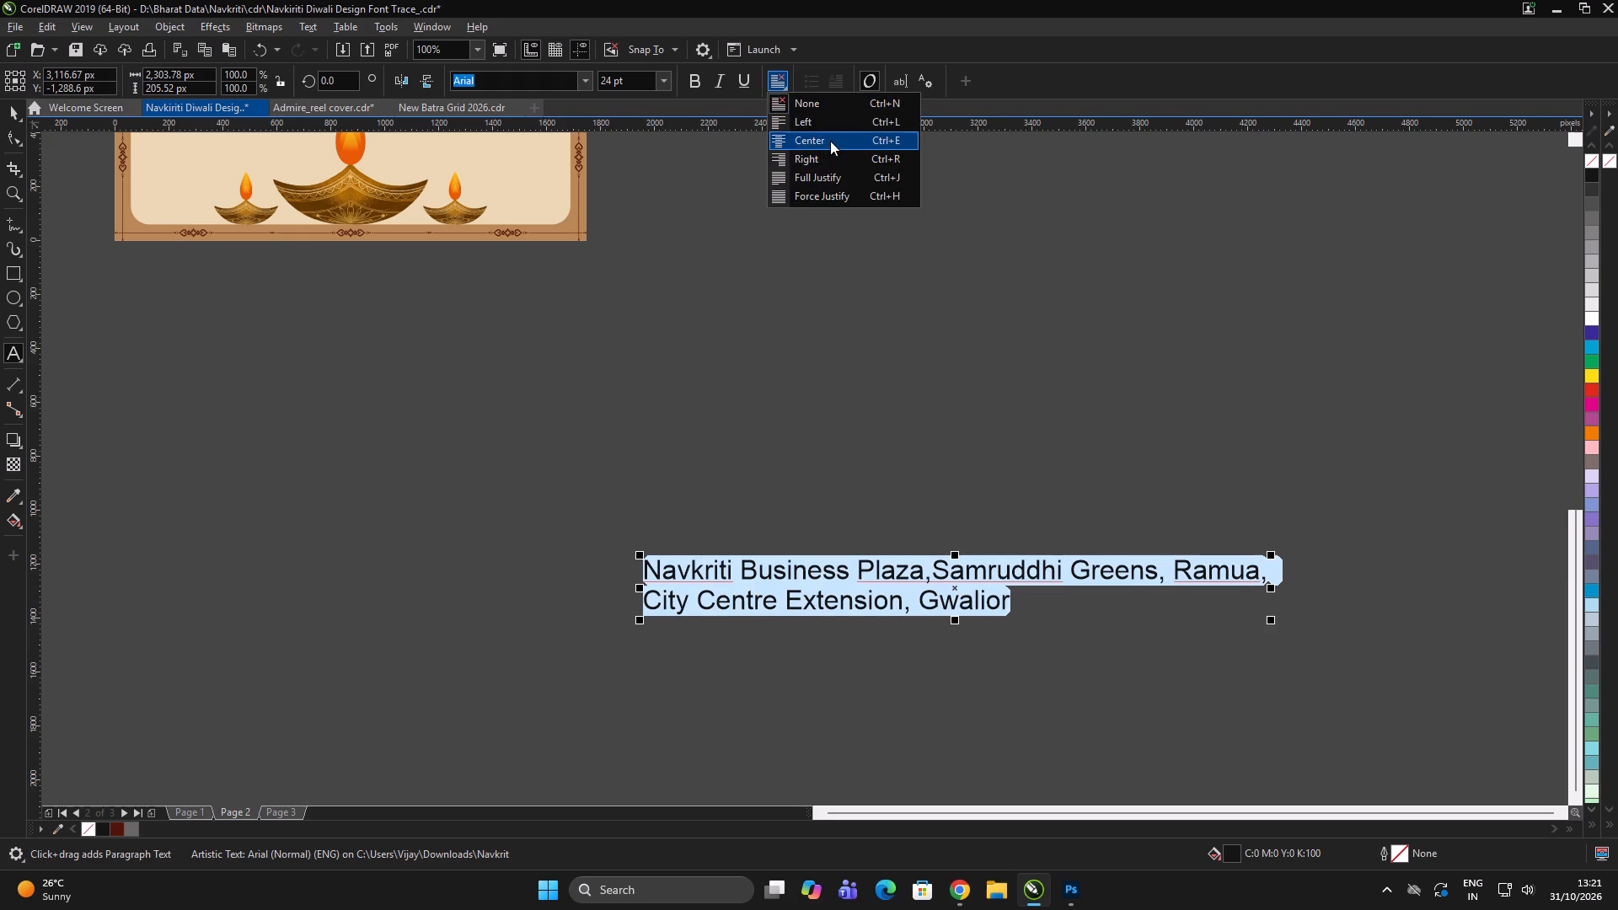
left_click(830, 141)
left_click(13, 111)
scroll(1060, 539, "down", 3)
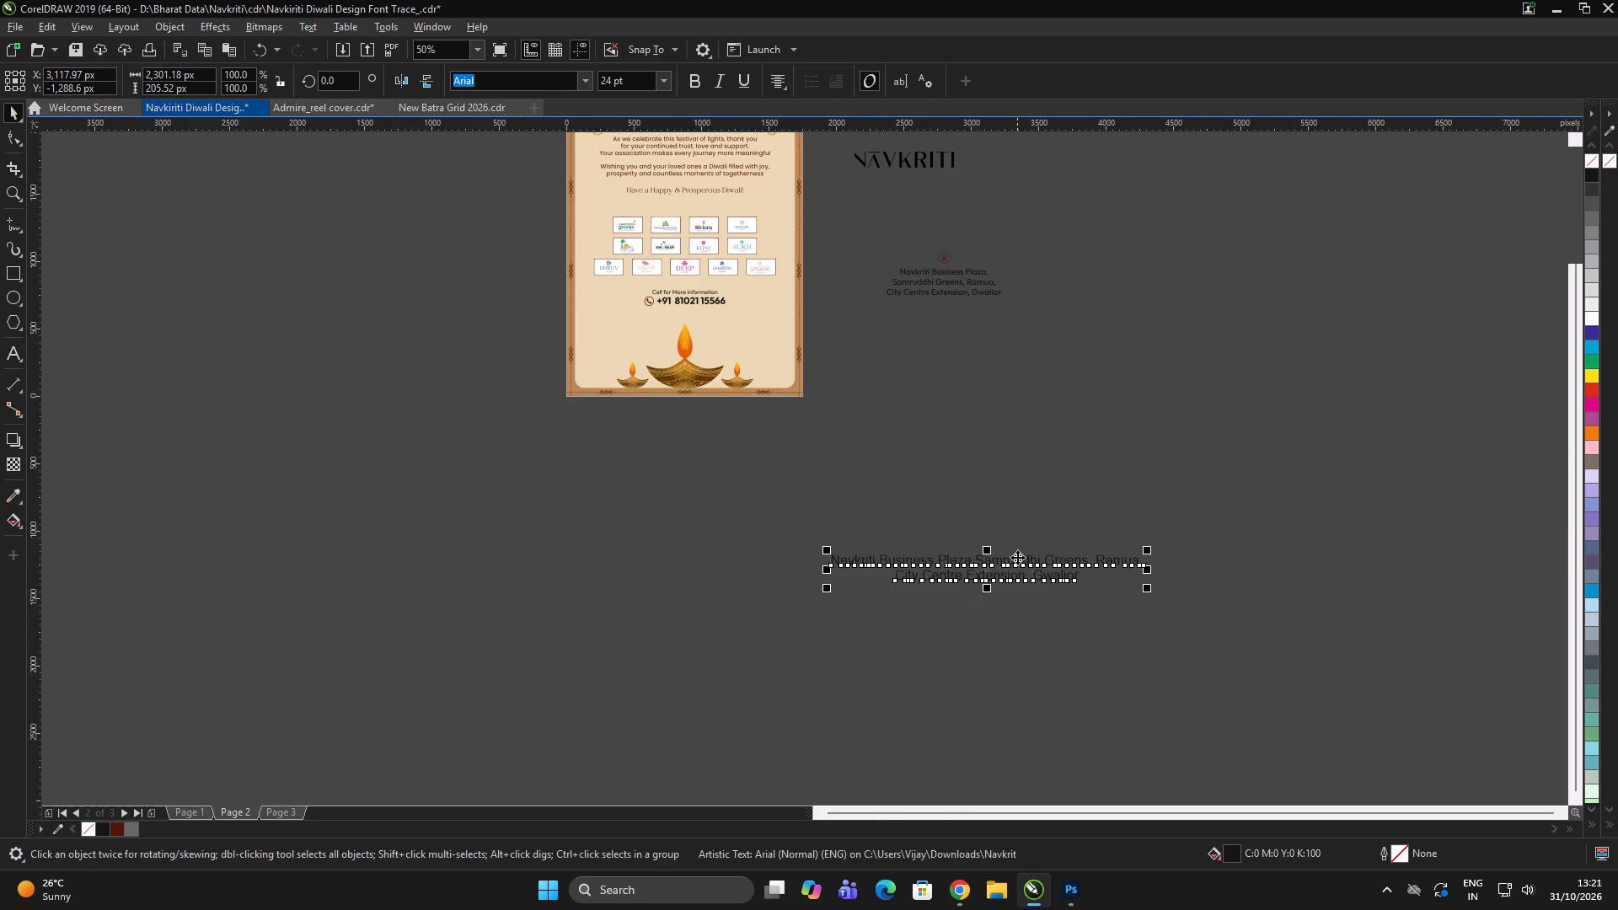
left_click_drag(1017, 557, 712, 312)
scroll(725, 309, "up", 2)
Set the font of the address text on the card to Gilroy-SemiBold.
left_click(518, 72)
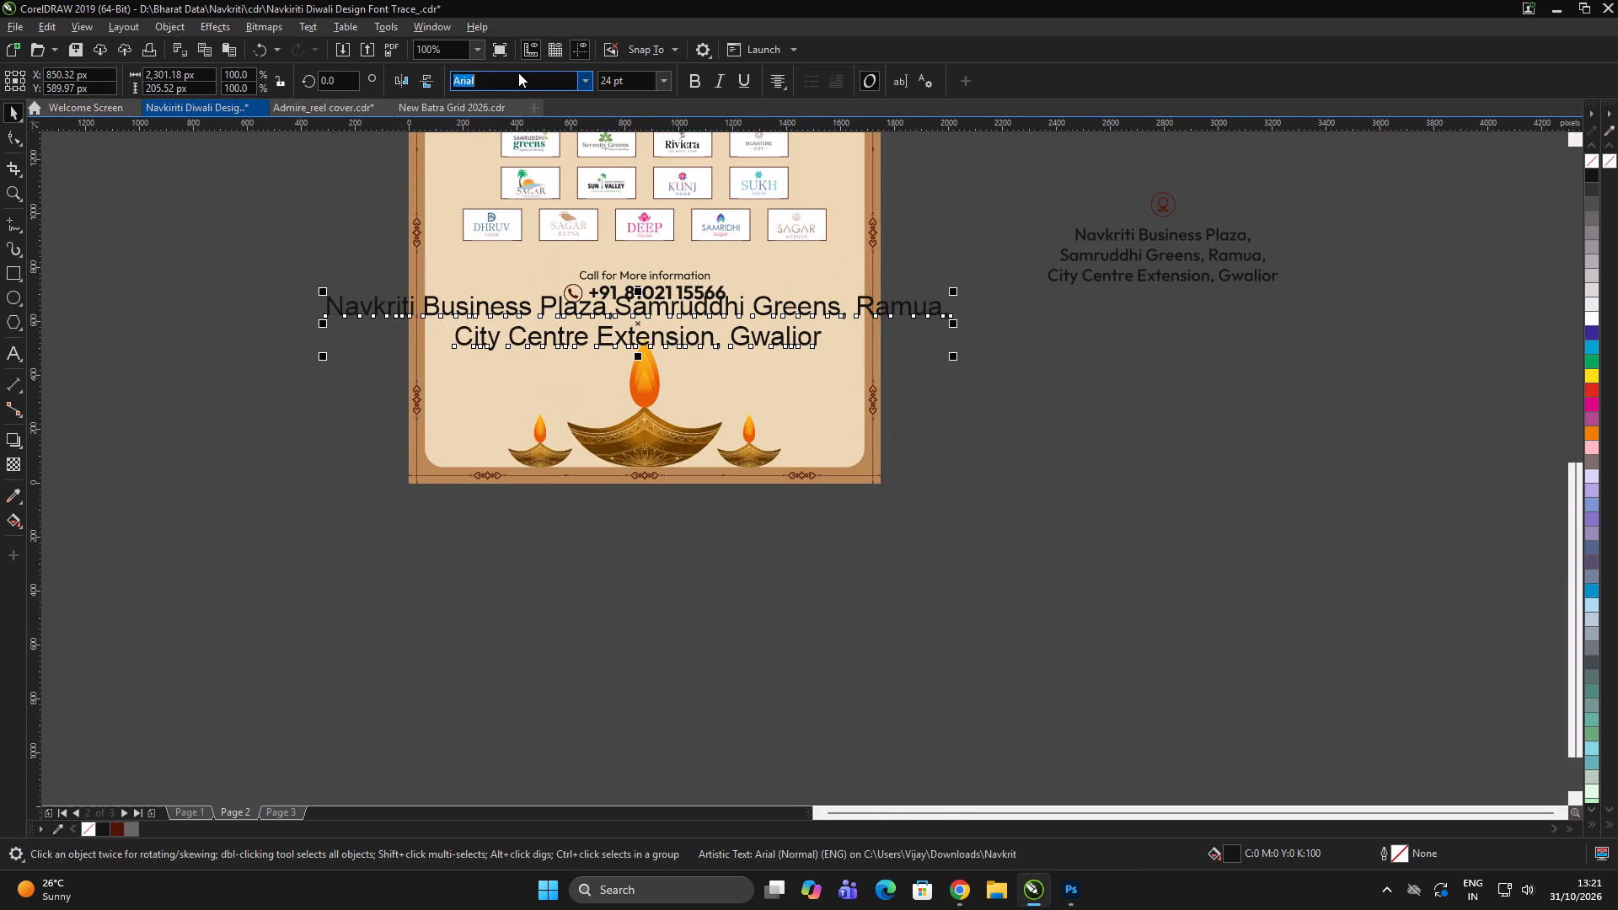
left_click(516, 83)
key("ctrl+a")
type("gilory")
key("Return")
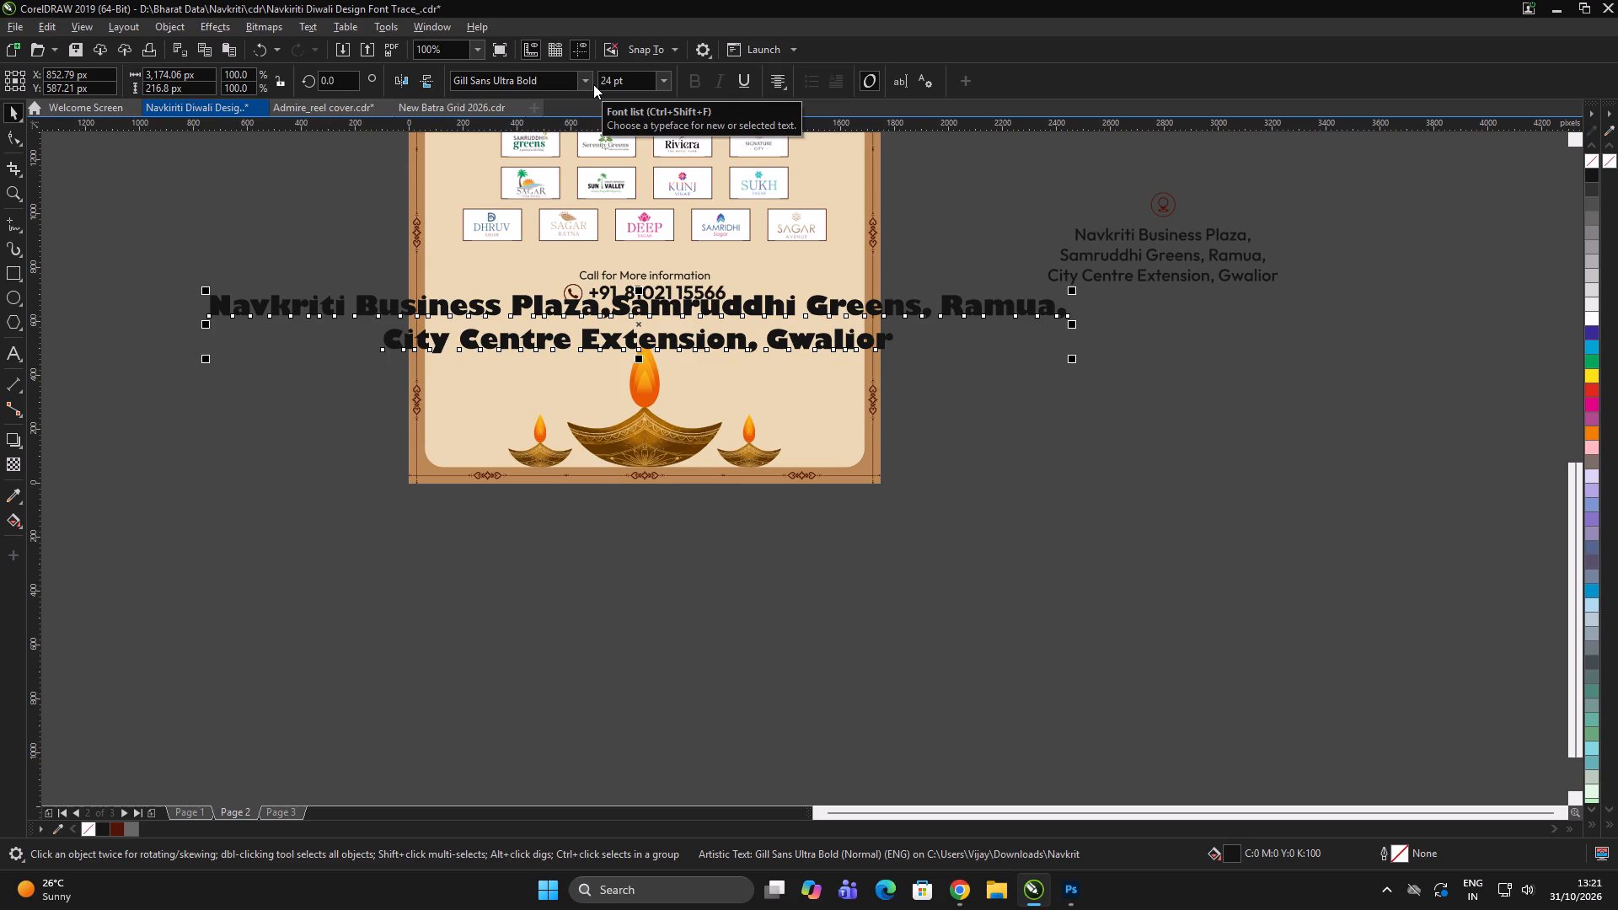
left_click(593, 86)
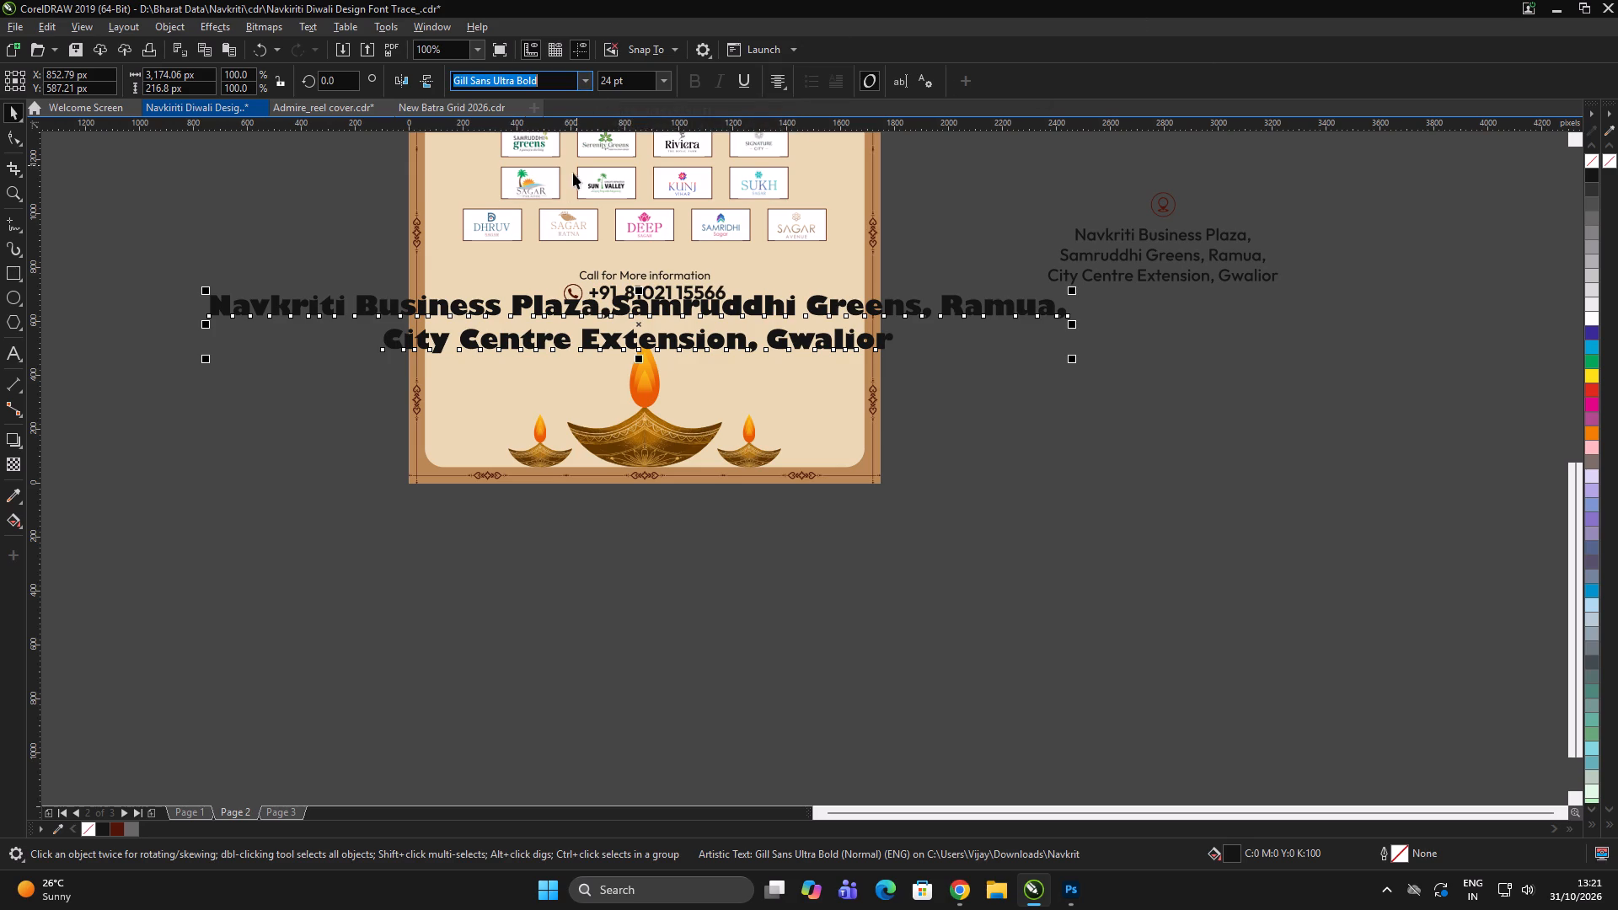
left_click(587, 80)
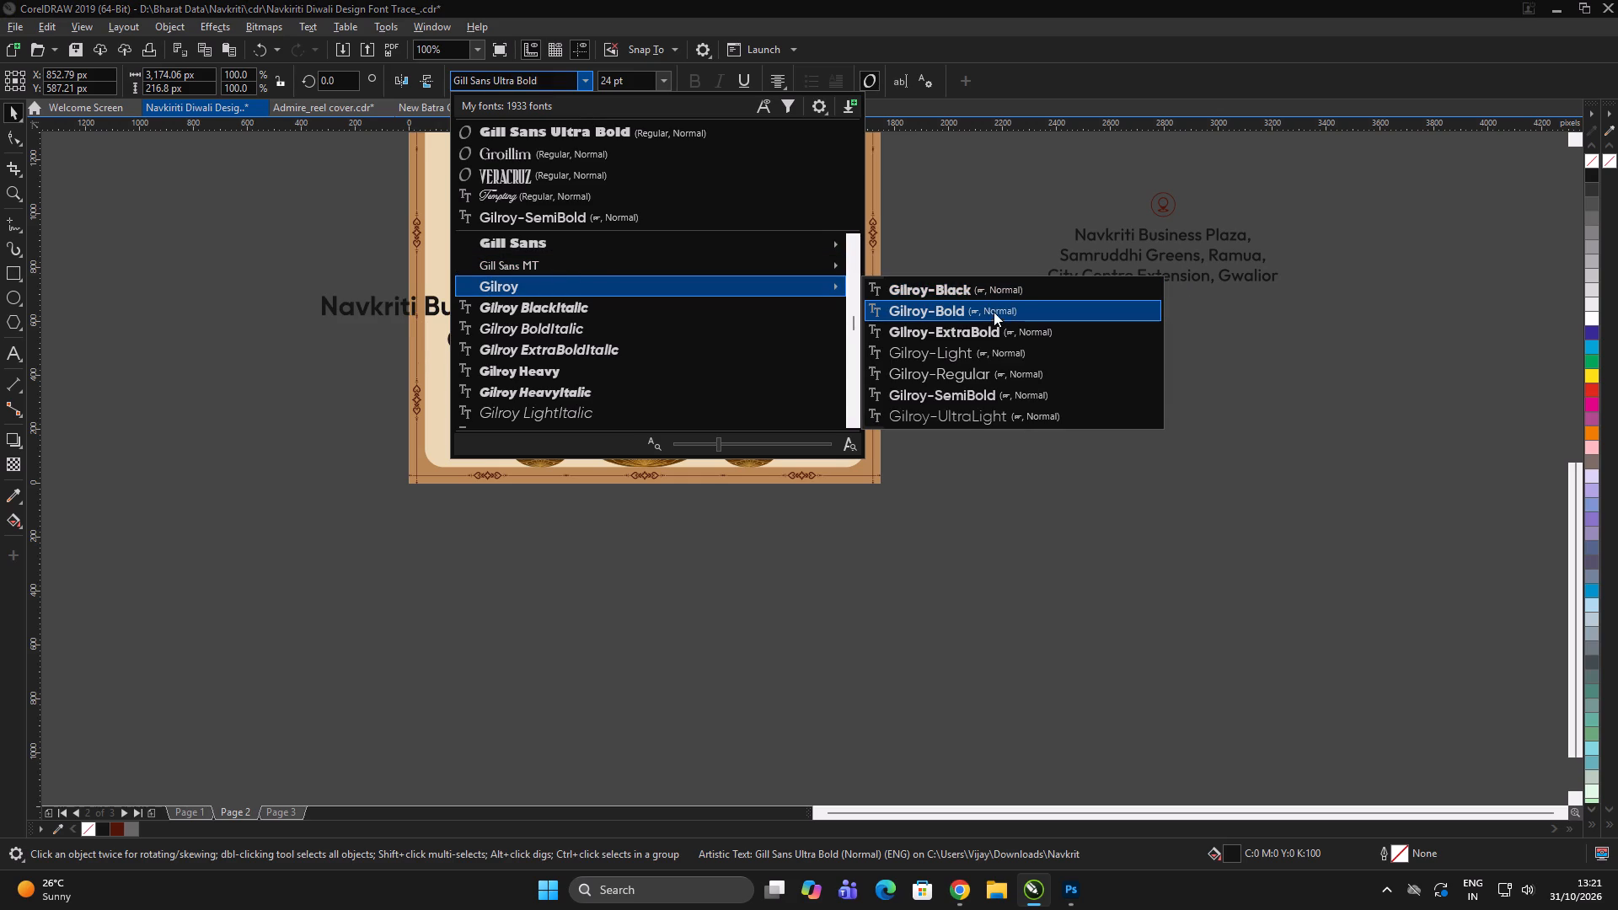
left_click(974, 391)
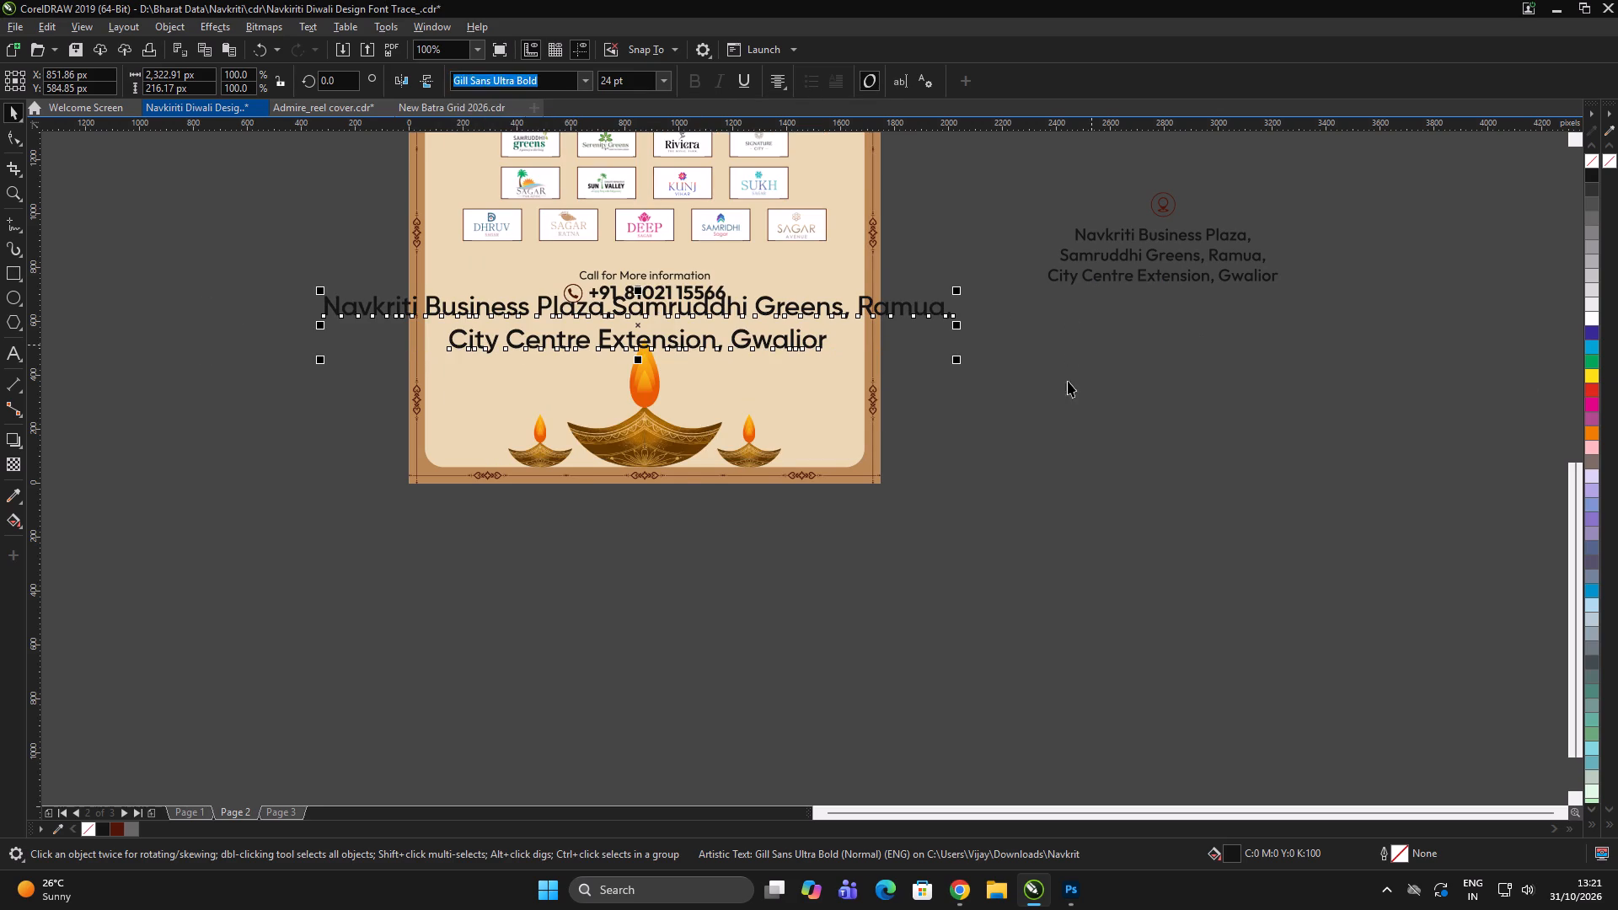
Scale the address text down to about 1,072 px wide and centre it horizontally on the card.
left_click_drag(959, 364, 790, 399)
double_click(1178, 356)
left_click(726, 315)
scroll(725, 317, "up", 2)
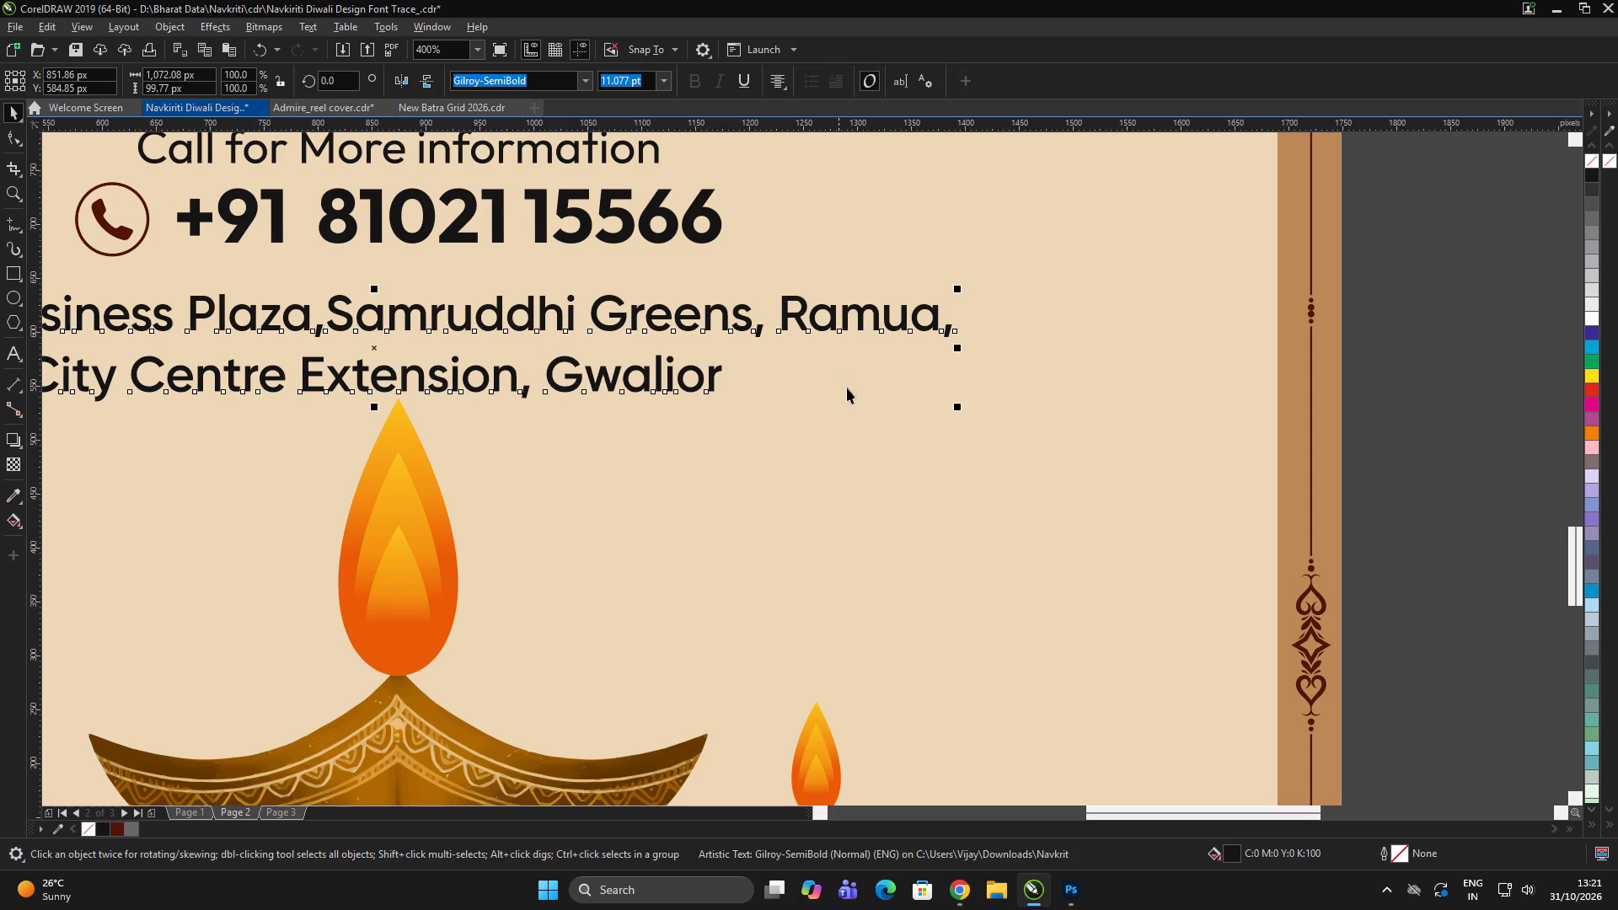
left_click(857, 390, "shift")
key("c")
scroll(666, 372, "down", 2)
left_click(1052, 421)
Scale the three-diya group down slightly to clear the address text and centre it horizontally on the card.
left_click(667, 514)
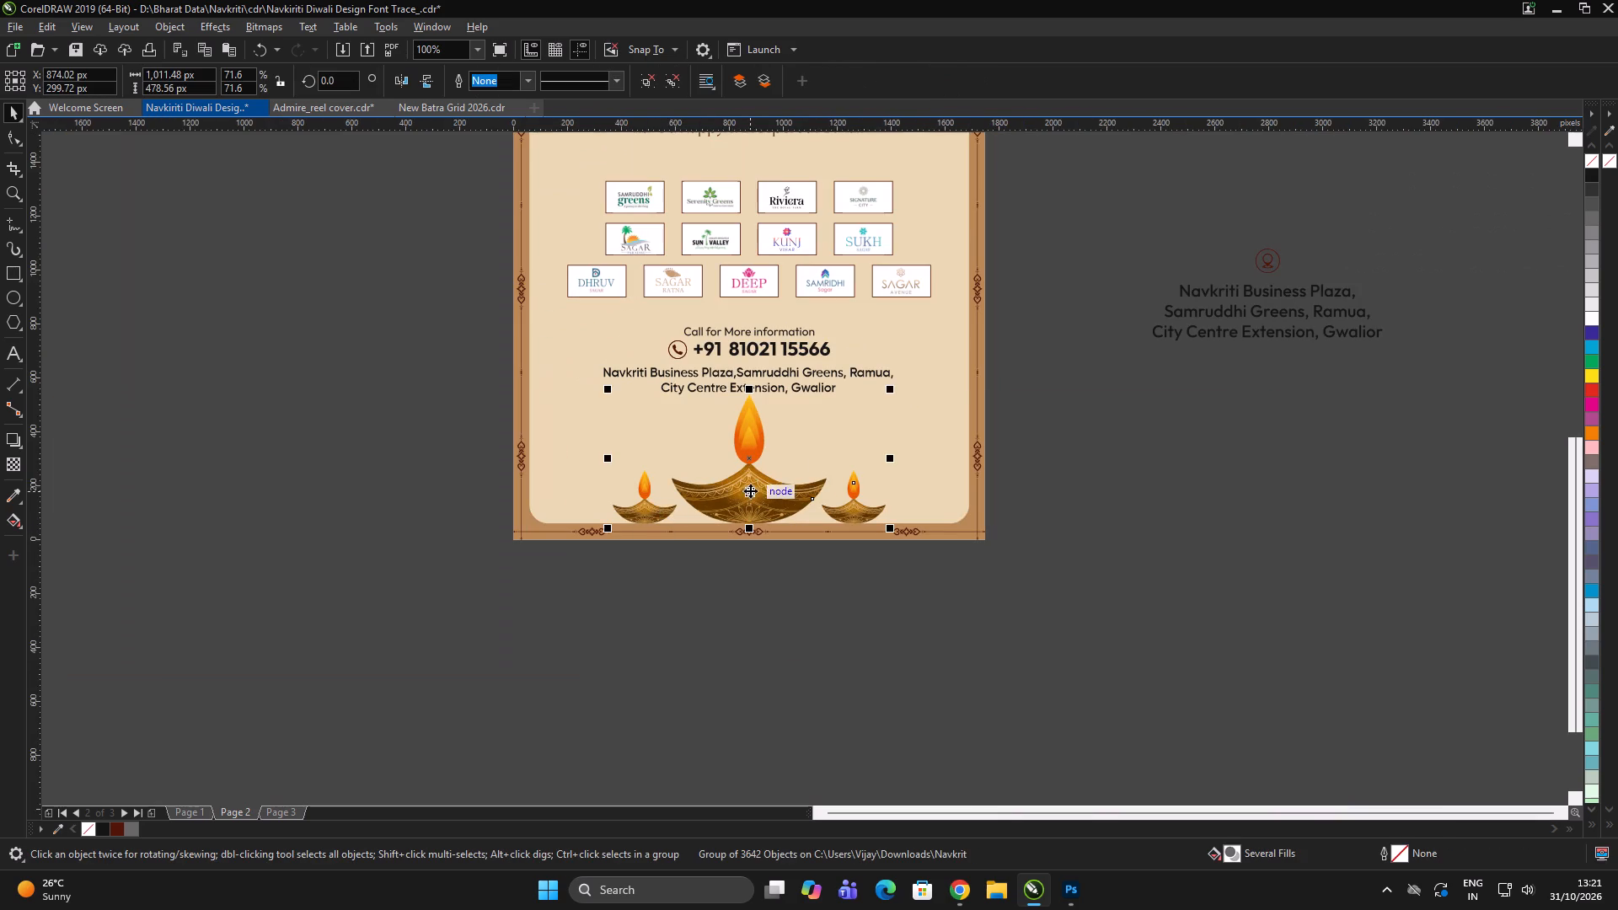
scroll(876, 394, "up", 1)
left_click_drag(904, 388, 902, 398)
left_click(955, 418, "shift")
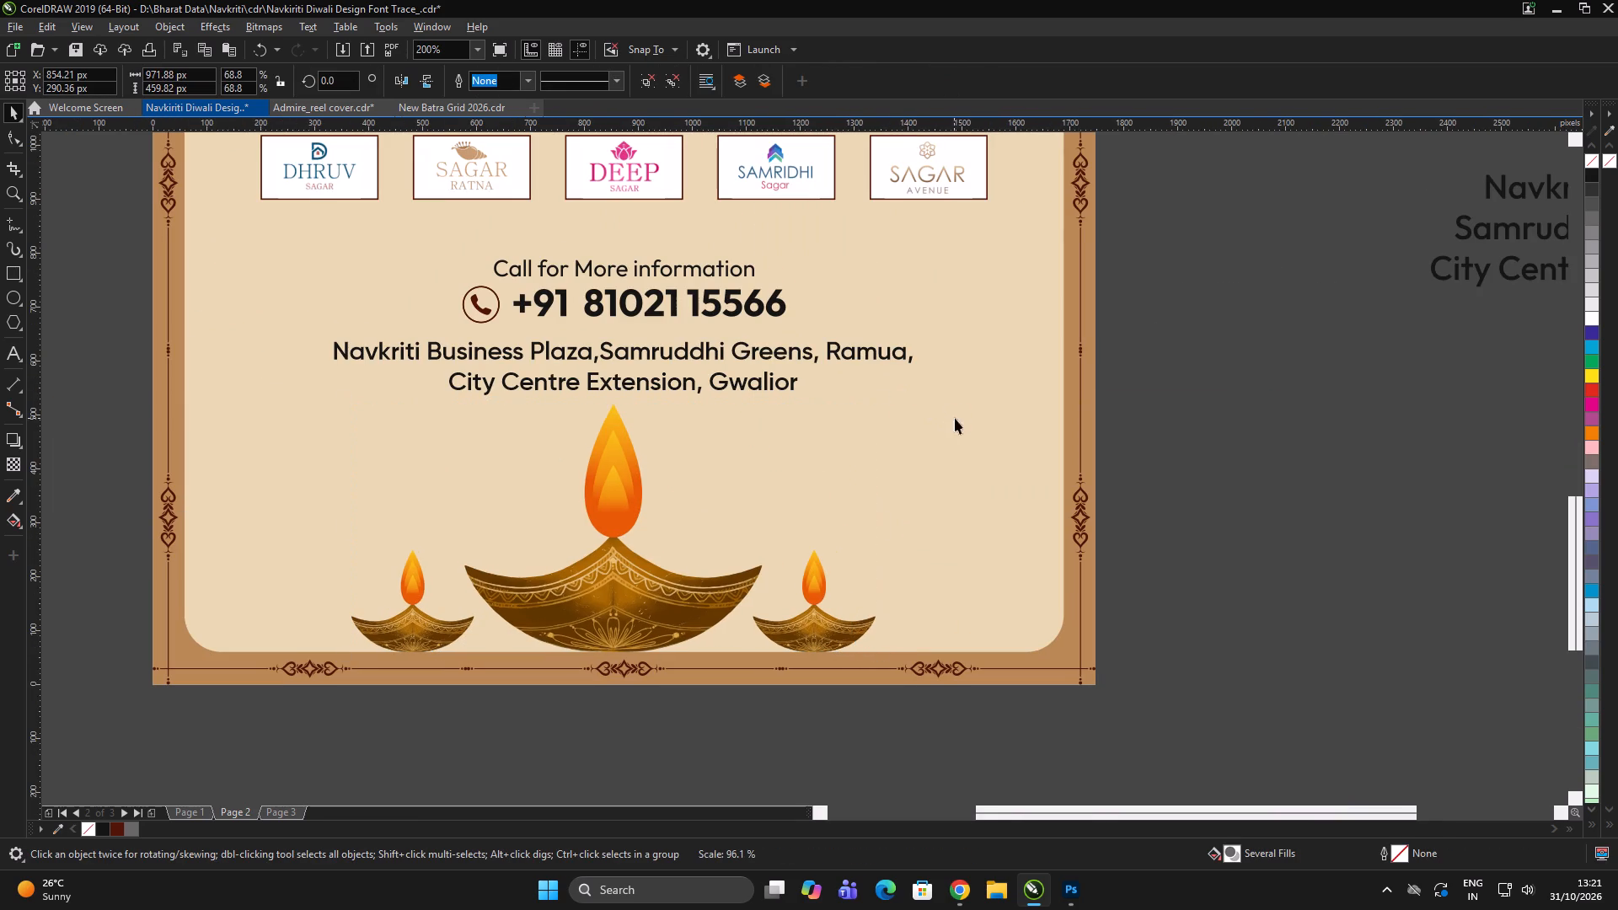
key("c")
left_click(1292, 449)
left_click_drag(1290, 453, 1203, 480)
left_click(639, 615)
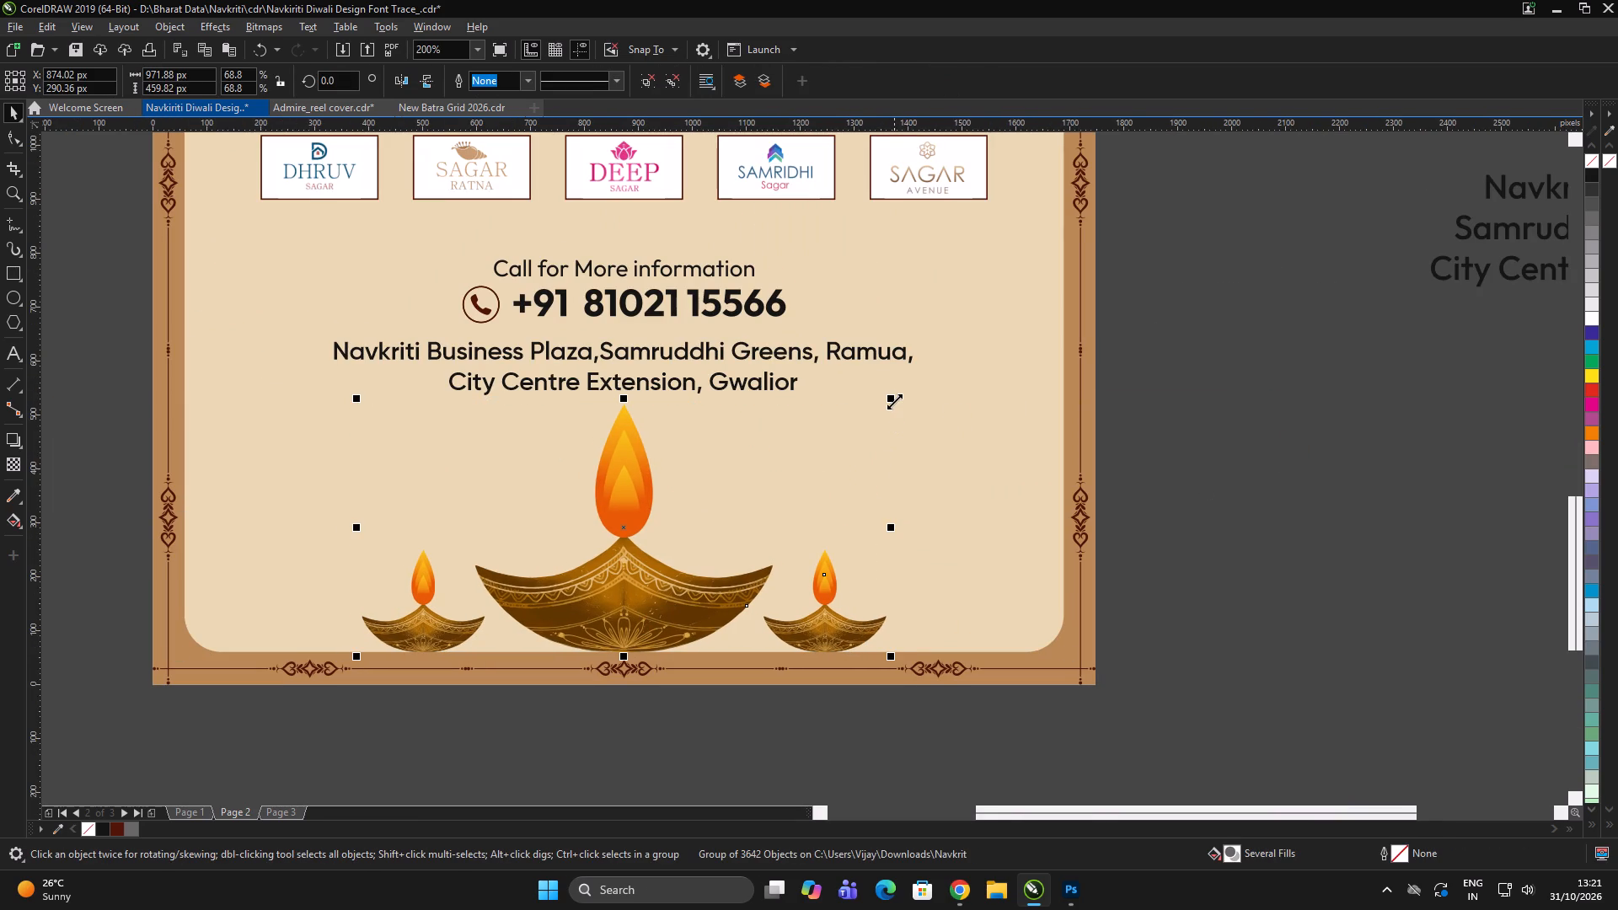
left_click(893, 399)
left_click(961, 427, "shift")
key("c")
left_click(1124, 428)
scroll(685, 456, "down", 1)
left_click(1131, 518)
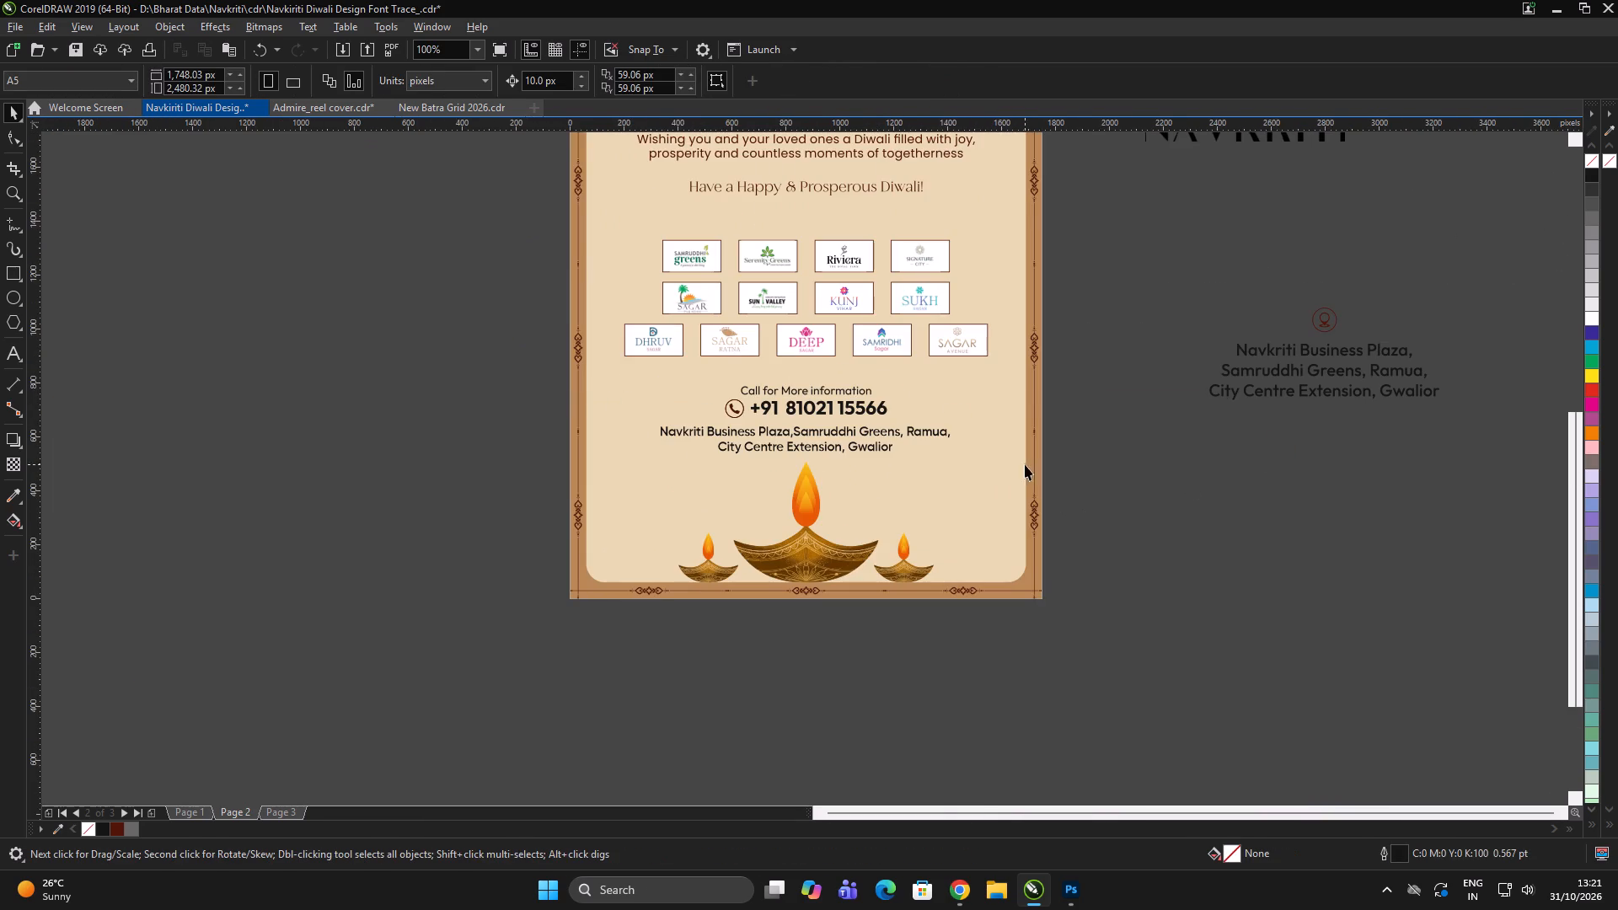
Tighten the line spacing of the card's address text to a block about 97 px high and centre it horizontally on the card.
scroll(883, 436, "up", 2)
left_click(881, 488)
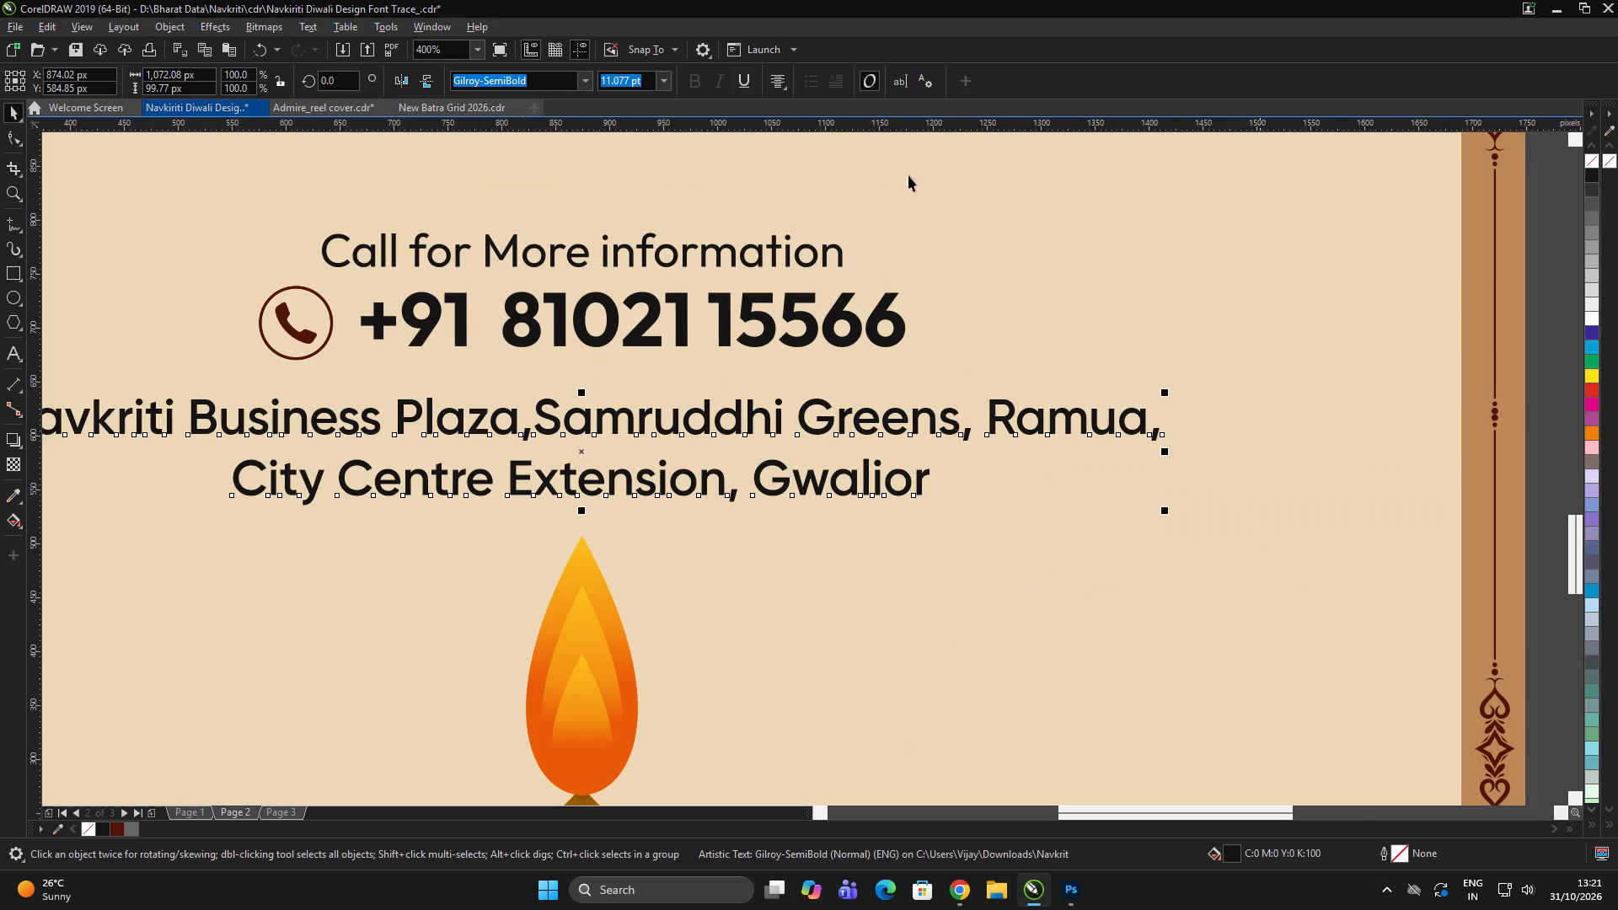
left_click(4, 138)
scroll(708, 441, "down", 2)
scroll(589, 452, "up", 2)
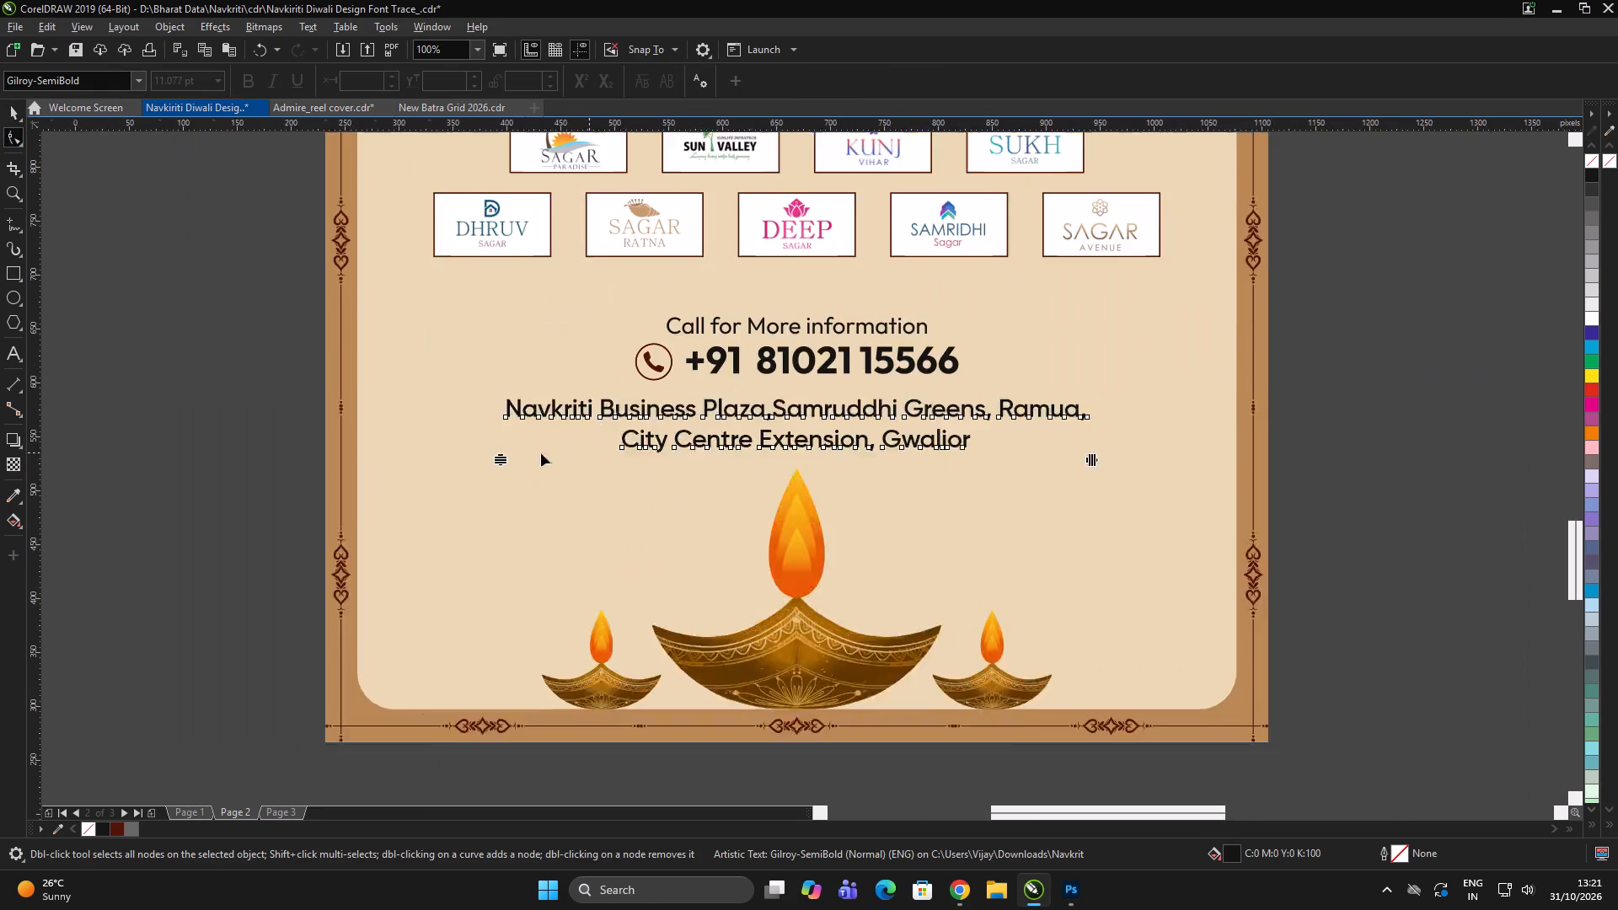
left_click_drag(434, 462, 447, 447)
scroll(522, 431, "down", 3)
key("space")
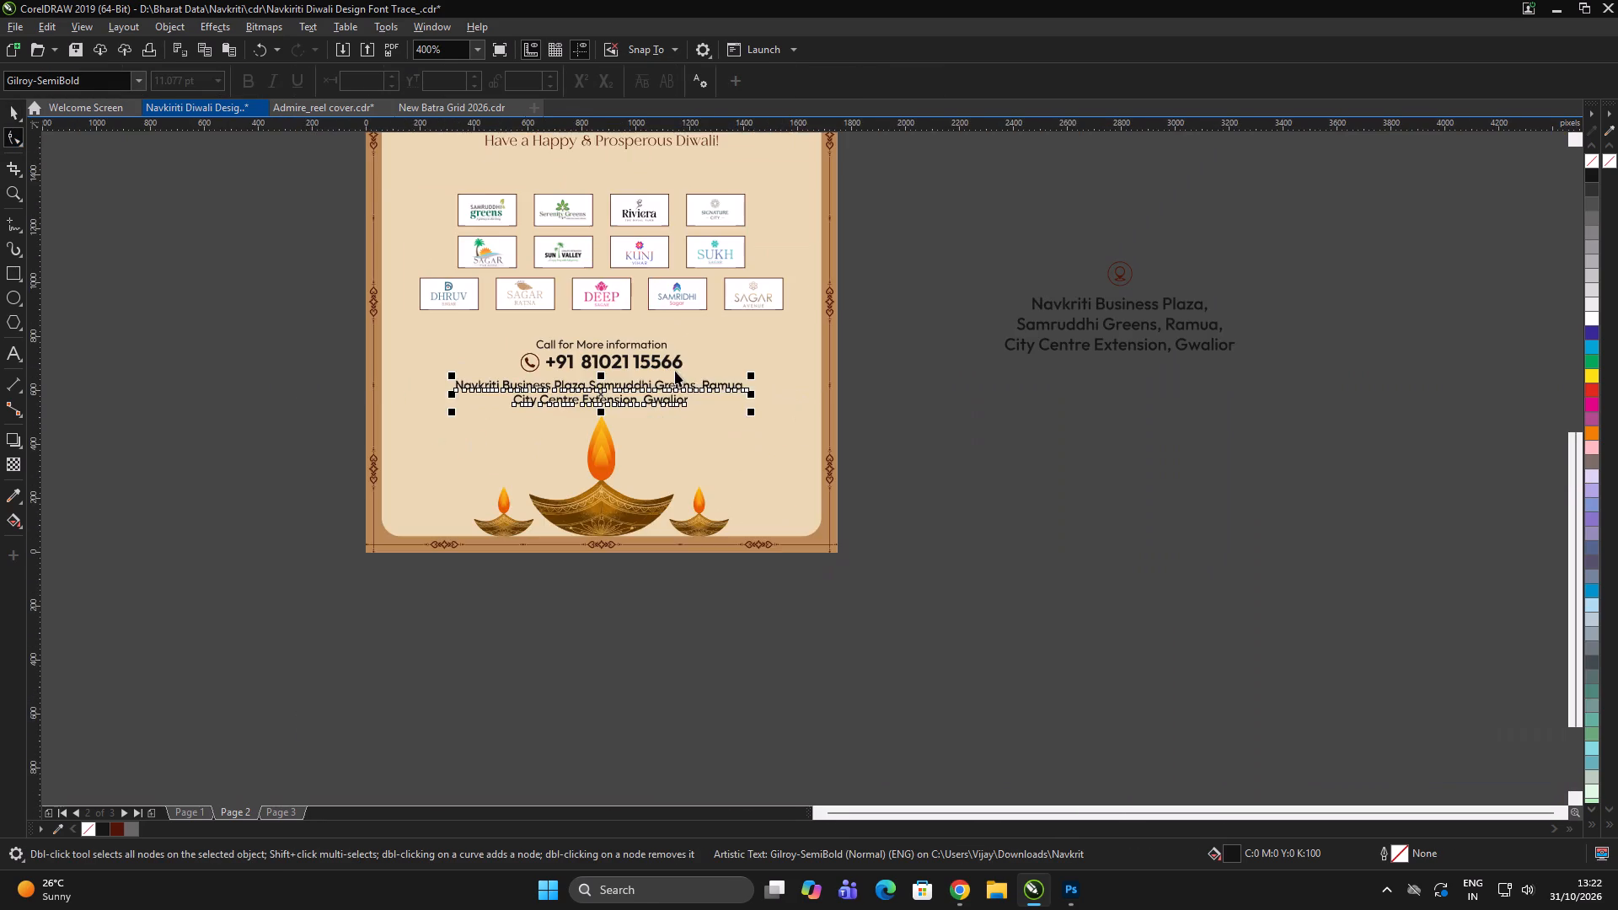
scroll(683, 392, "up", 1)
left_click(665, 415)
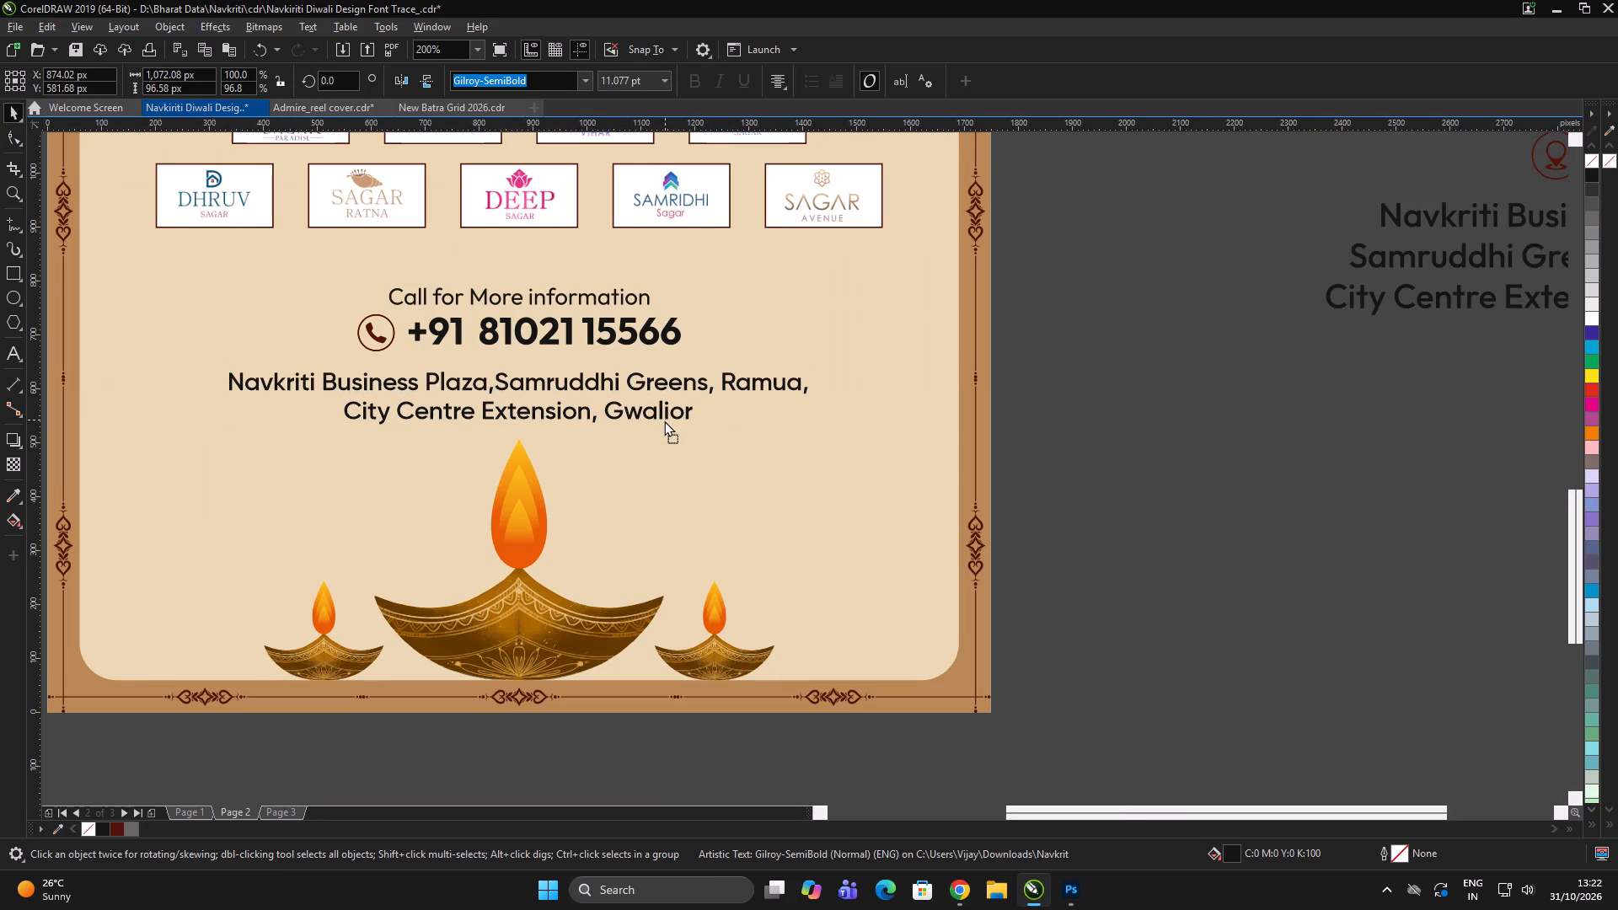
scroll(713, 423, "down", 1)
left_click(736, 468, "shift")
key("c")
left_click(949, 407)
double_click(964, 404)
Place a grouped copy of the off-card location-pin icon just before the address's first line, at about X 292, Y 595 px.
left_click_drag(1093, 251, 1200, 338)
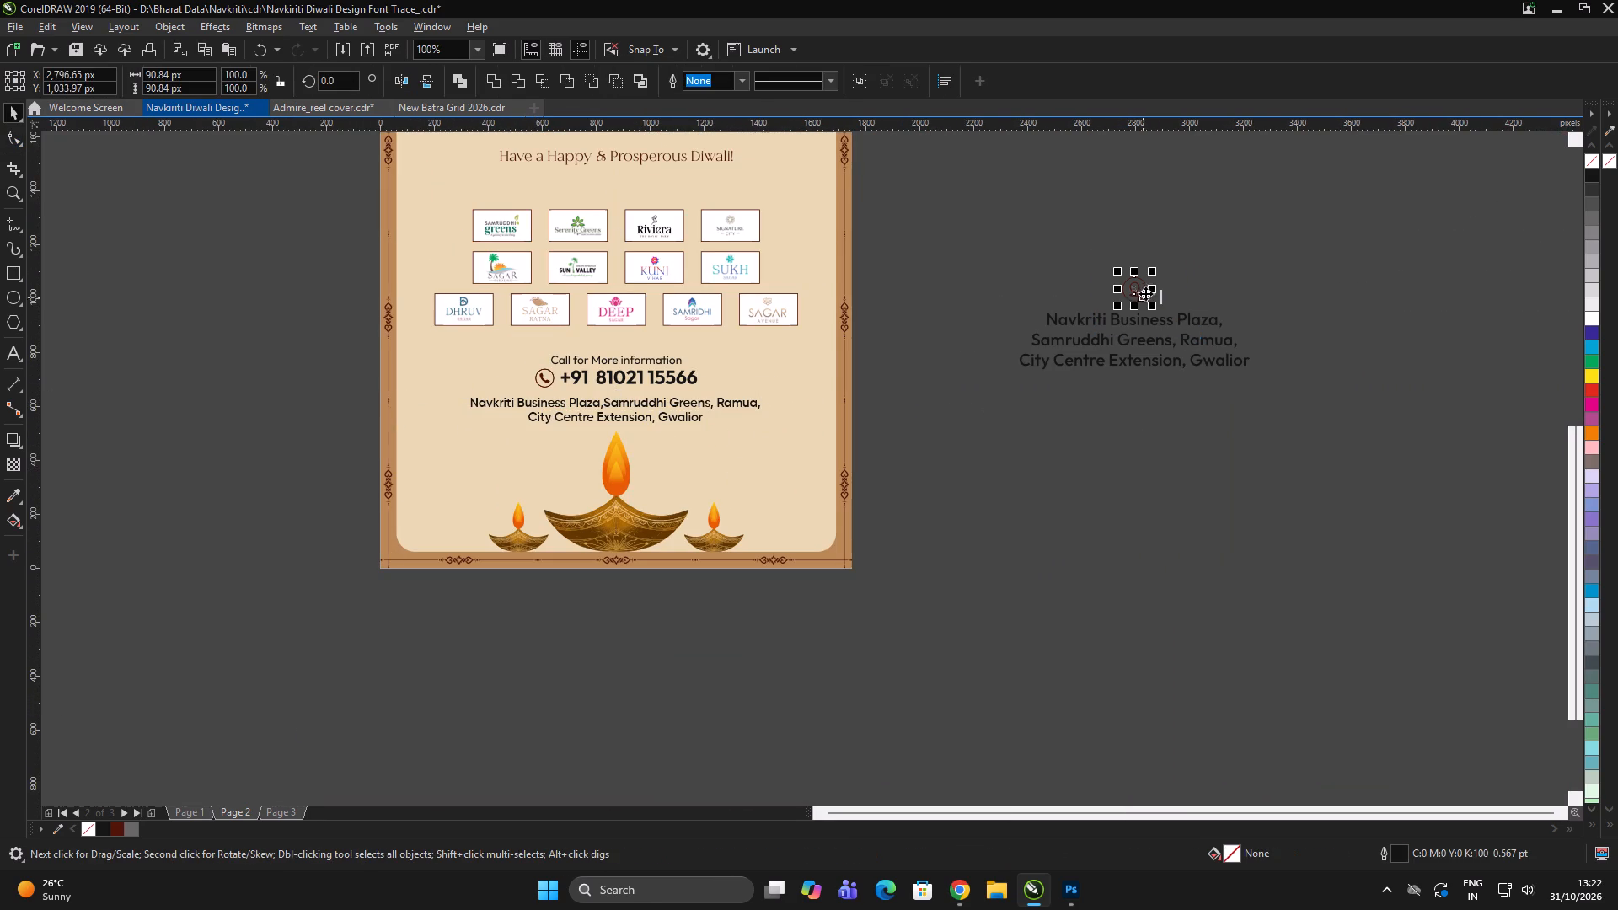
left_click_drag(1144, 289, 472, 405)
right_click(472, 405)
scroll(470, 404, "up", 3)
key("ctrl+g")
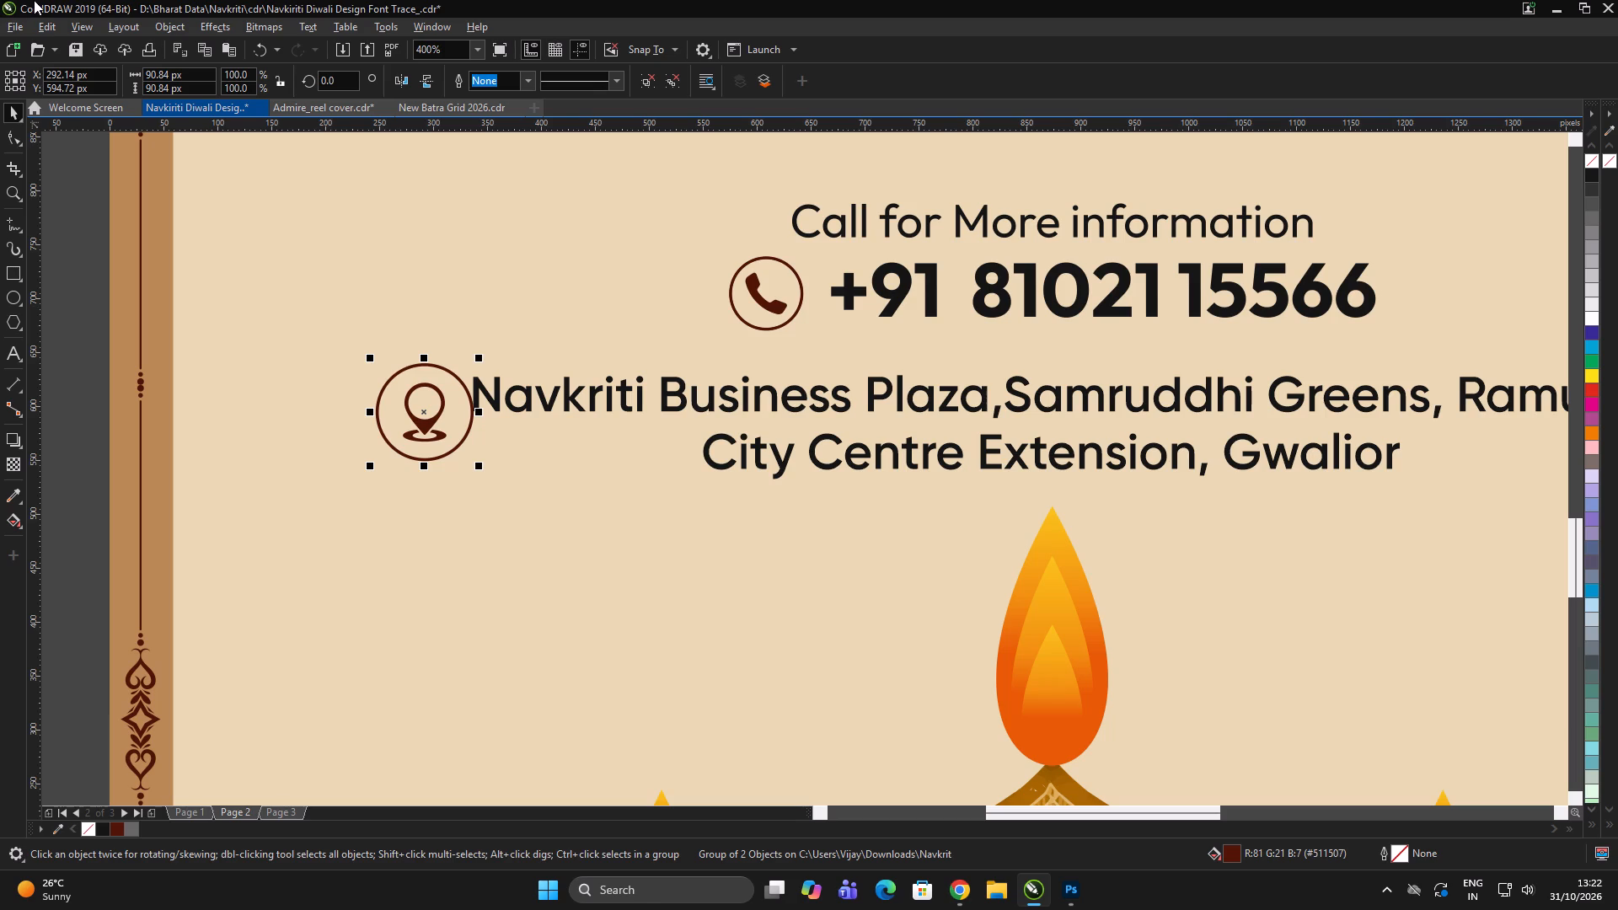
Shrink the copied pin icon to about 50 px and place it level with the first address line, at about X 291, Y 609 px.
scroll(459, 414, "up", 1)
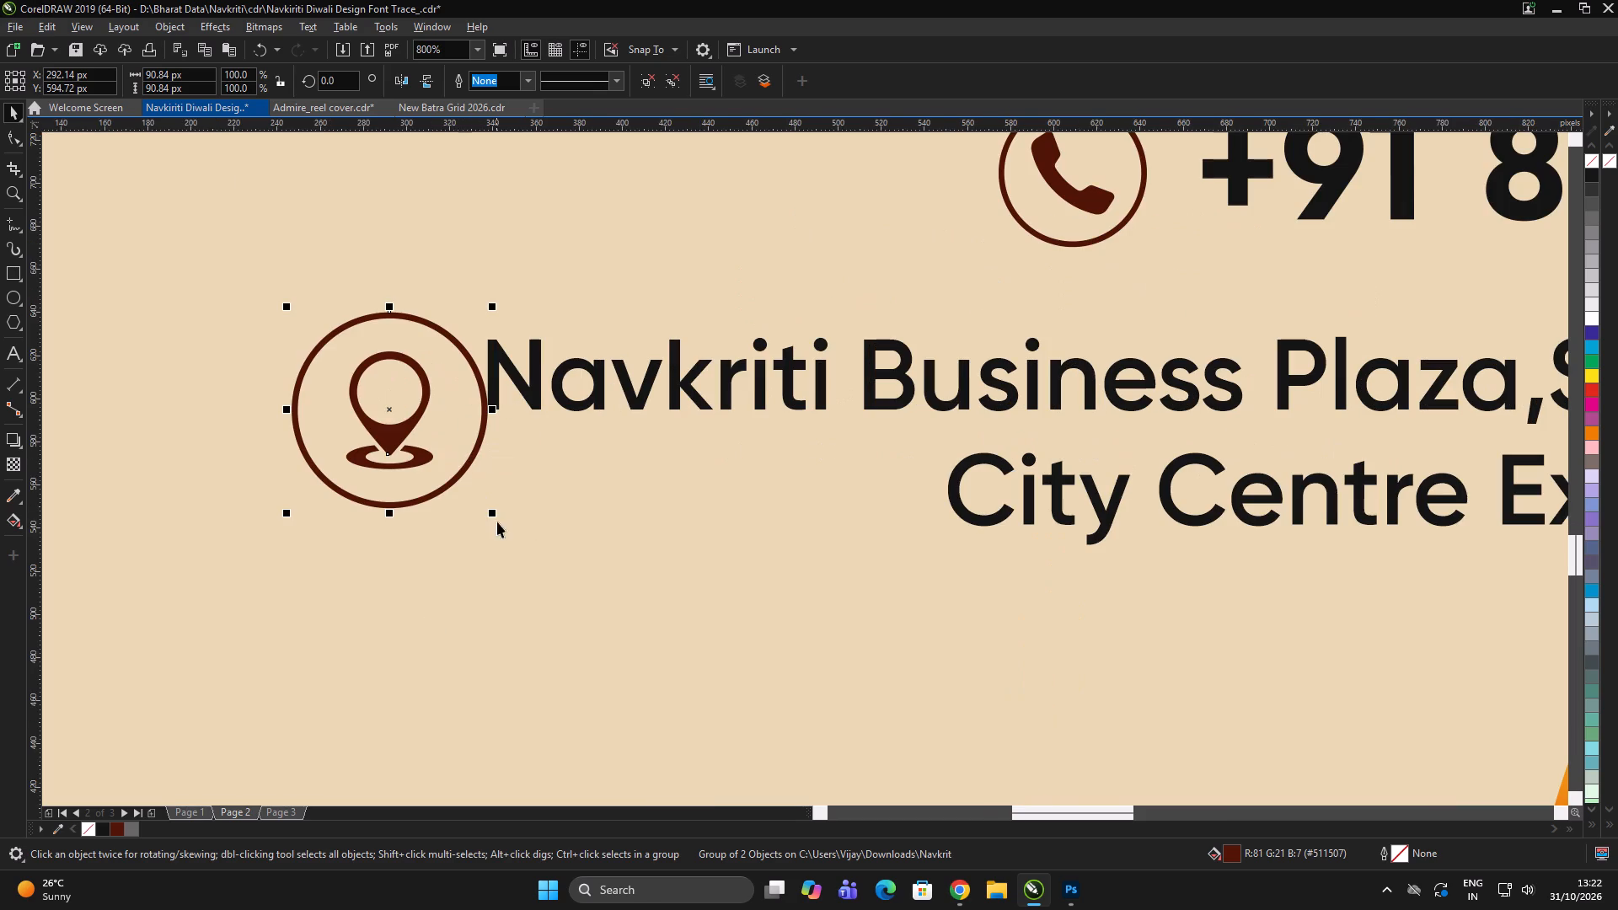
left_click_drag(491, 516, 431, 533)
left_click_drag(425, 402, 451, 400)
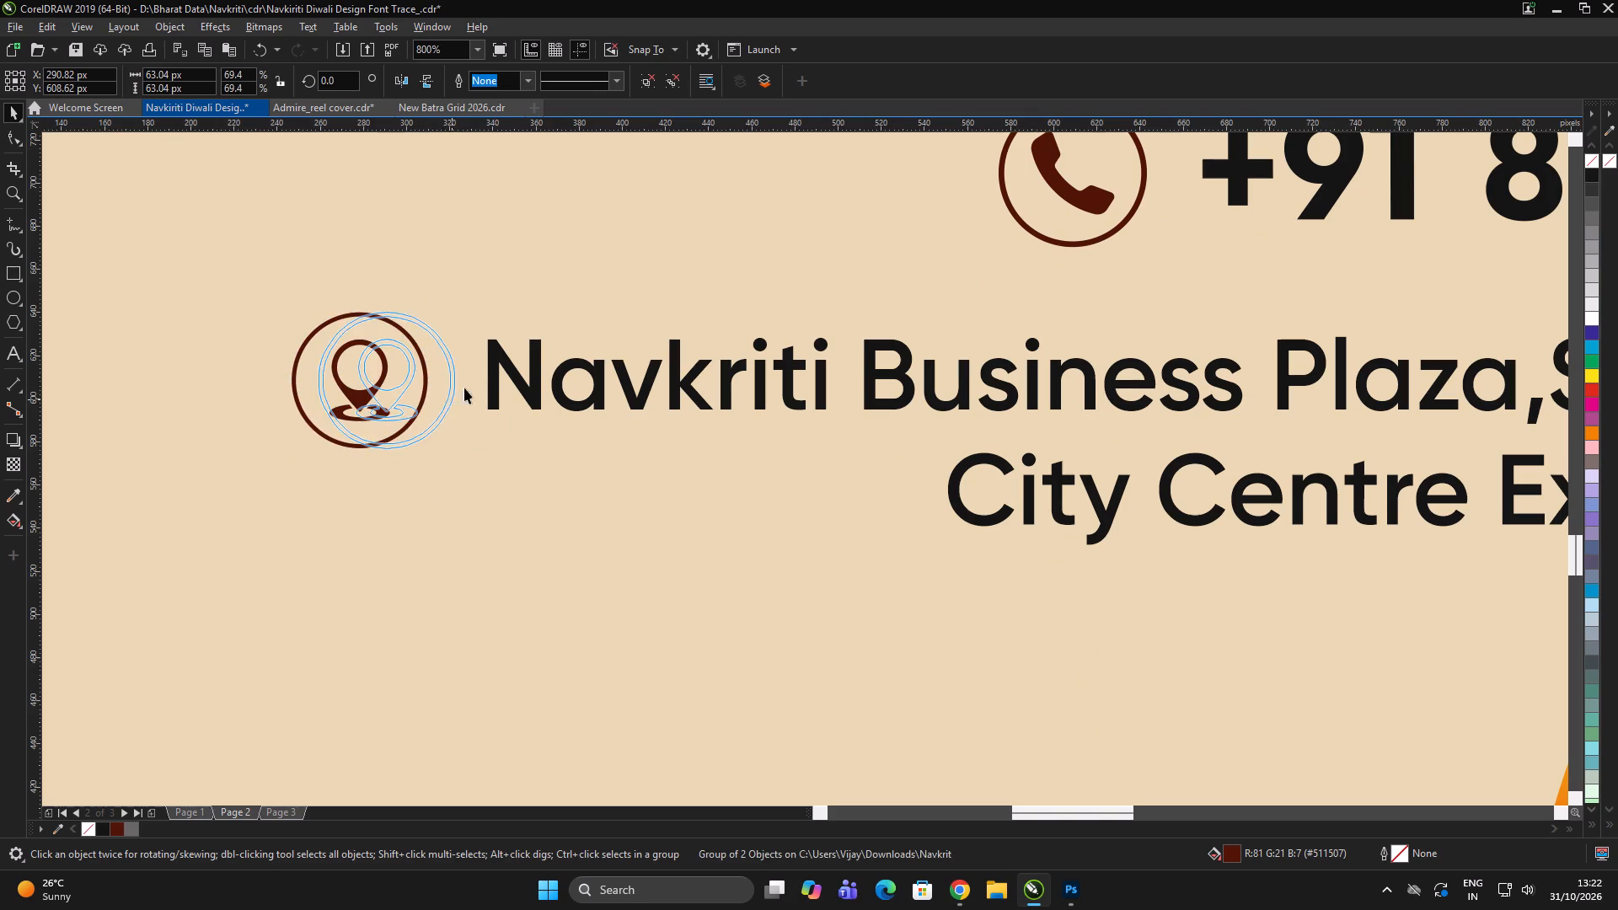
left_click_drag(462, 303, 460, 318)
left_click(437, 359)
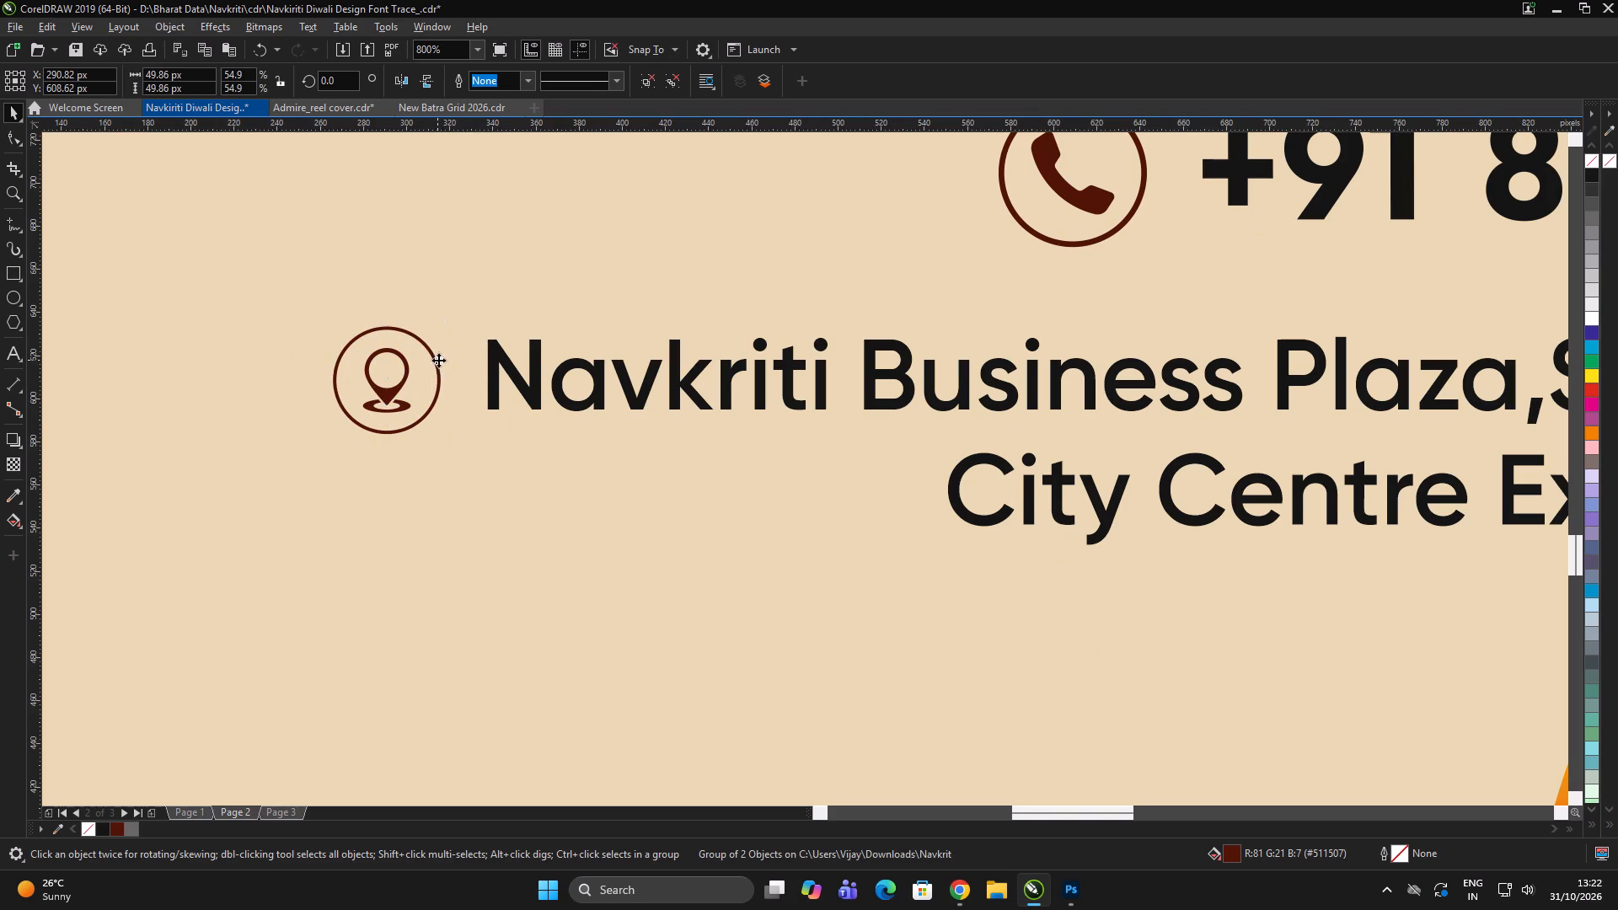
key("ctrl+g")
Group the small dot ornament on the card's left border with the vertical line directly below it.
scroll(331, 345, "down", 1)
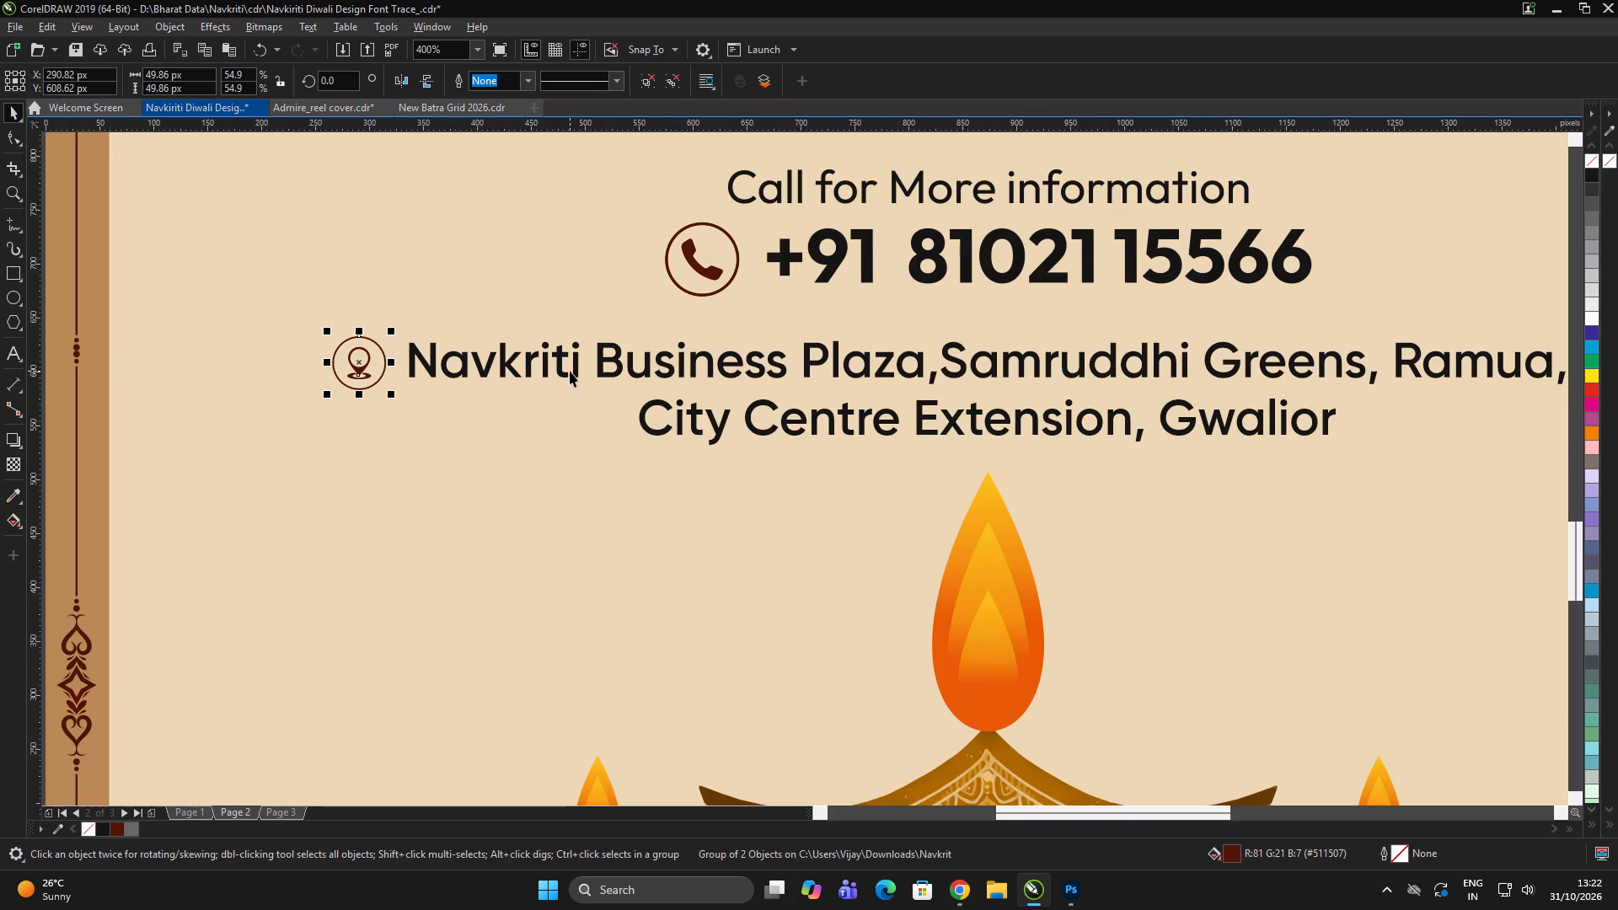
left_click(567, 374, "shift")
scroll(624, 387, "down", 4)
left_click(378, 338)
left_click_drag(348, 335, 606, 403)
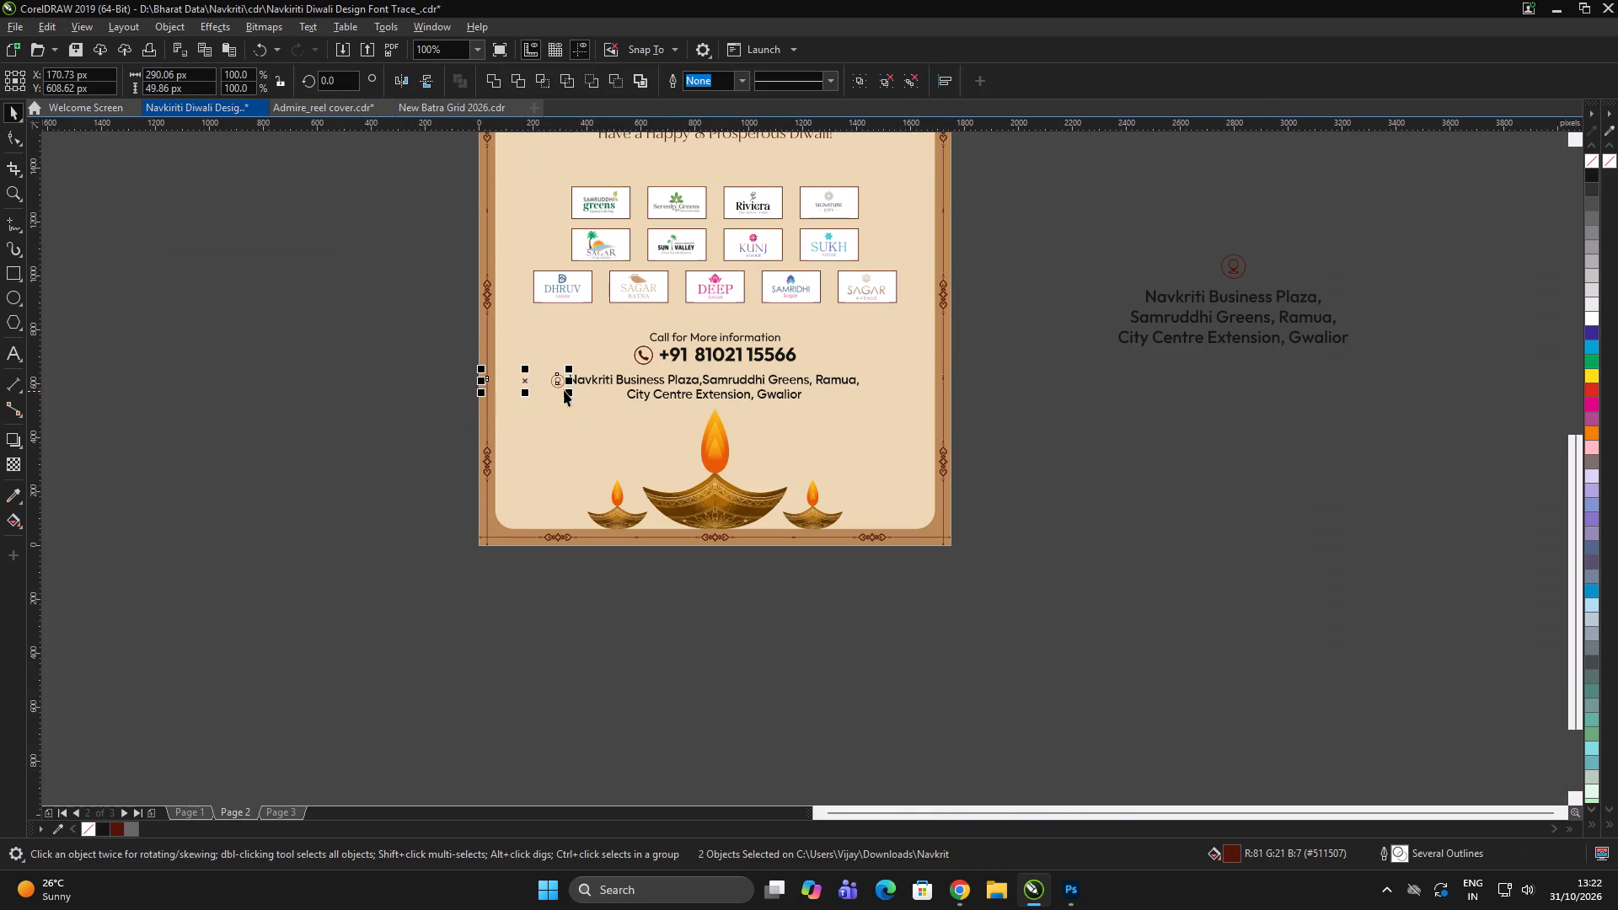
scroll(564, 390, "up", 3)
scroll(647, 391, "down", 1)
left_click(302, 333)
left_click_drag(362, 278, 524, 409)
key("ctrl+g")
left_click(261, 389)
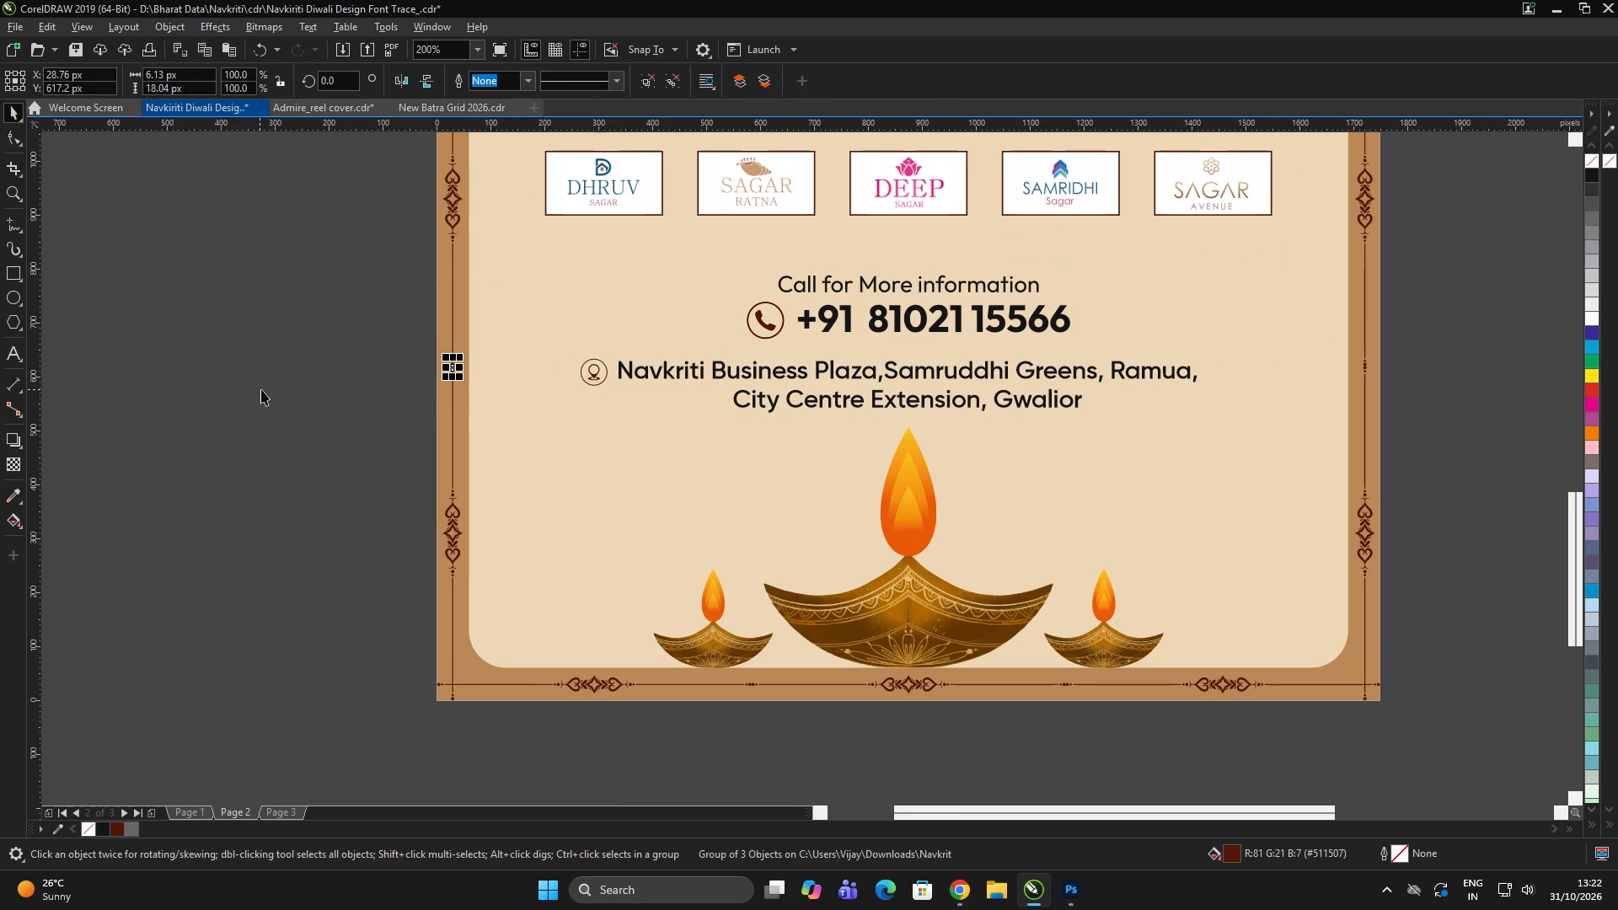
left_click_drag(303, 314, 578, 409)
scroll(460, 384, "up", 1)
left_click(445, 400, "shift")
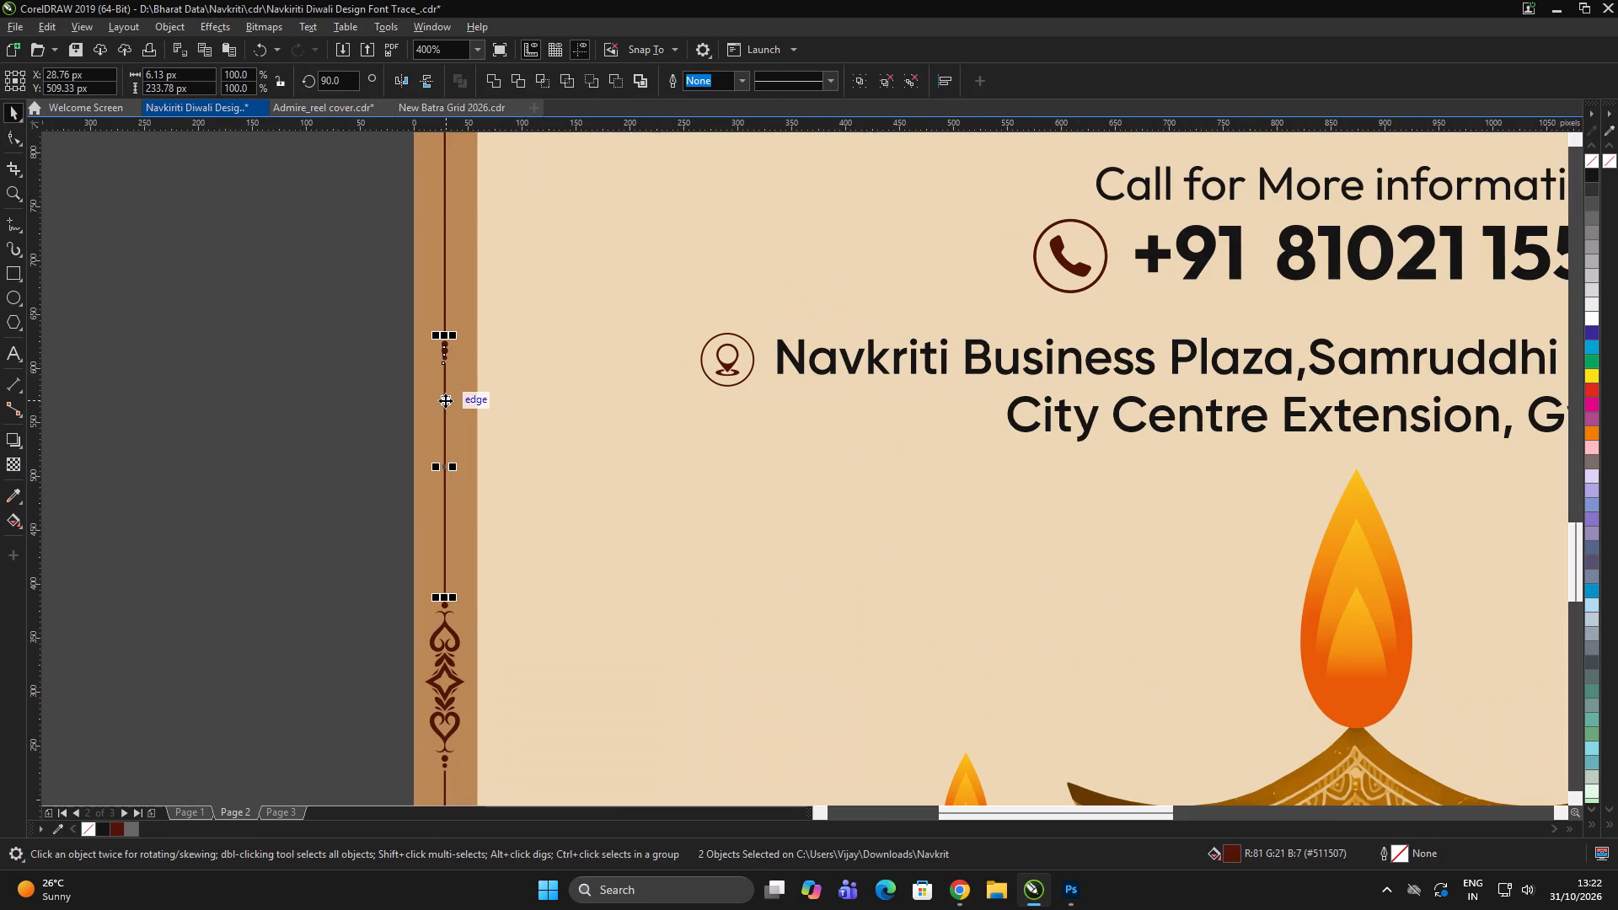
key("ctrl+g")
left_click(333, 363)
Shrink the location-pin icon to about 41 px and move it closer to the address's first line, at about X 299, Y 610 px.
left_click_drag(331, 283, 785, 433)
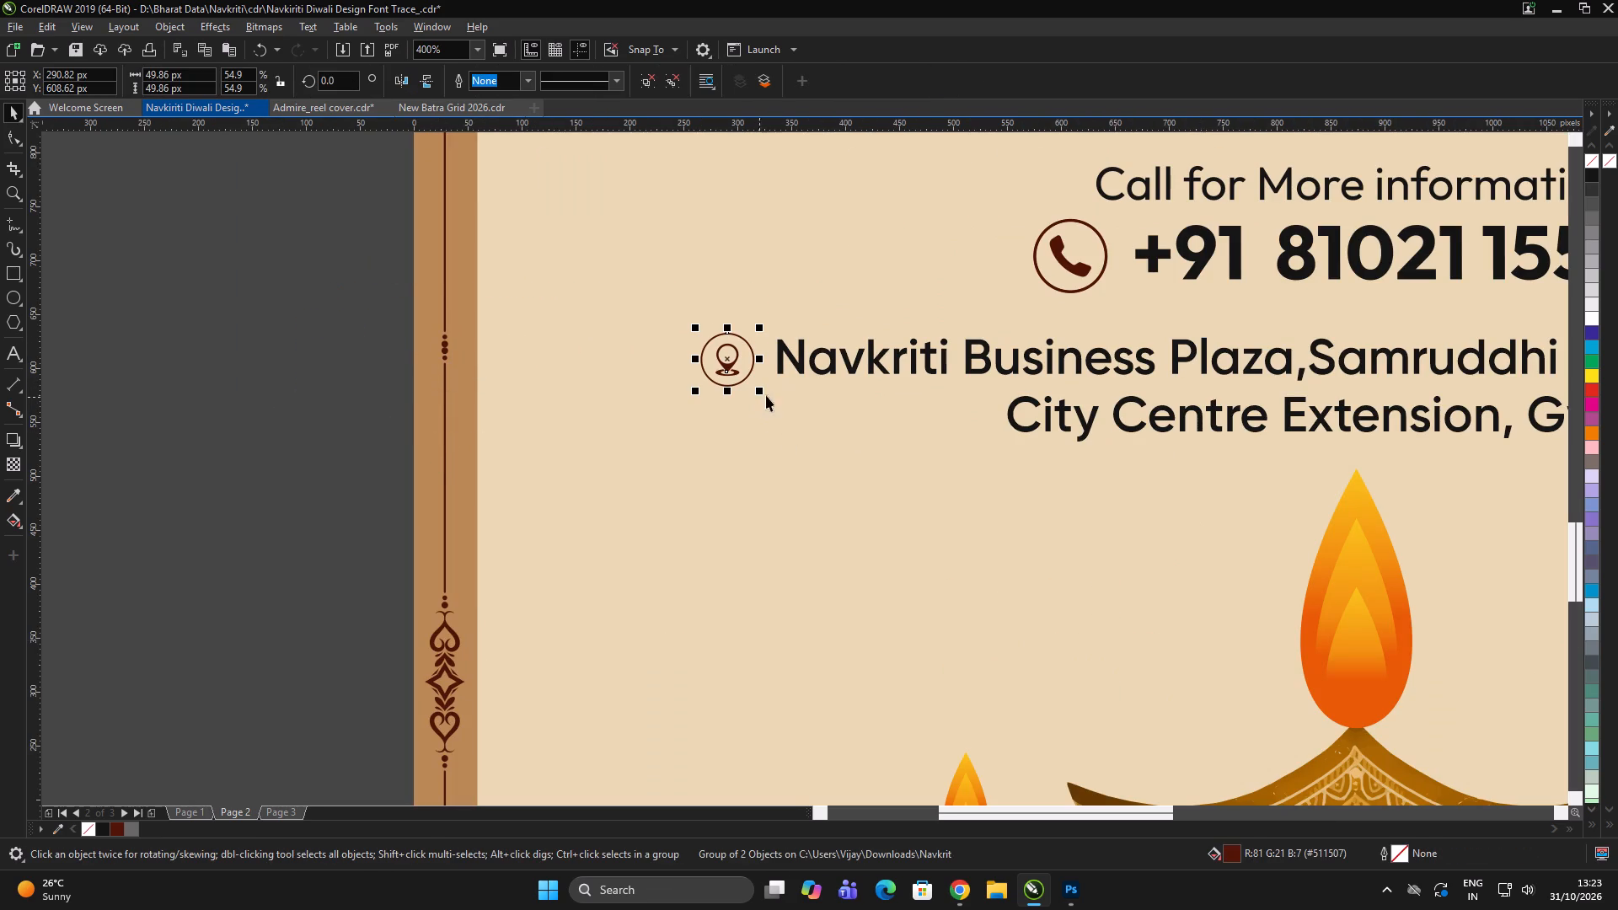
left_click_drag(763, 393, 759, 401, "shift")
scroll(828, 341, "up", 2)
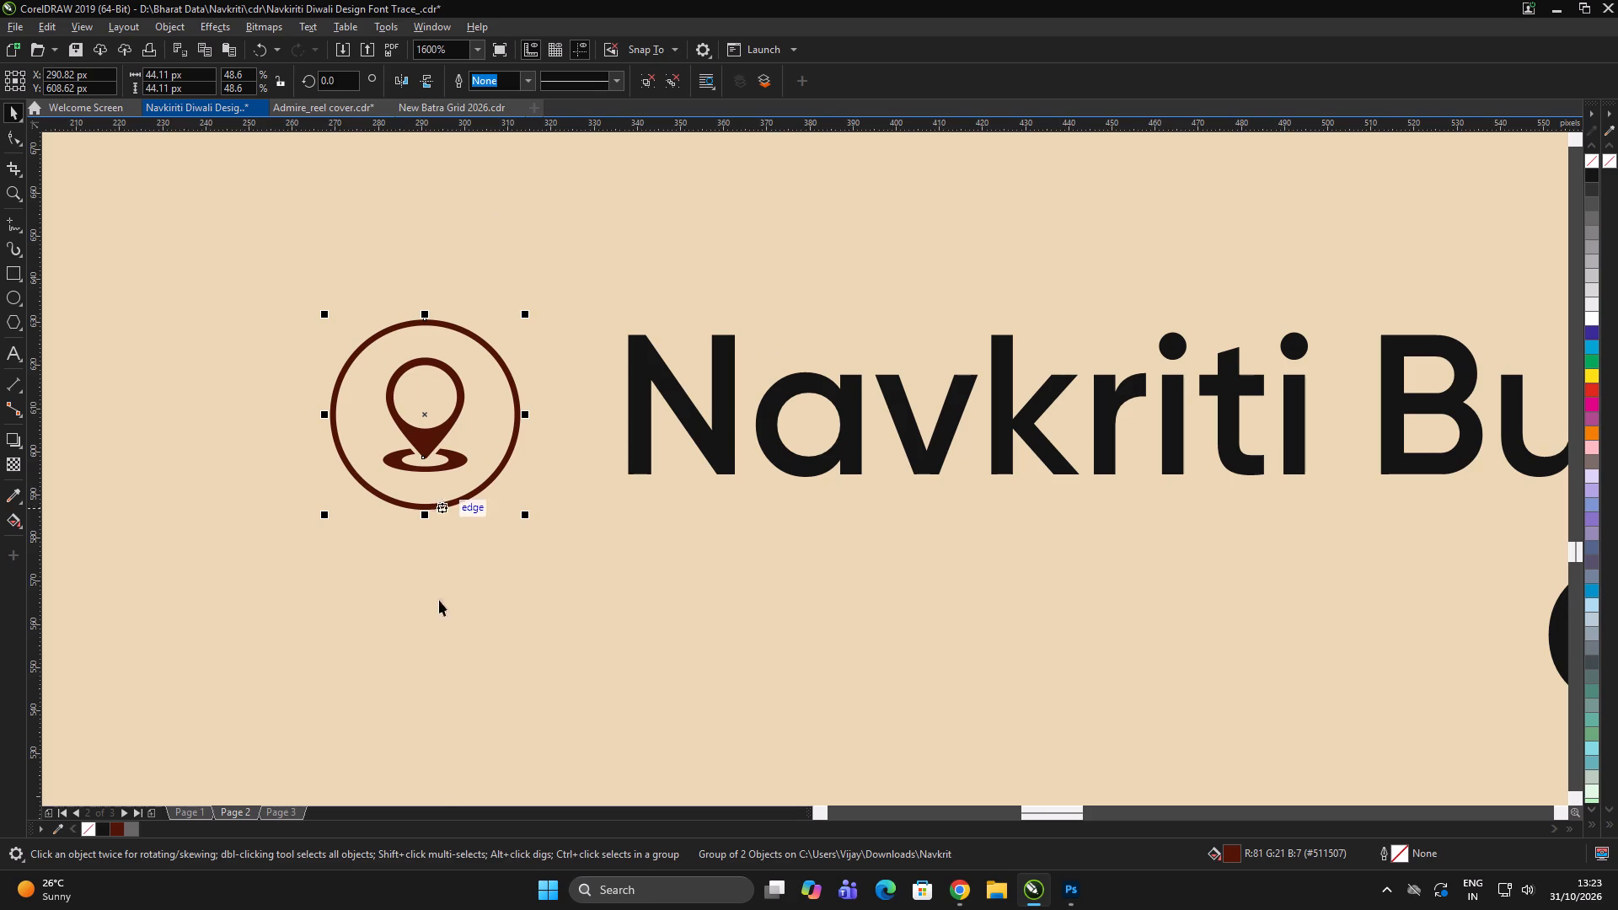
left_click_drag(525, 514, 512, 521)
left_click_drag(509, 399, 534, 403)
key("ctrl+z")
left_click(500, 407)
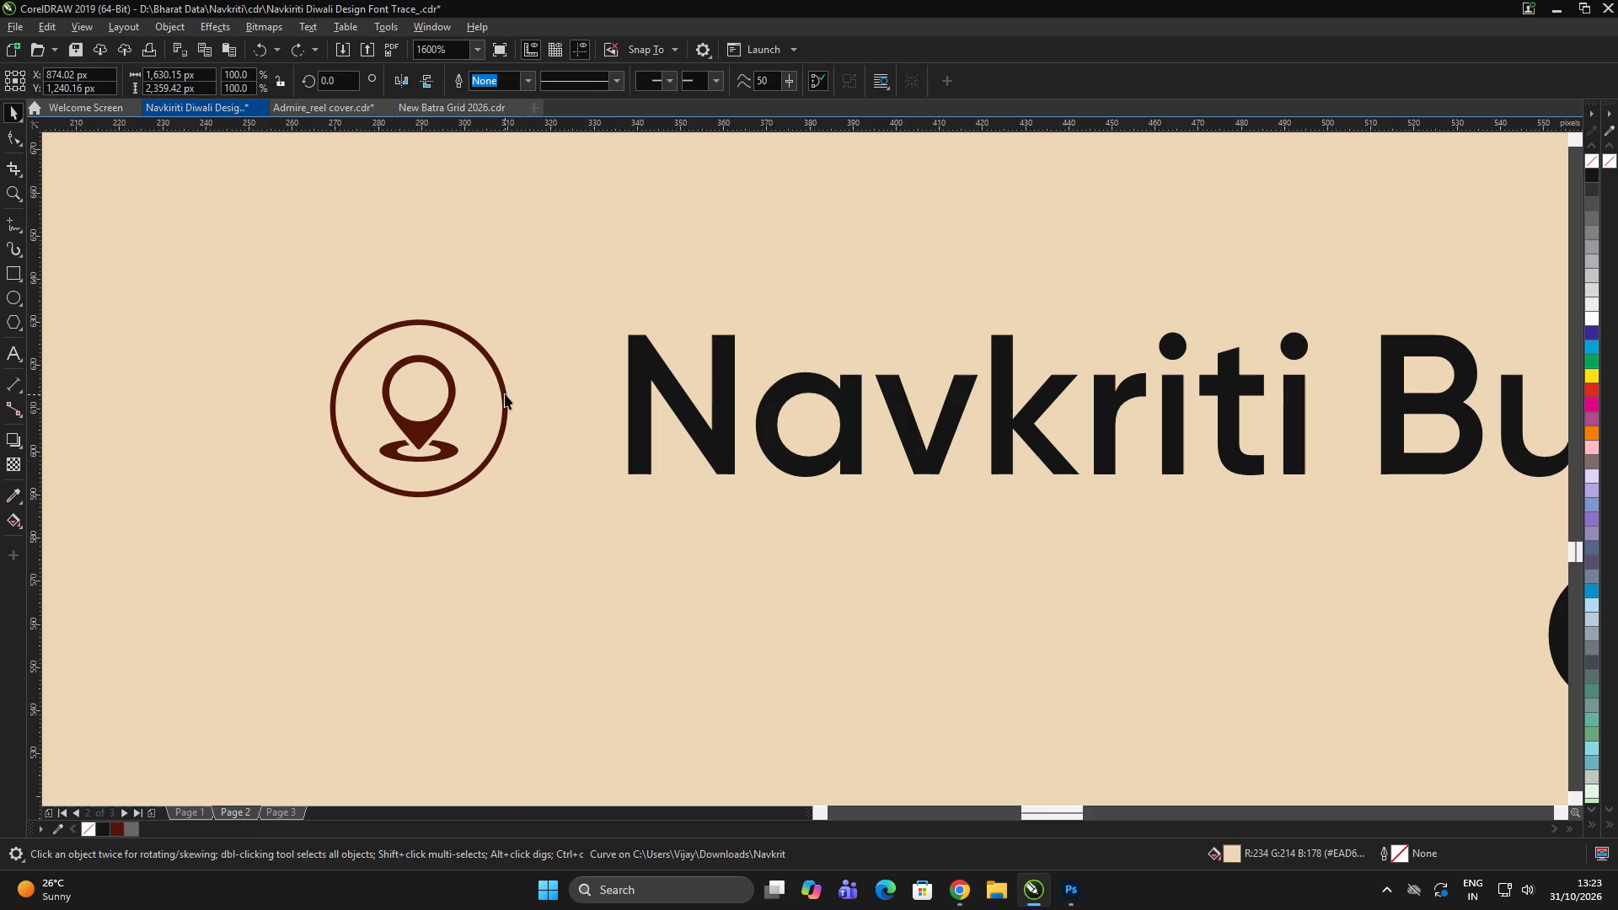
left_click_drag(505, 391, 547, 394)
scroll(623, 424, "down", 1)
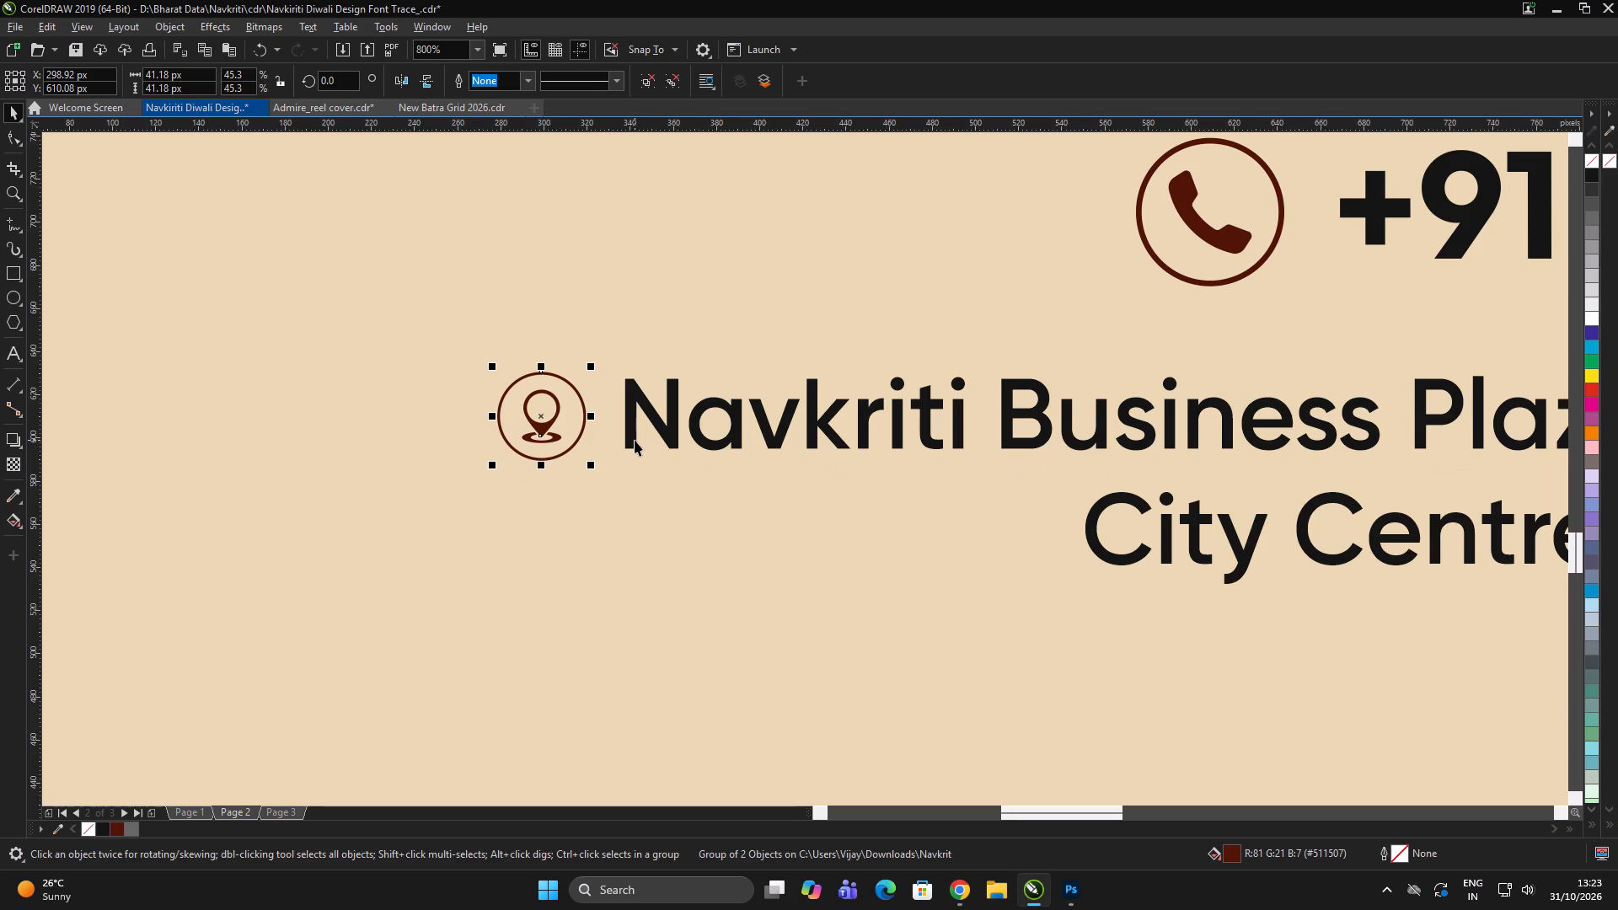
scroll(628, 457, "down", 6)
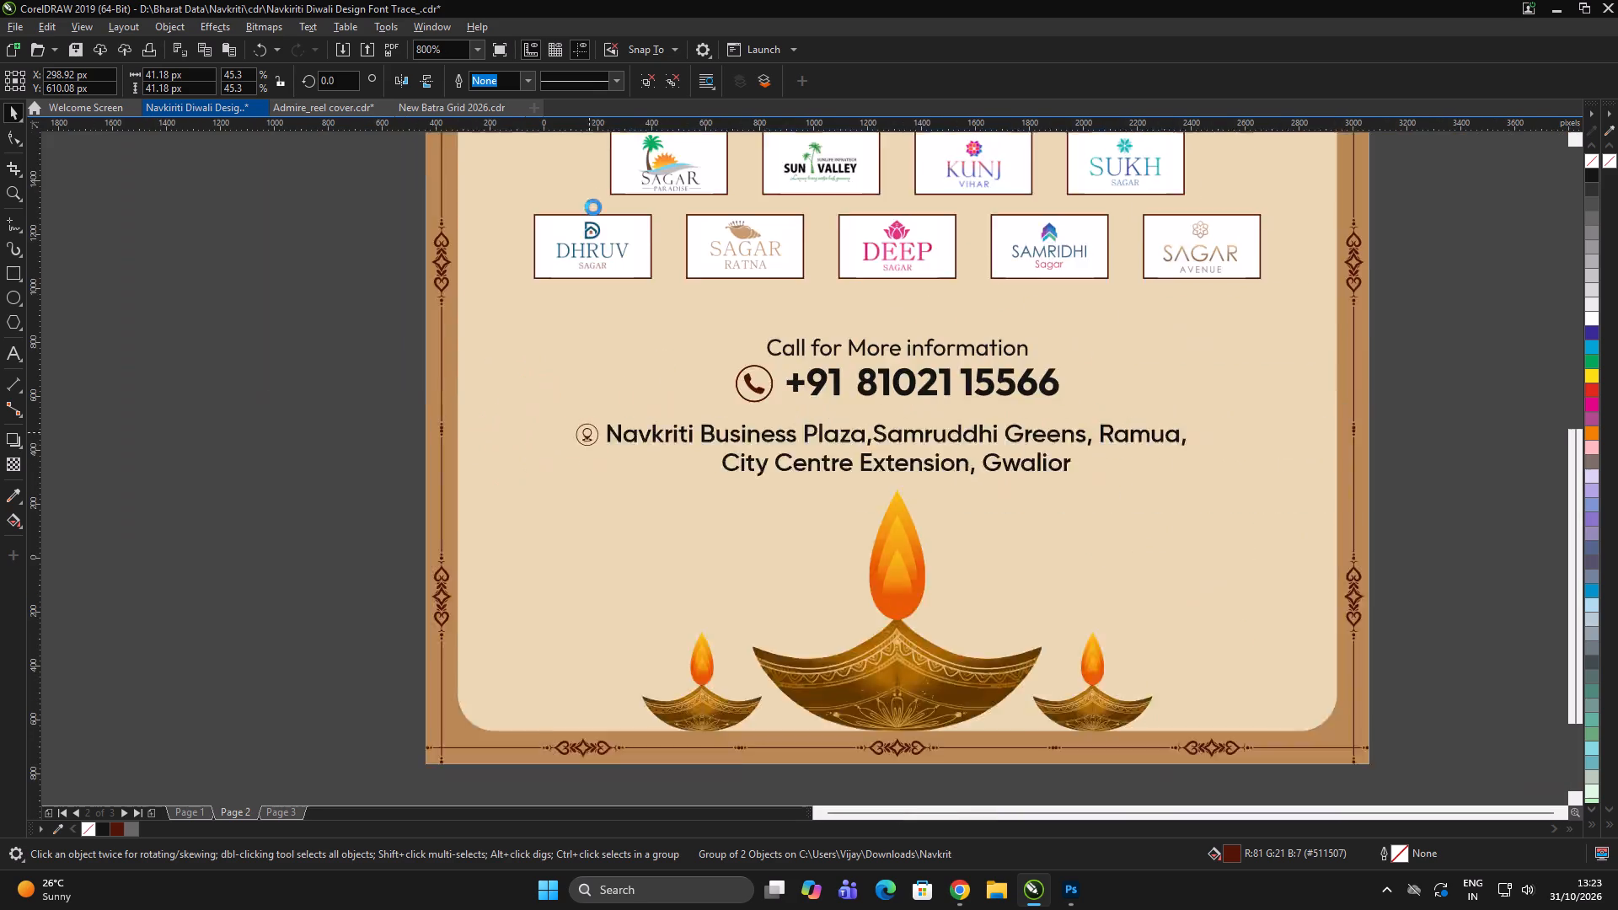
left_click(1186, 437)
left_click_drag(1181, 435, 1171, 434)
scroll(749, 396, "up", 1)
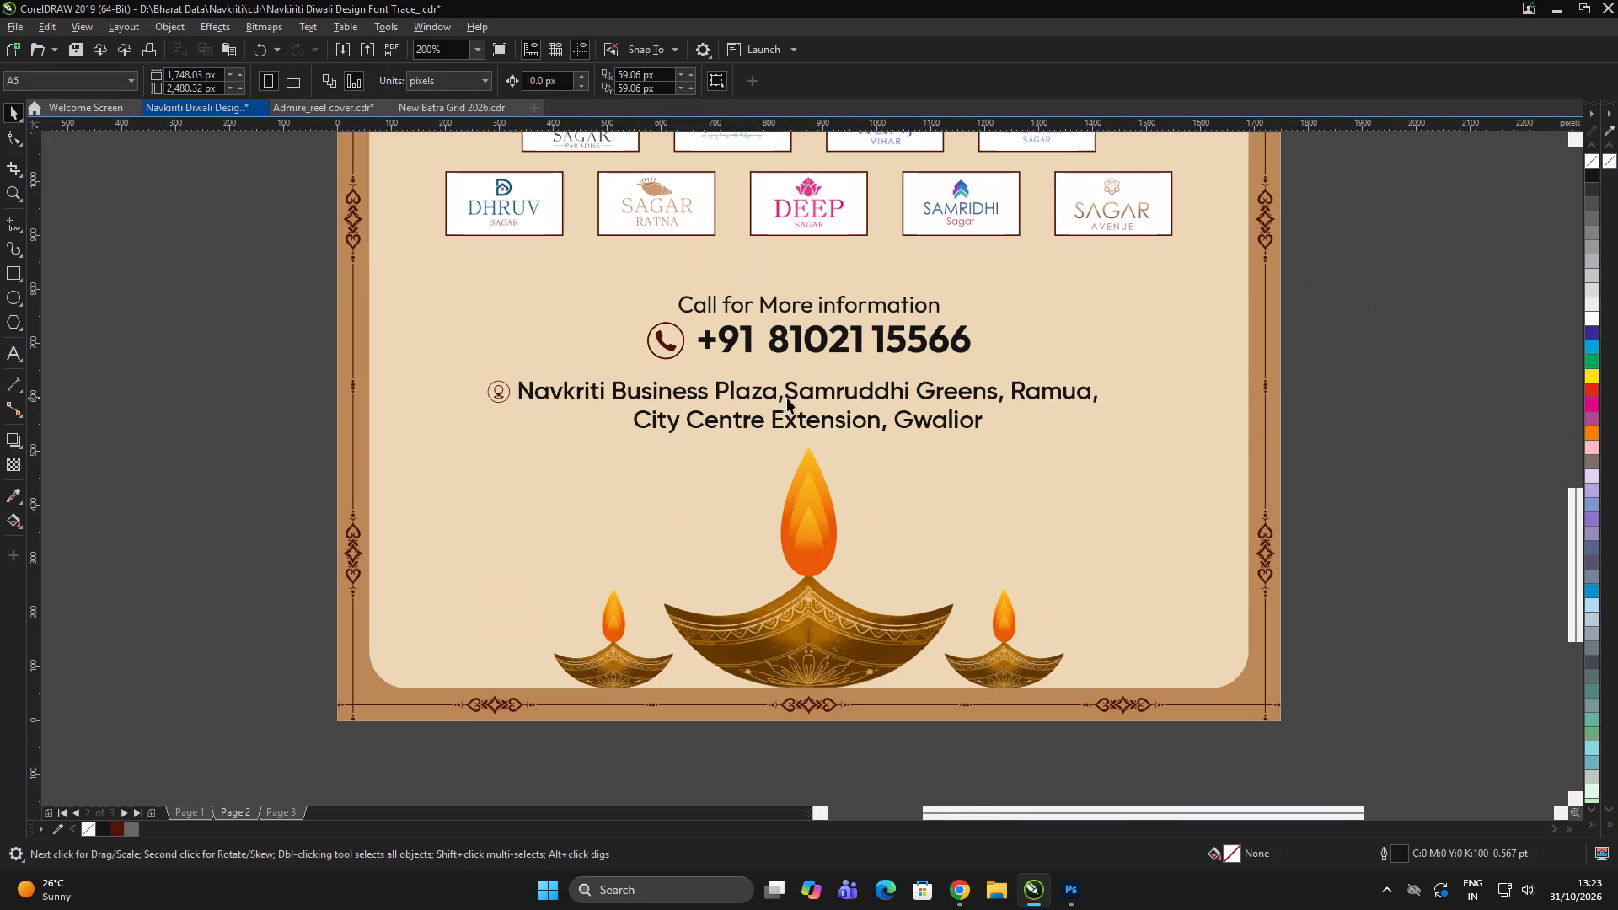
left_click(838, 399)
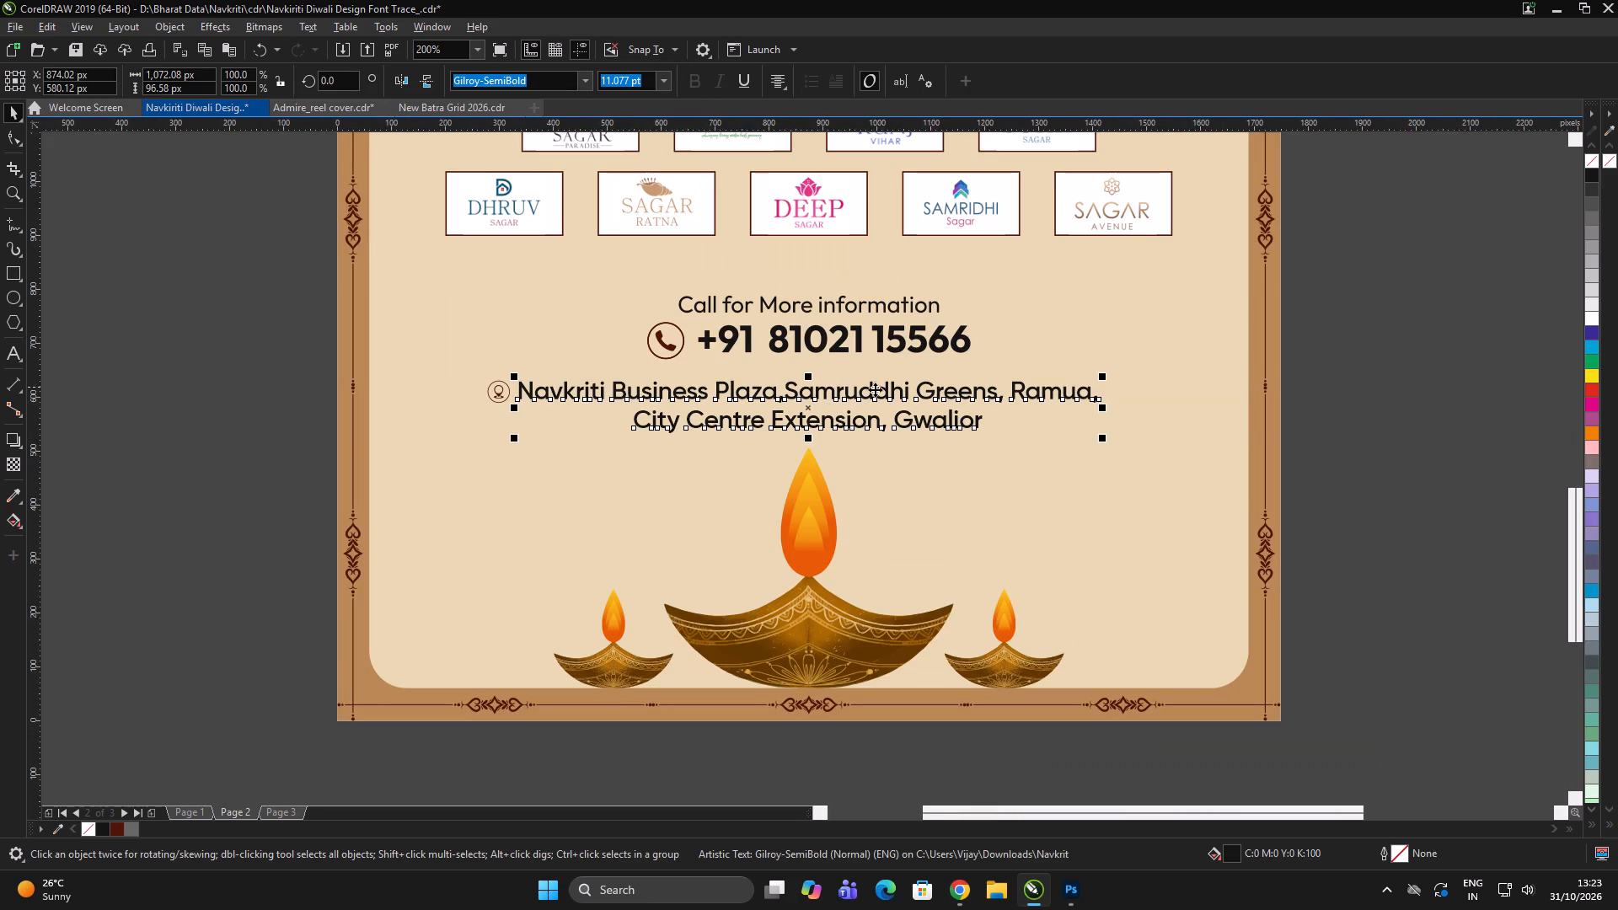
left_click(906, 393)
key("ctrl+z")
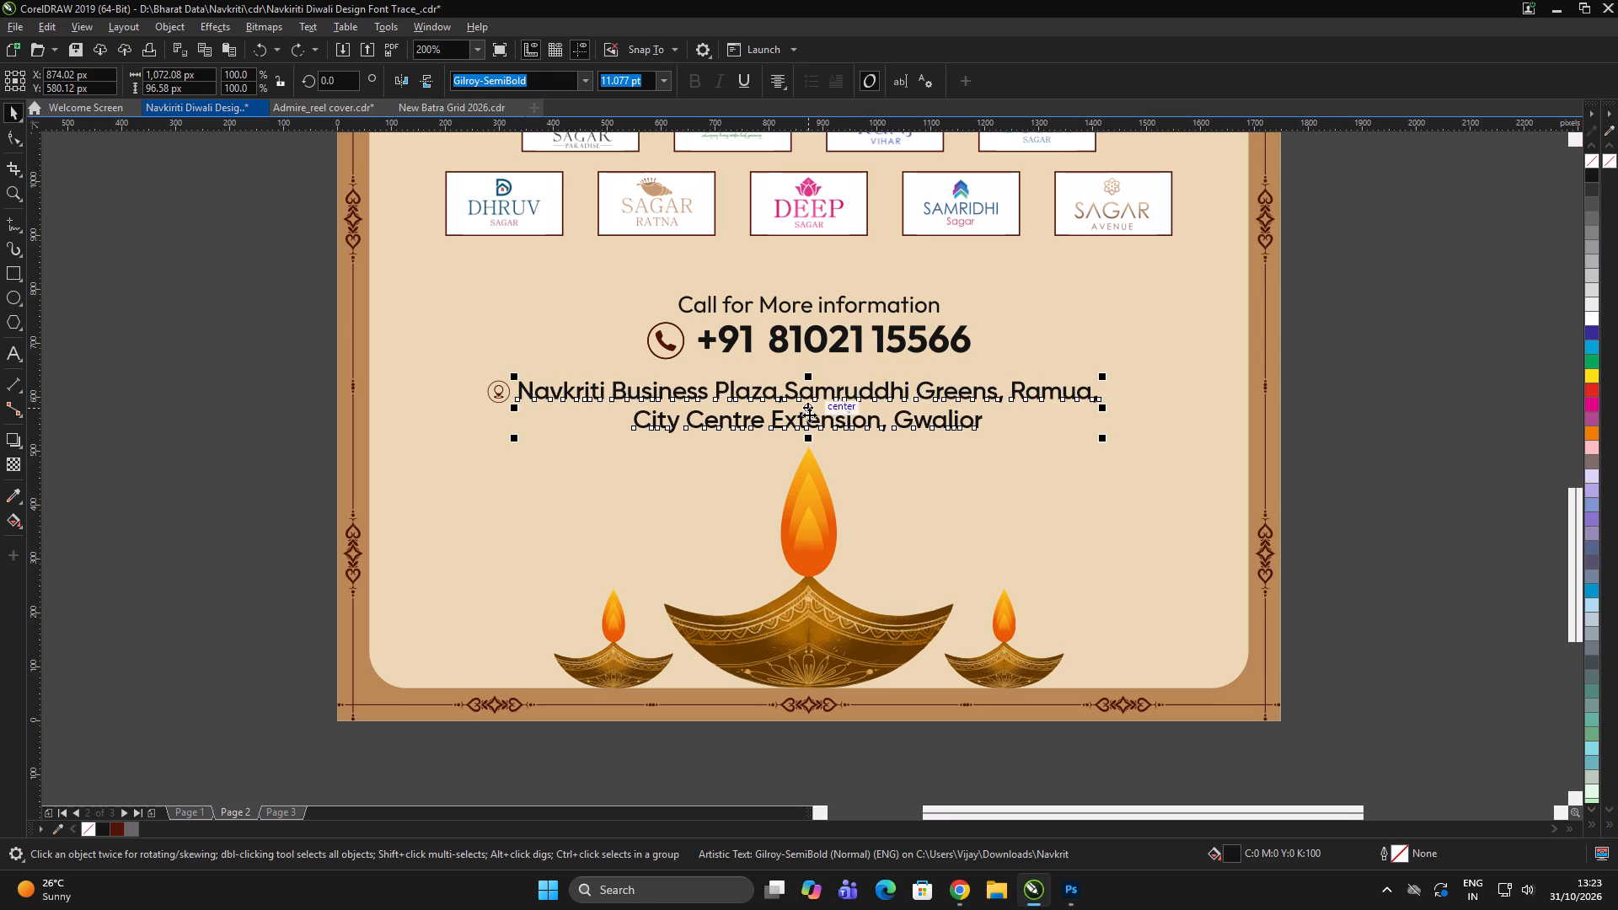
Move the address text and its pin icon up together to about Y 603 px and group them.
left_click_drag(179, 364, 586, 437)
left_click(560, 395, "shift")
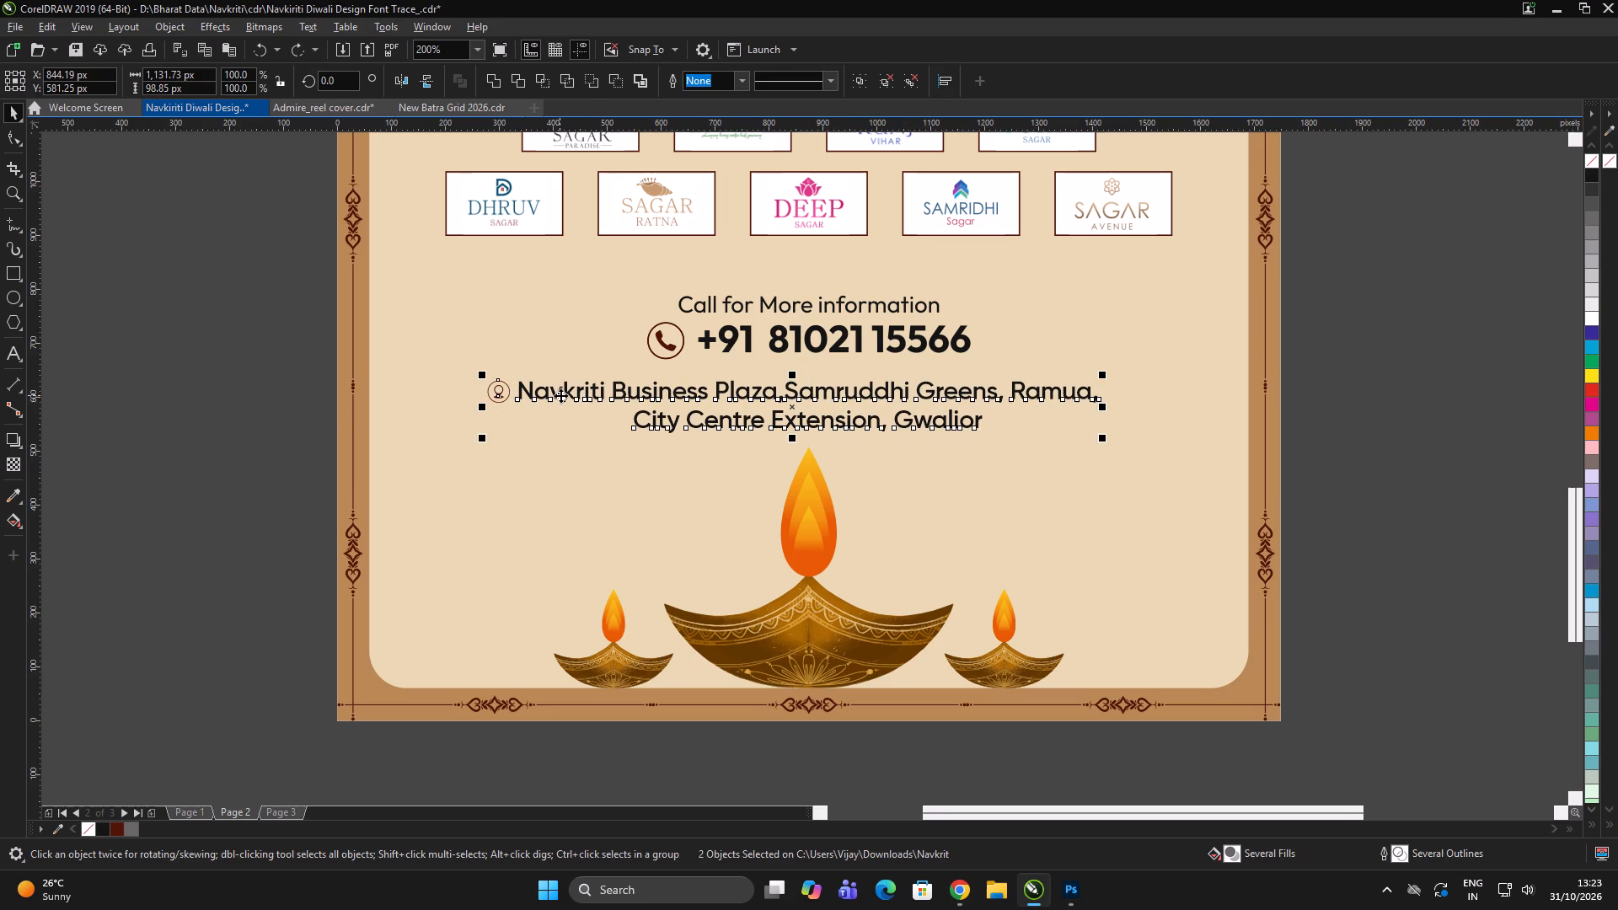
left_click_drag(581, 396, 581, 388)
scroll(744, 404, "down", 1)
key("ctrl+g")
left_click(1165, 397)
left_click(1171, 397)
Centre the block with the call line and phone number horizontally on the grouped address block.
left_click_drag(1103, 340, 642, 393)
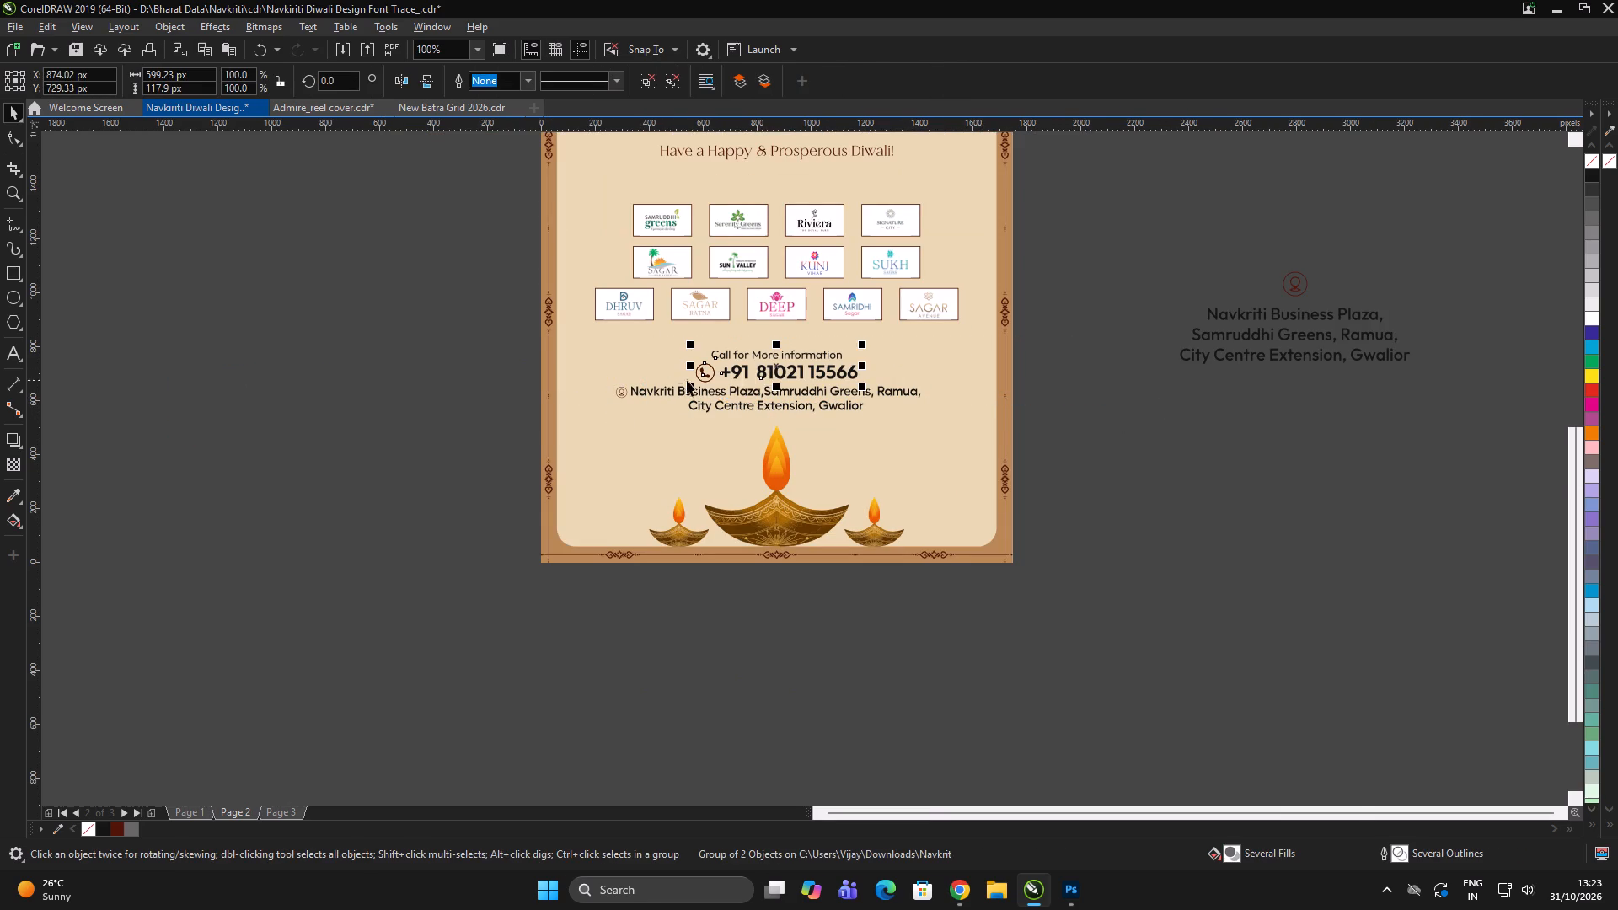
key("ctrl+g")
left_click(900, 392, "shift")
key("c")
triple_click(1133, 388)
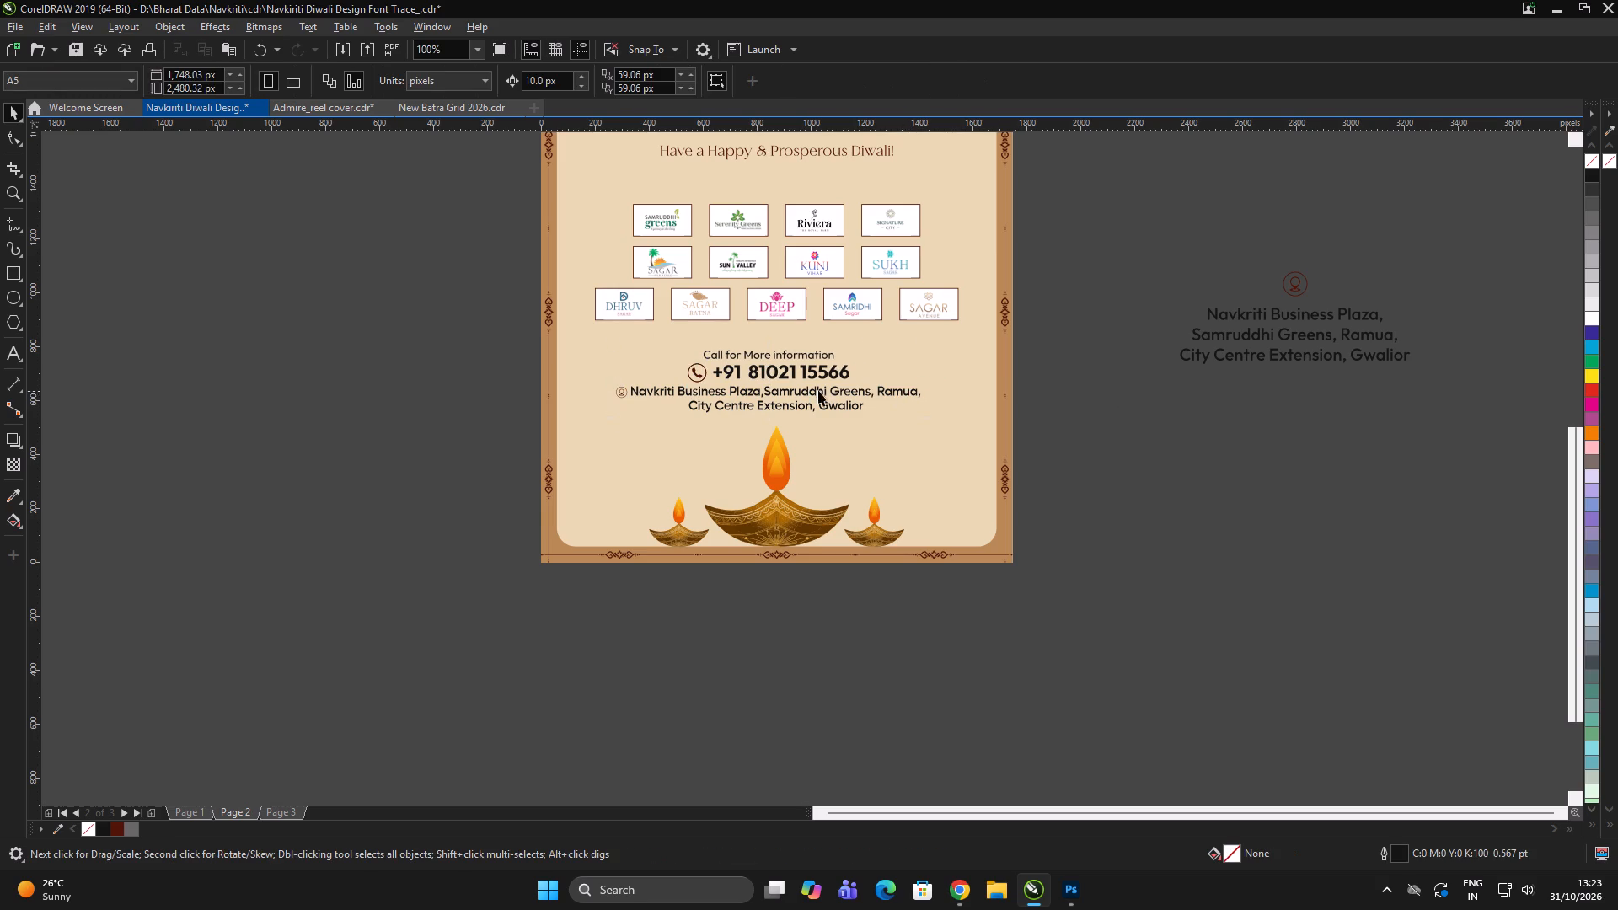
Ungroup the call block and centre the "Call for More information" line horizontally on the card.
left_click(812, 379)
scroll(823, 383, "up", 1)
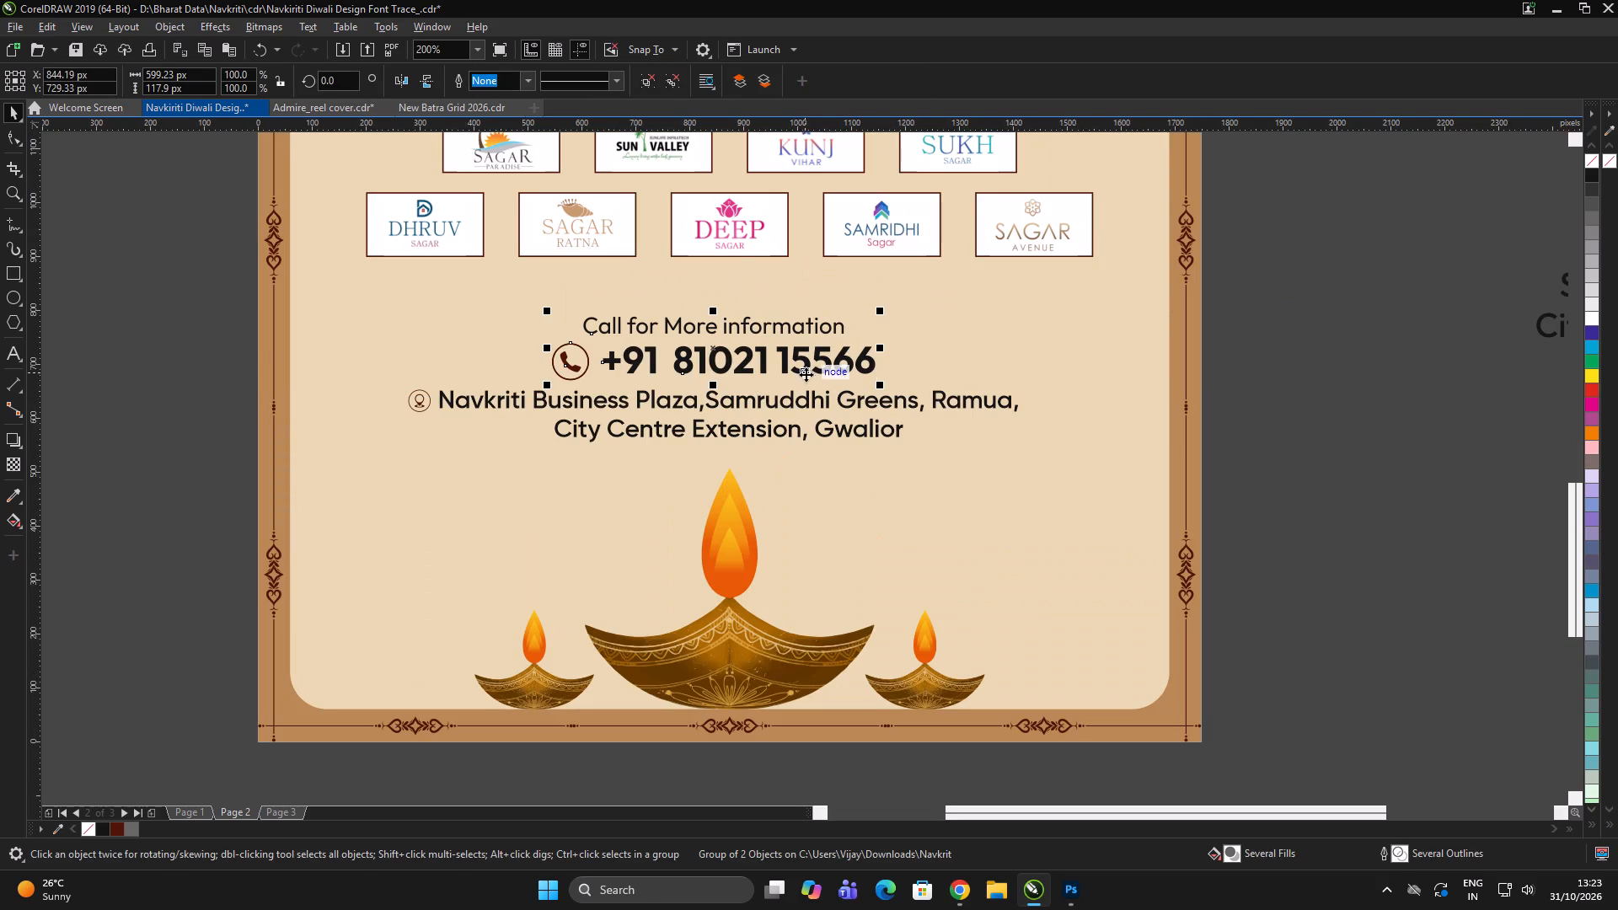
key("ctrl+u")
left_click(1265, 399, "ctrl")
left_click(817, 329)
left_click(980, 335, "shift")
key("c")
double_click(1293, 367)
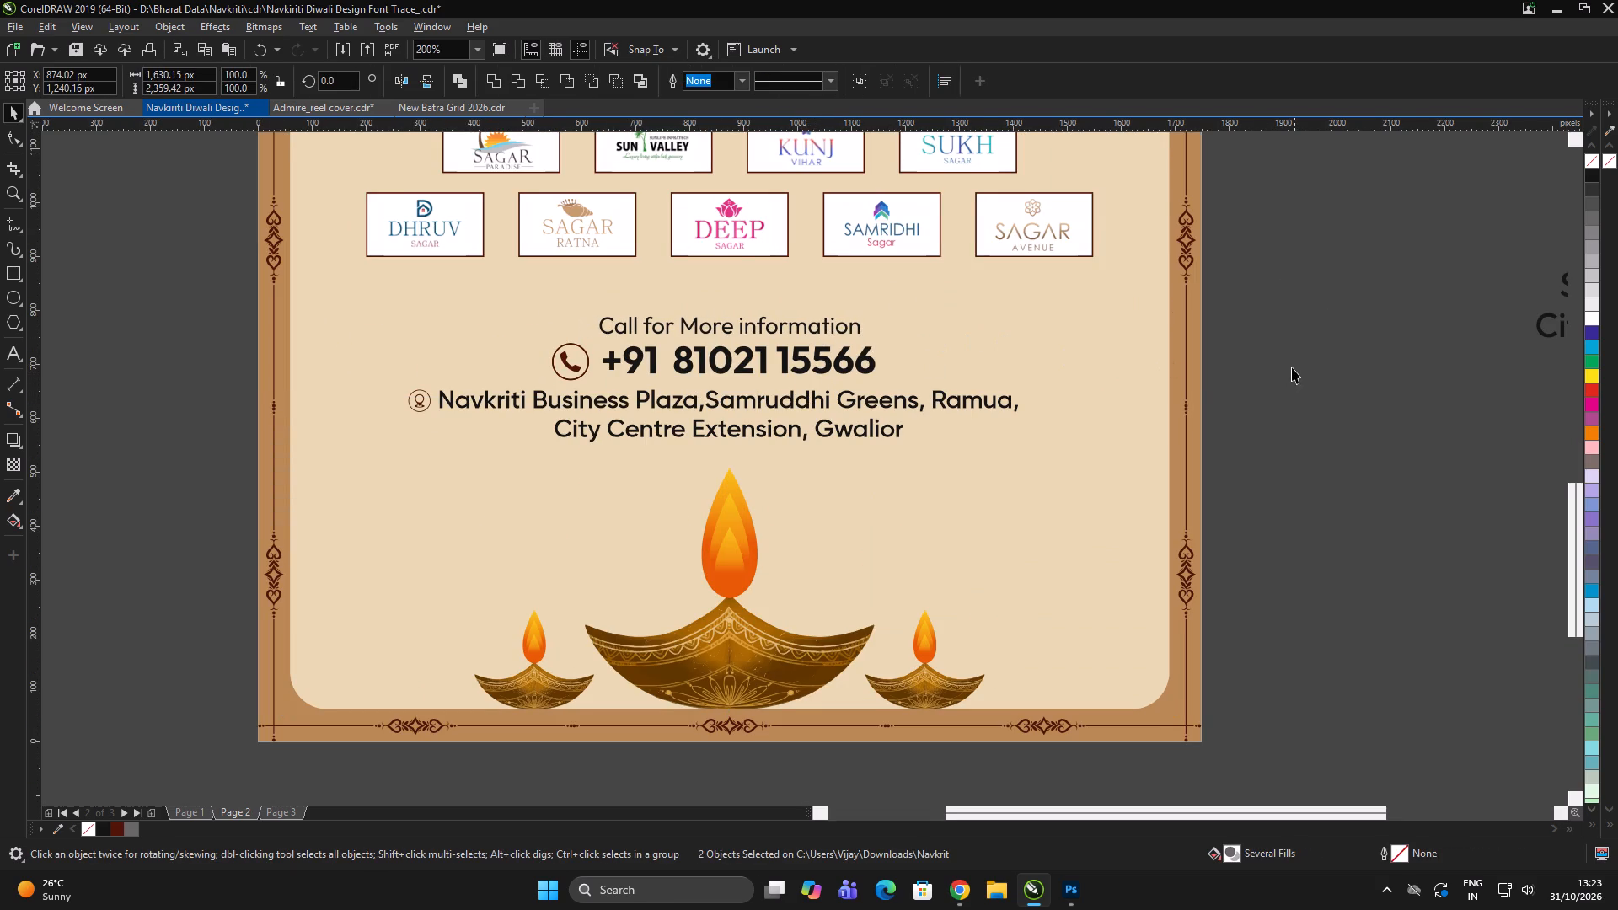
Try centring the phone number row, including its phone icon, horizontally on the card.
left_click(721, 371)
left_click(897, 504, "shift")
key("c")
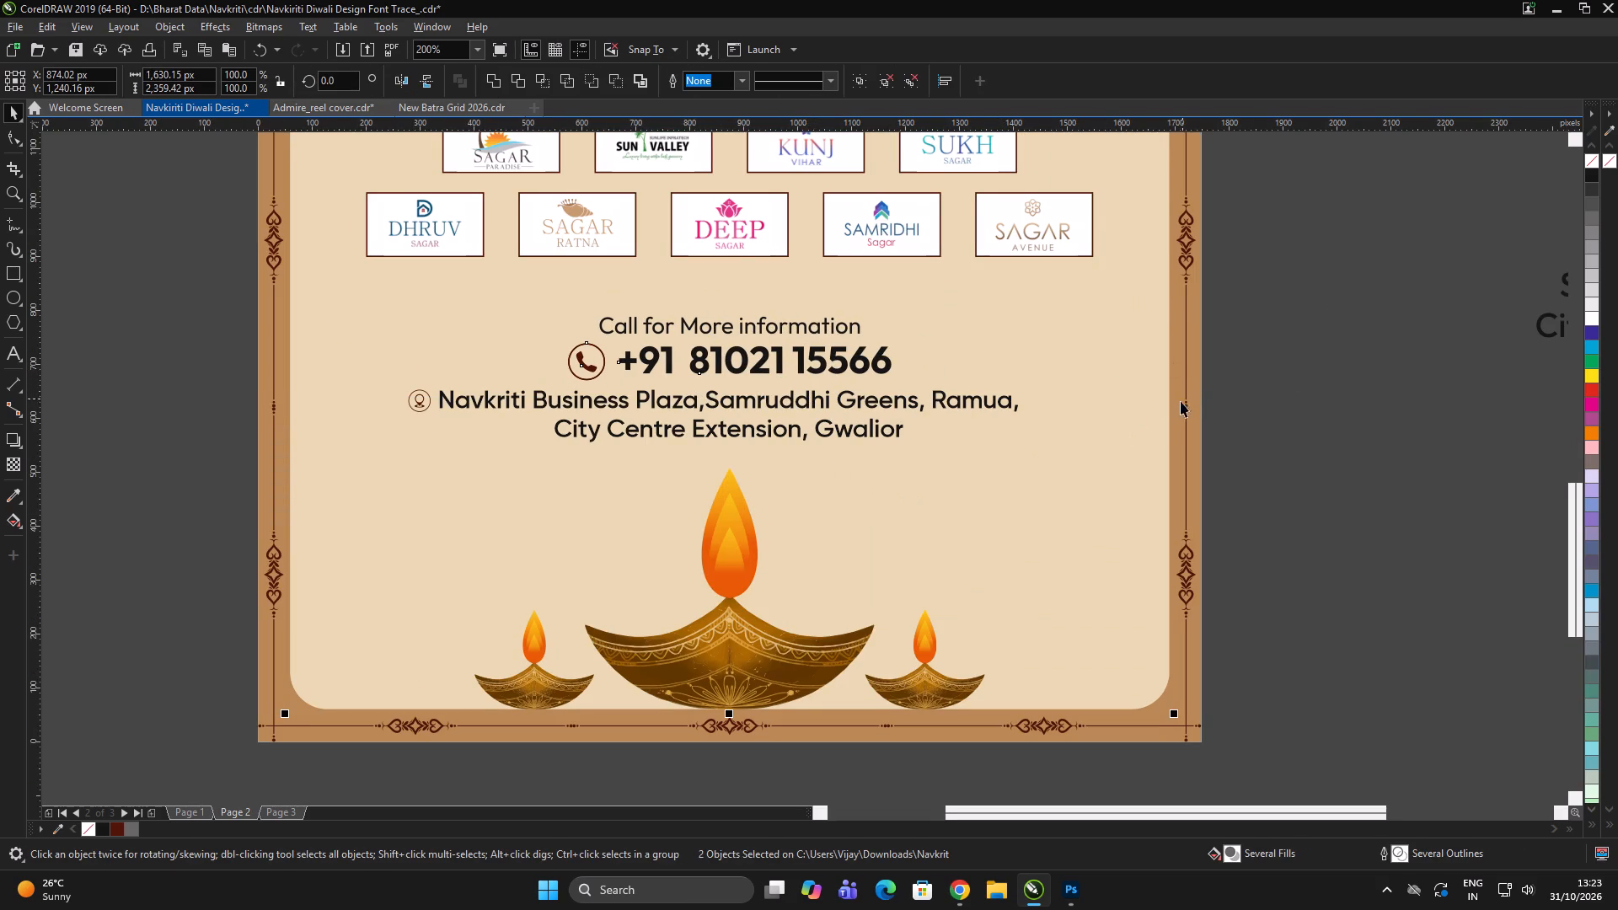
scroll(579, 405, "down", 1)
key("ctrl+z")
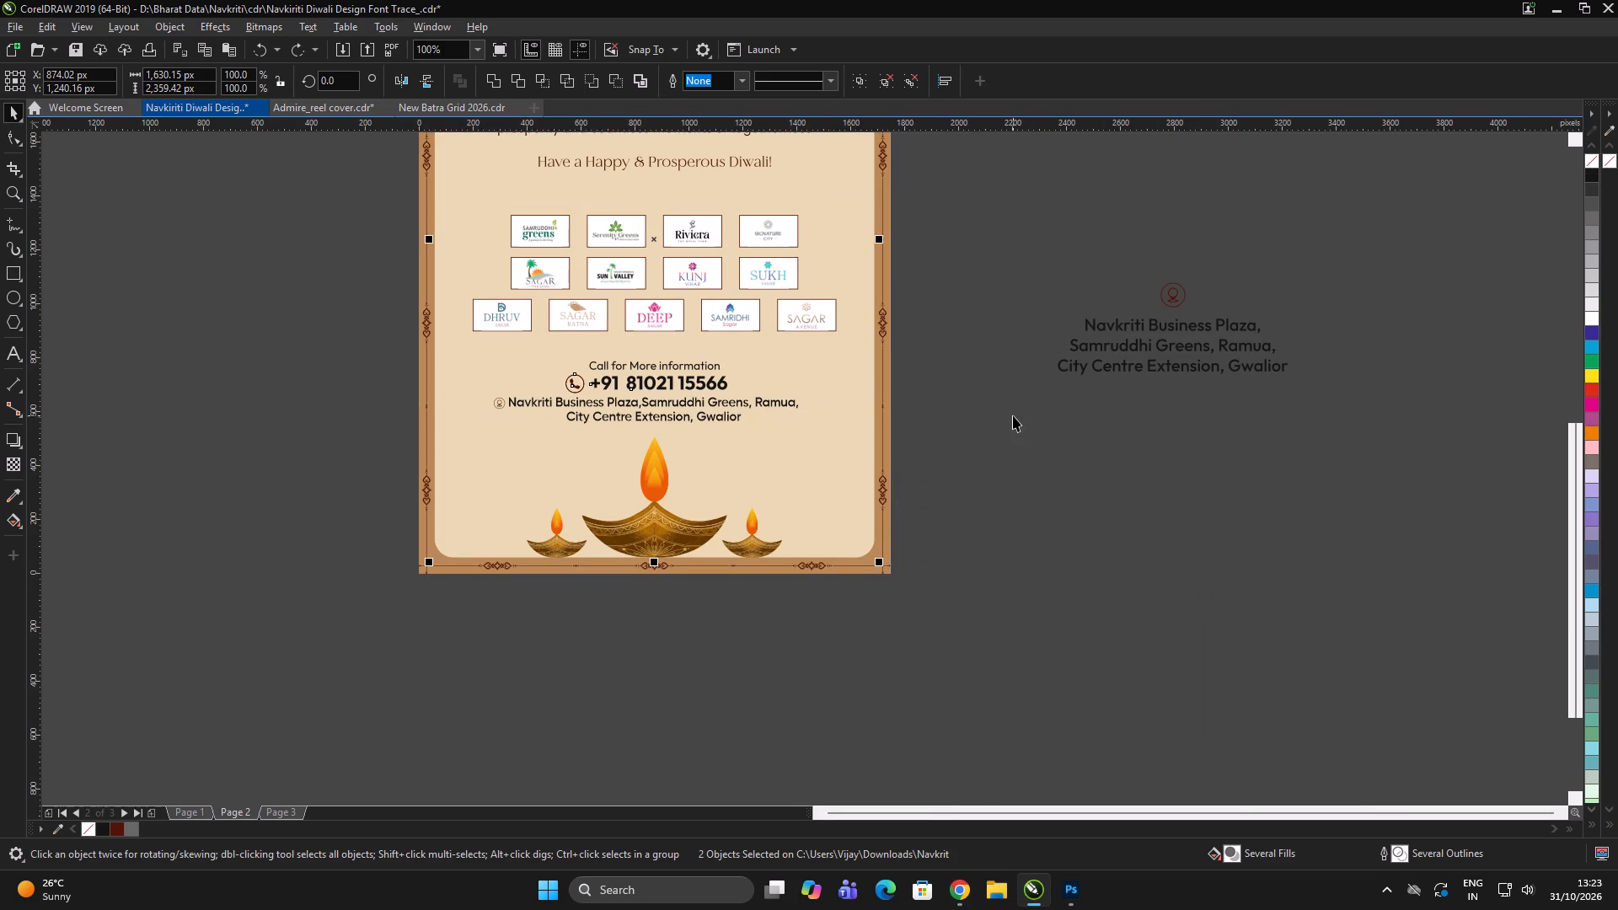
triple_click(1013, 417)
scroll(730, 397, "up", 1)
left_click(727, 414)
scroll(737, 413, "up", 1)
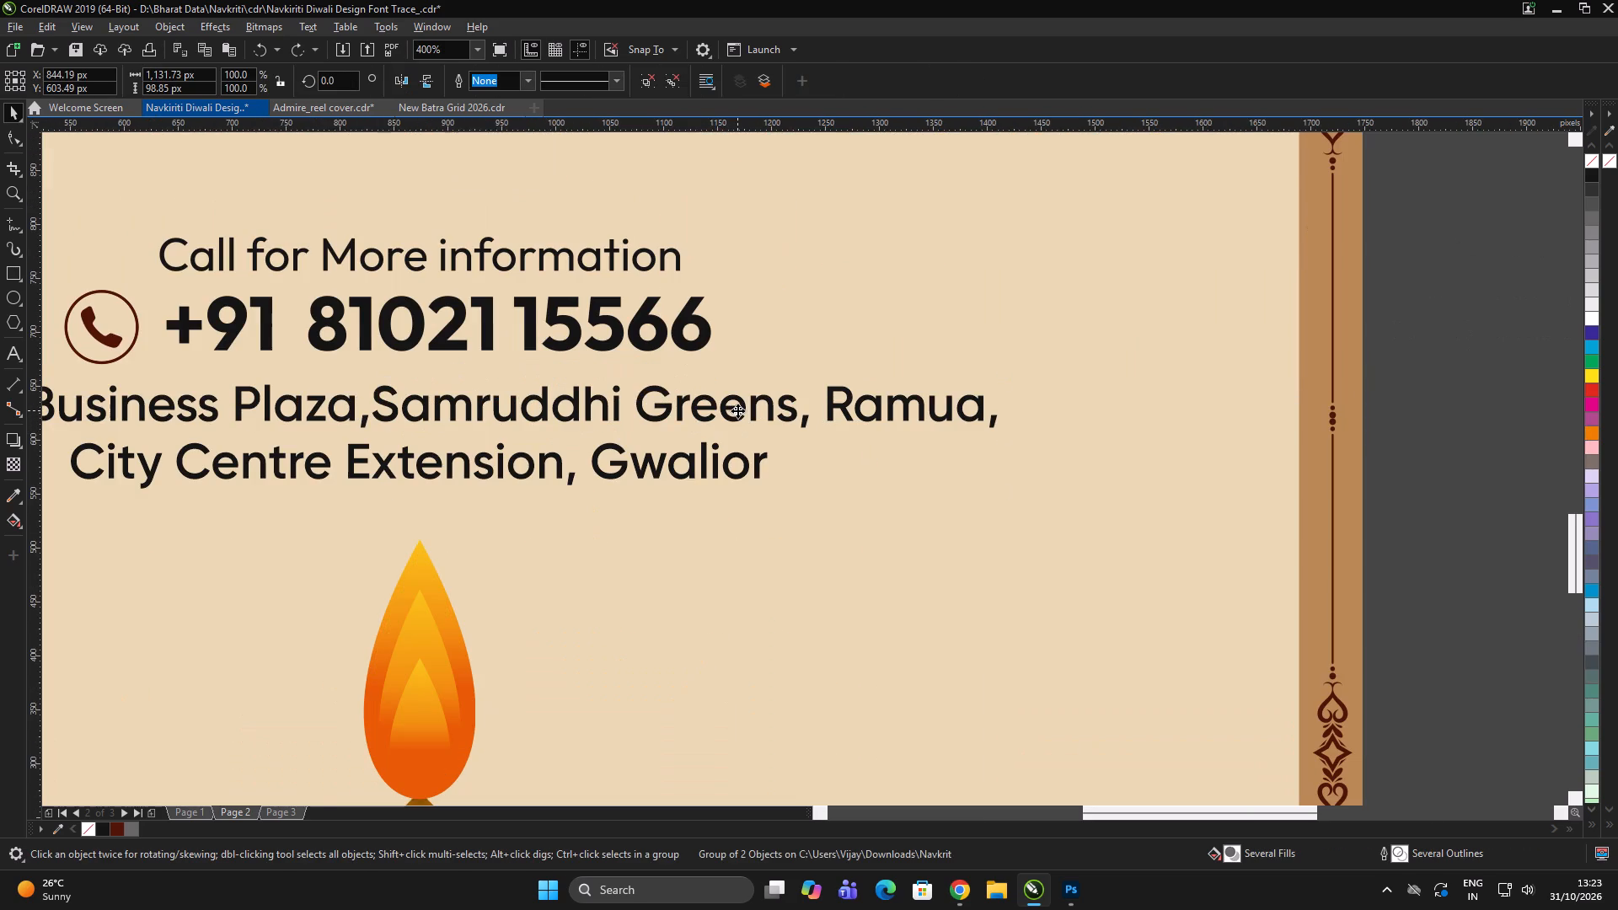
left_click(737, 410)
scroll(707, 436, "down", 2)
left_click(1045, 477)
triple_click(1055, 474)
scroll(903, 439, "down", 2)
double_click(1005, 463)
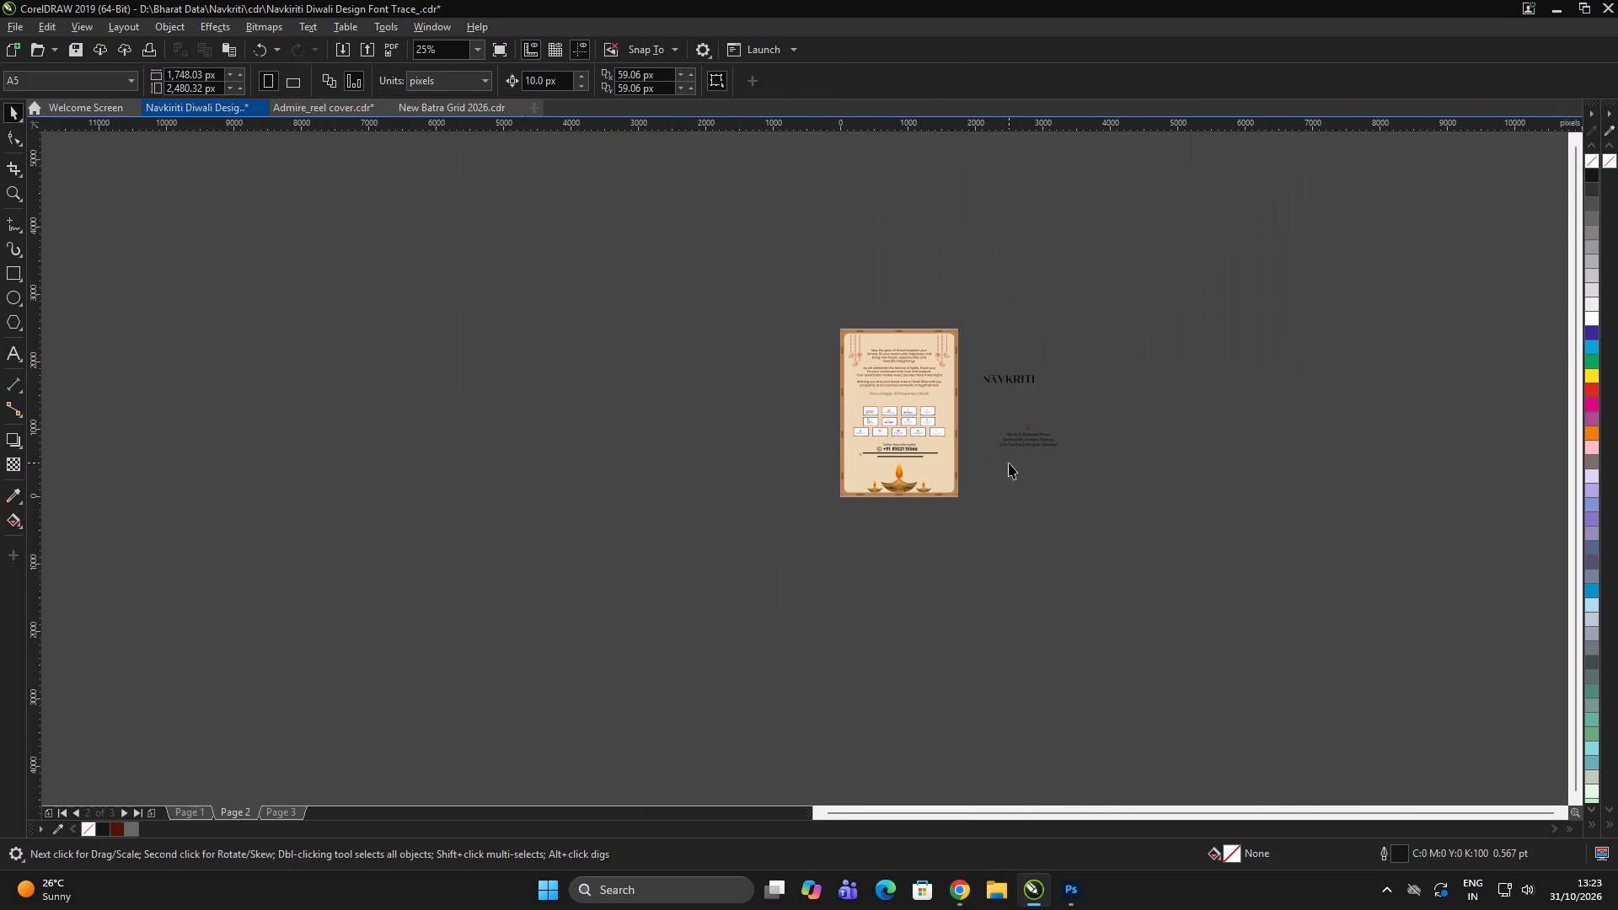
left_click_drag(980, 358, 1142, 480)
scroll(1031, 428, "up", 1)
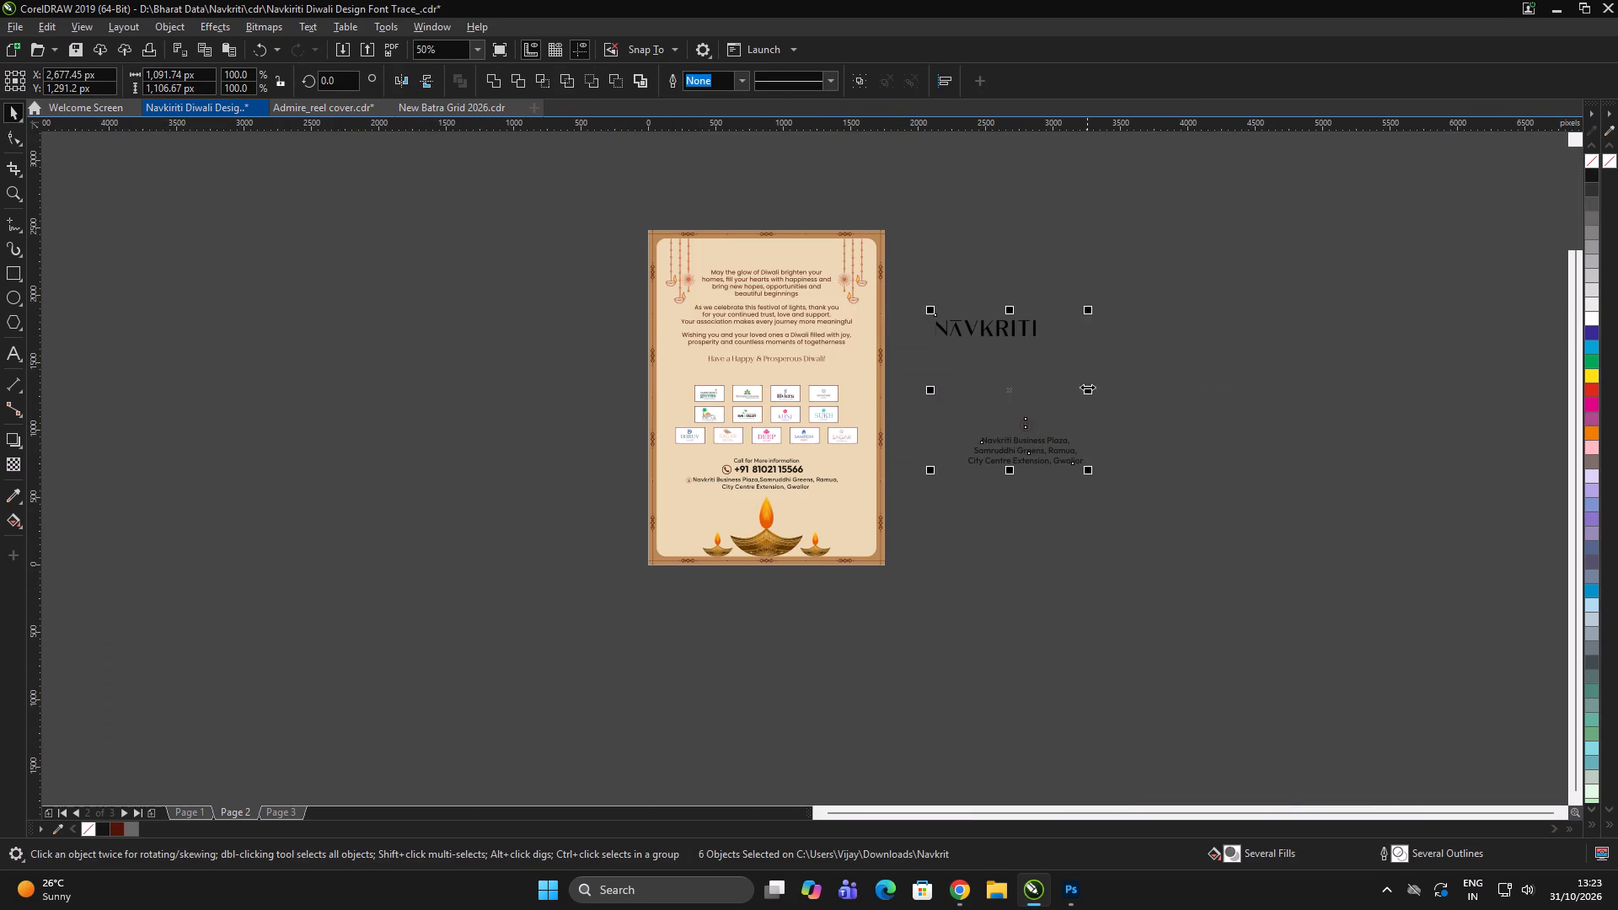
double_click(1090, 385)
Duplicate the off-card NAVKRITI logo and scale the copy down to about 386 px wide.
scroll(806, 446, "up", 2)
scroll(763, 417, "down", 1)
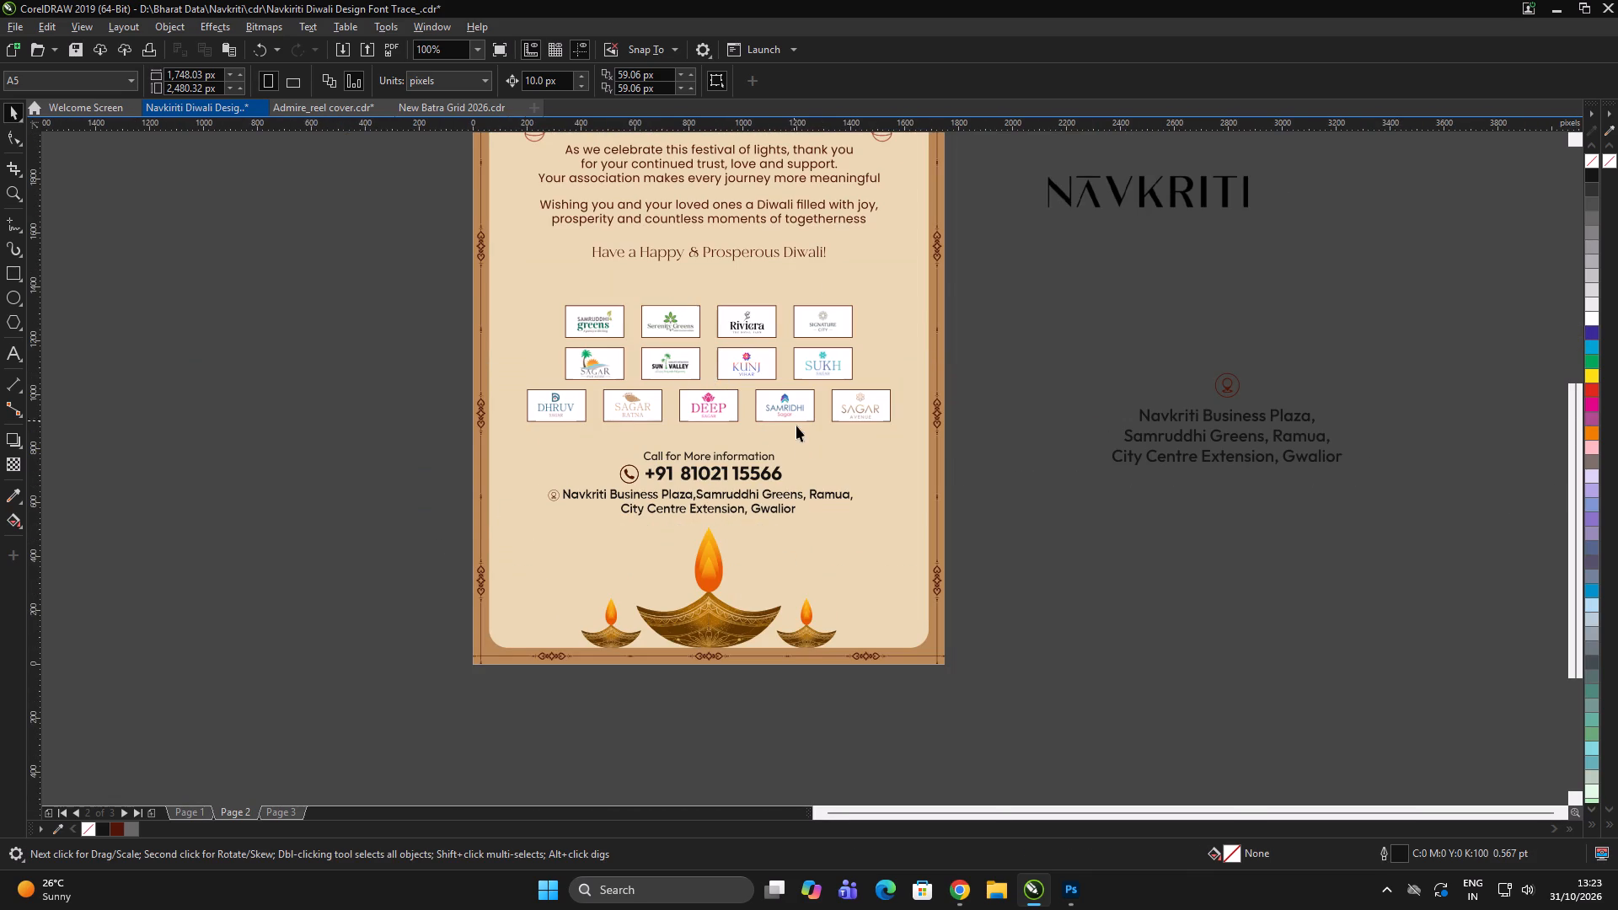
left_click(1112, 201)
left_click_drag(1118, 195, 1026, 324)
right_click(1026, 324)
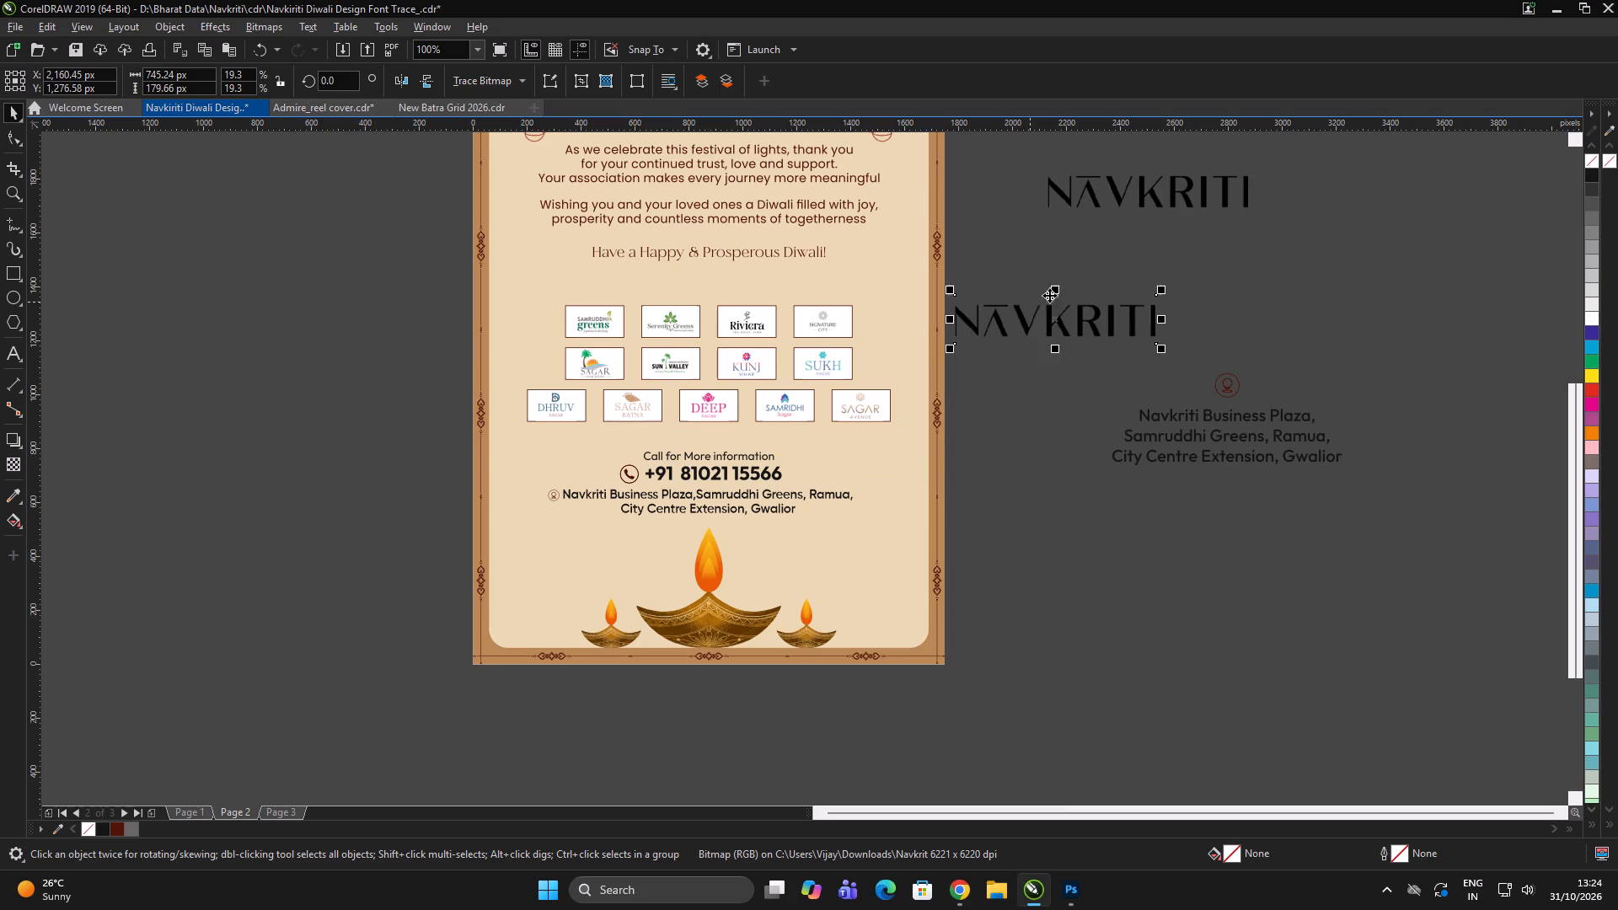
scroll(1120, 292, "up", 1)
left_click_drag(1194, 401, 1079, 459)
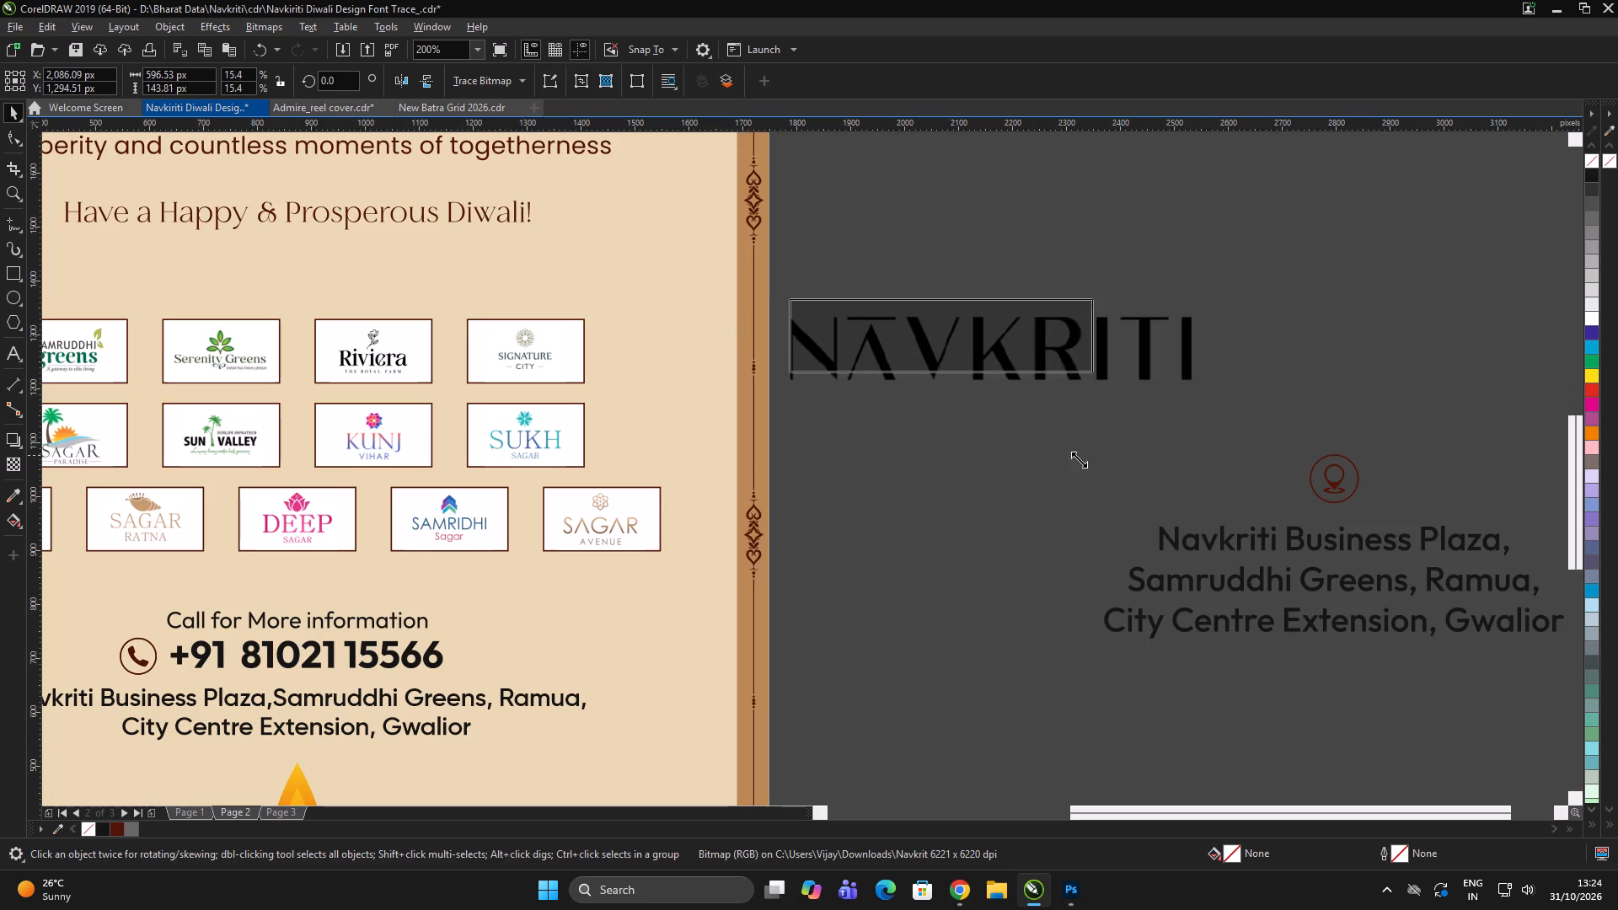
left_click_drag(1079, 459, 1000, 470)
Place the small NAVKRITI logo on the card just above the "Call for More information" line, at about X 921, Y 873 px.
scroll(1013, 324, "down", 1)
left_click_drag(969, 326, 688, 437)
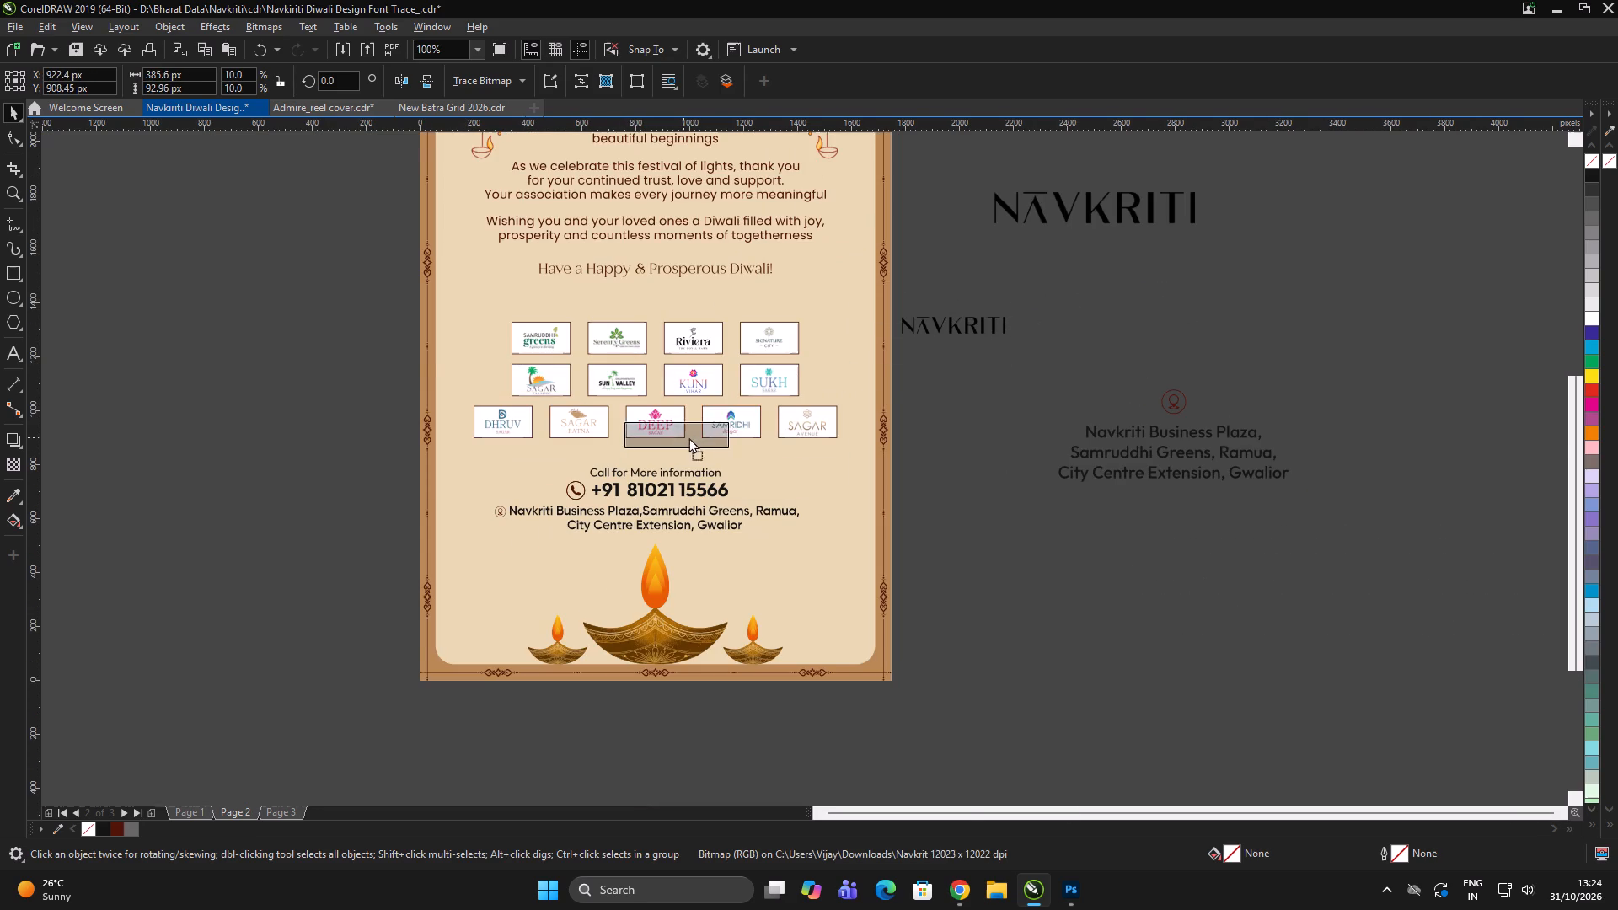
left_click_drag(688, 437, 683, 447)
Move the group of project logos straight up to about Y 1,193 px, clear of the NAVKRITI logo.
scroll(673, 454, "up", 1)
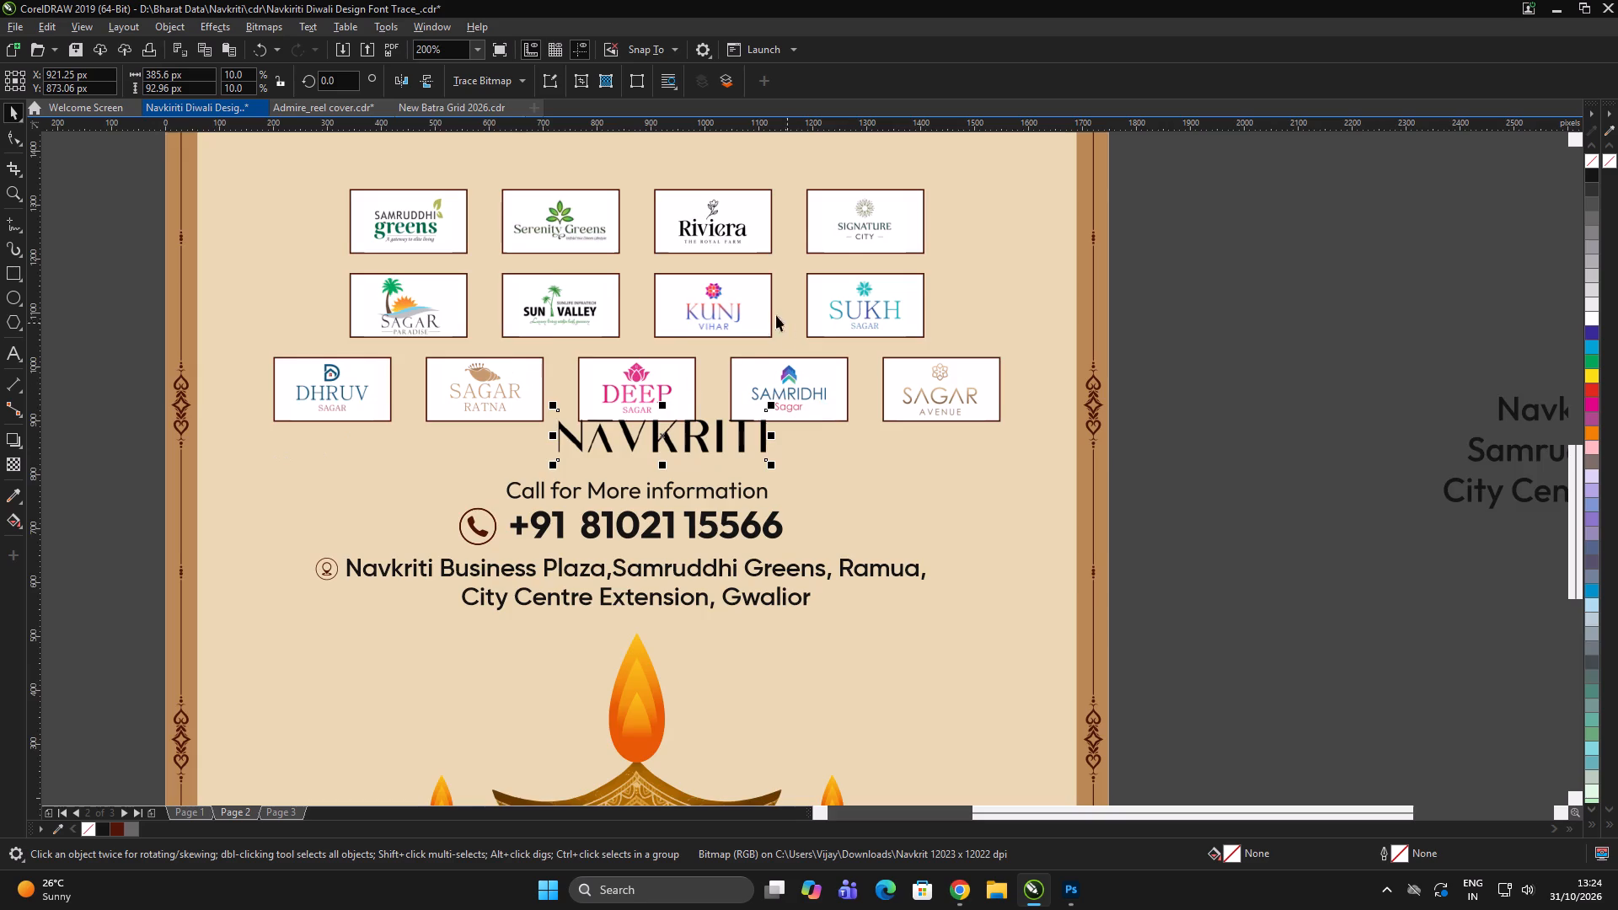
scroll(754, 320, "down", 1)
left_click(747, 310)
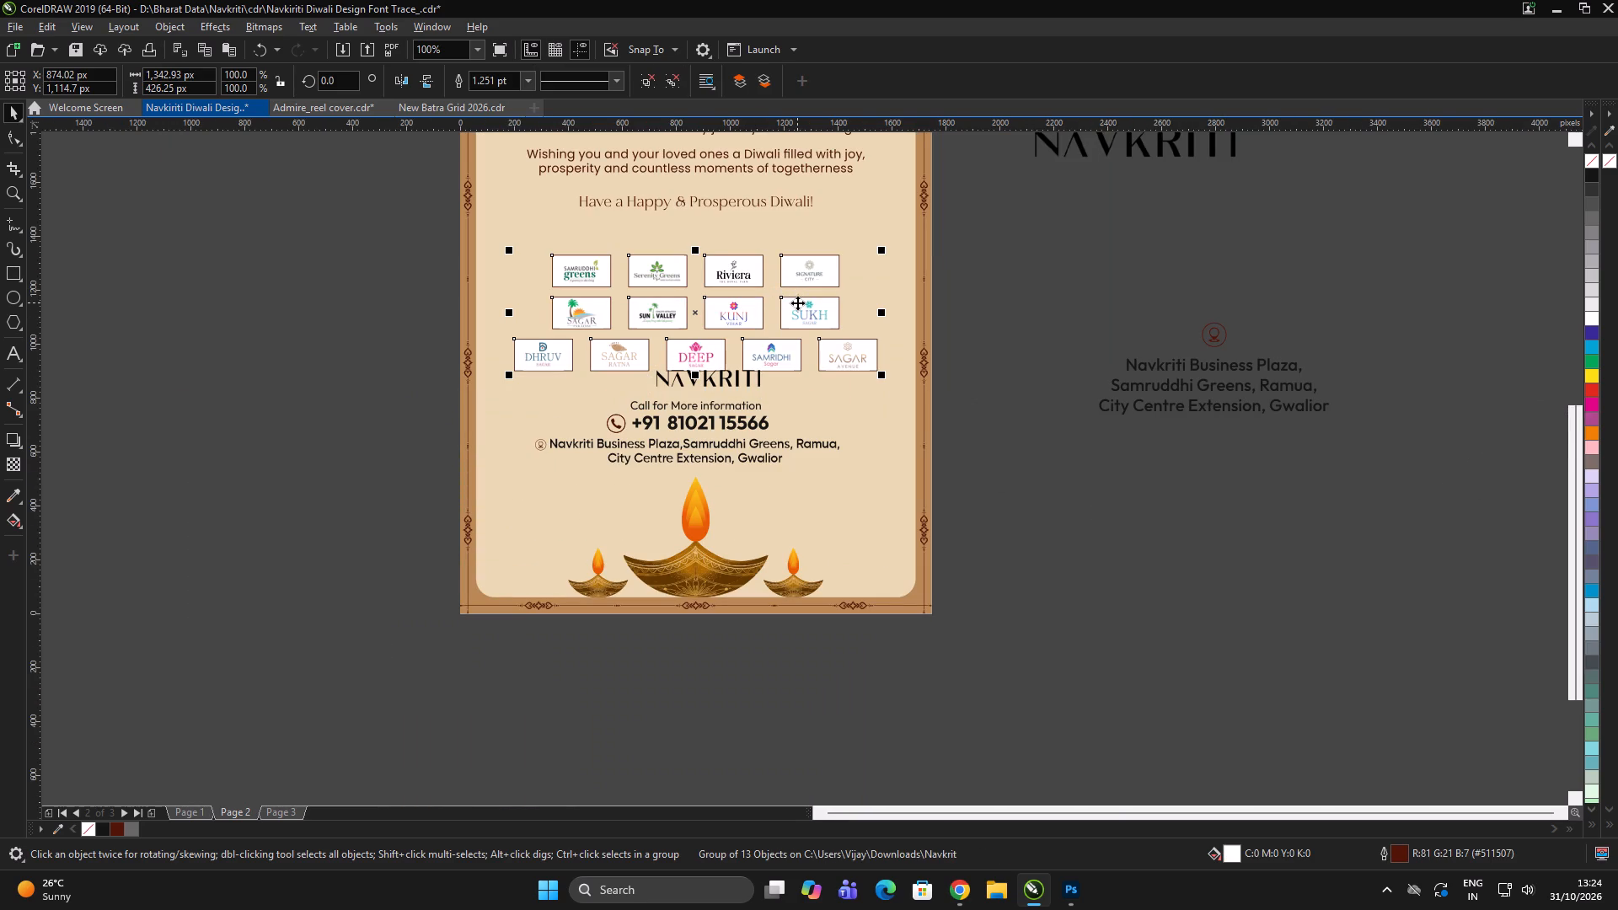
left_click_drag(797, 302, 801, 281)
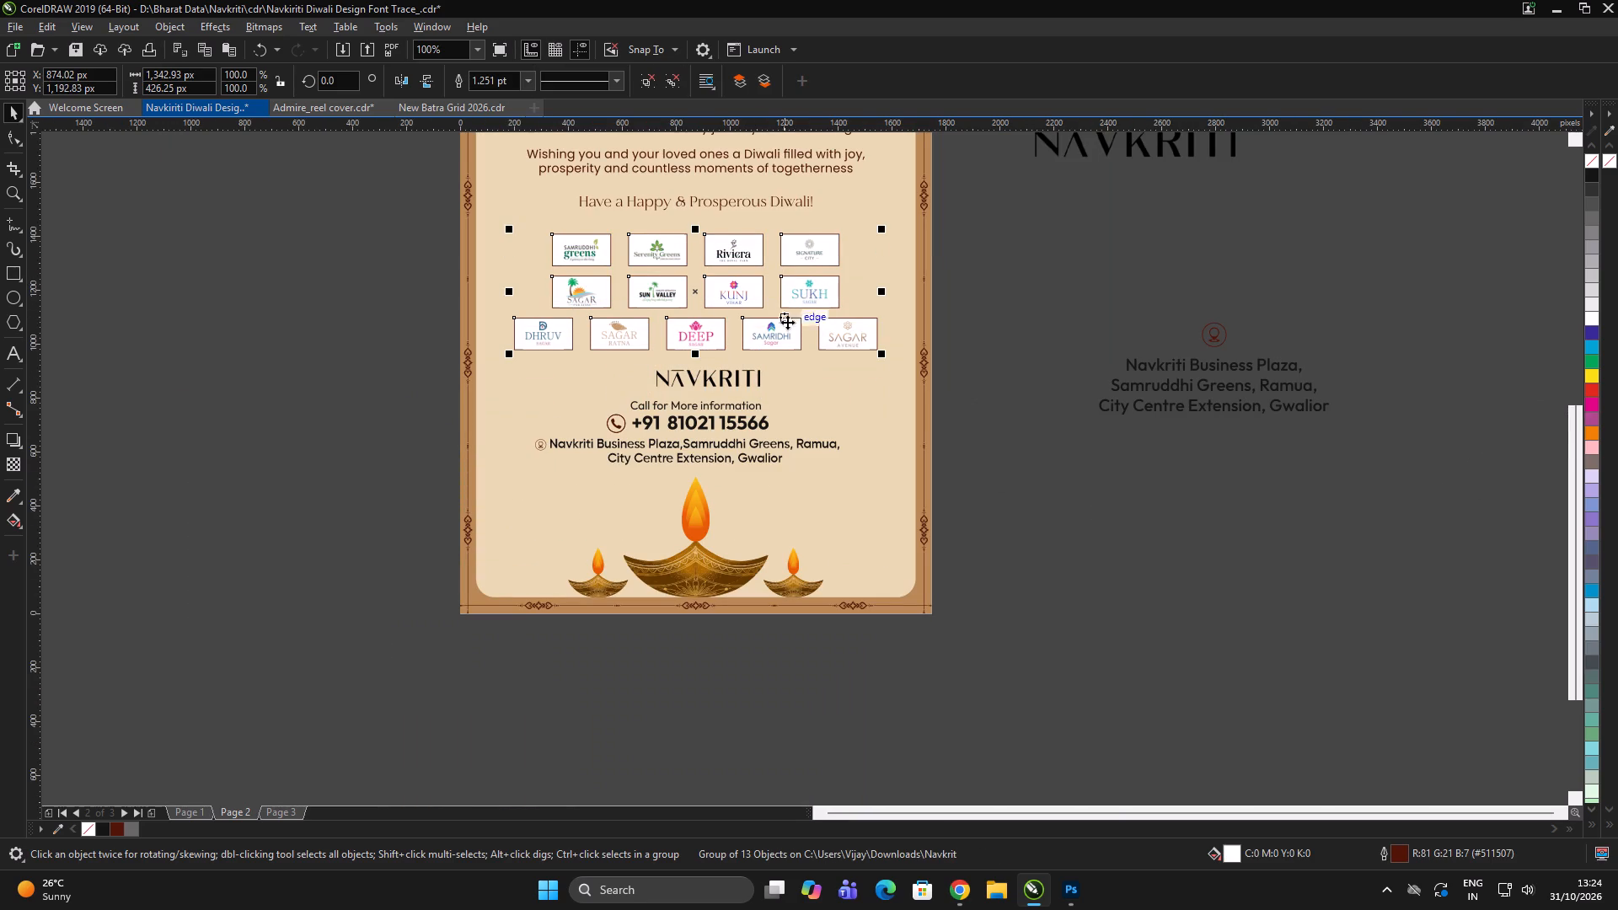
Centre the NAVKRITI logo above the contact details horizontally on the card.
left_click(737, 378)
scroll(742, 378, "up", 1)
left_click(859, 372, "shift")
key("c")
double_click(1145, 394)
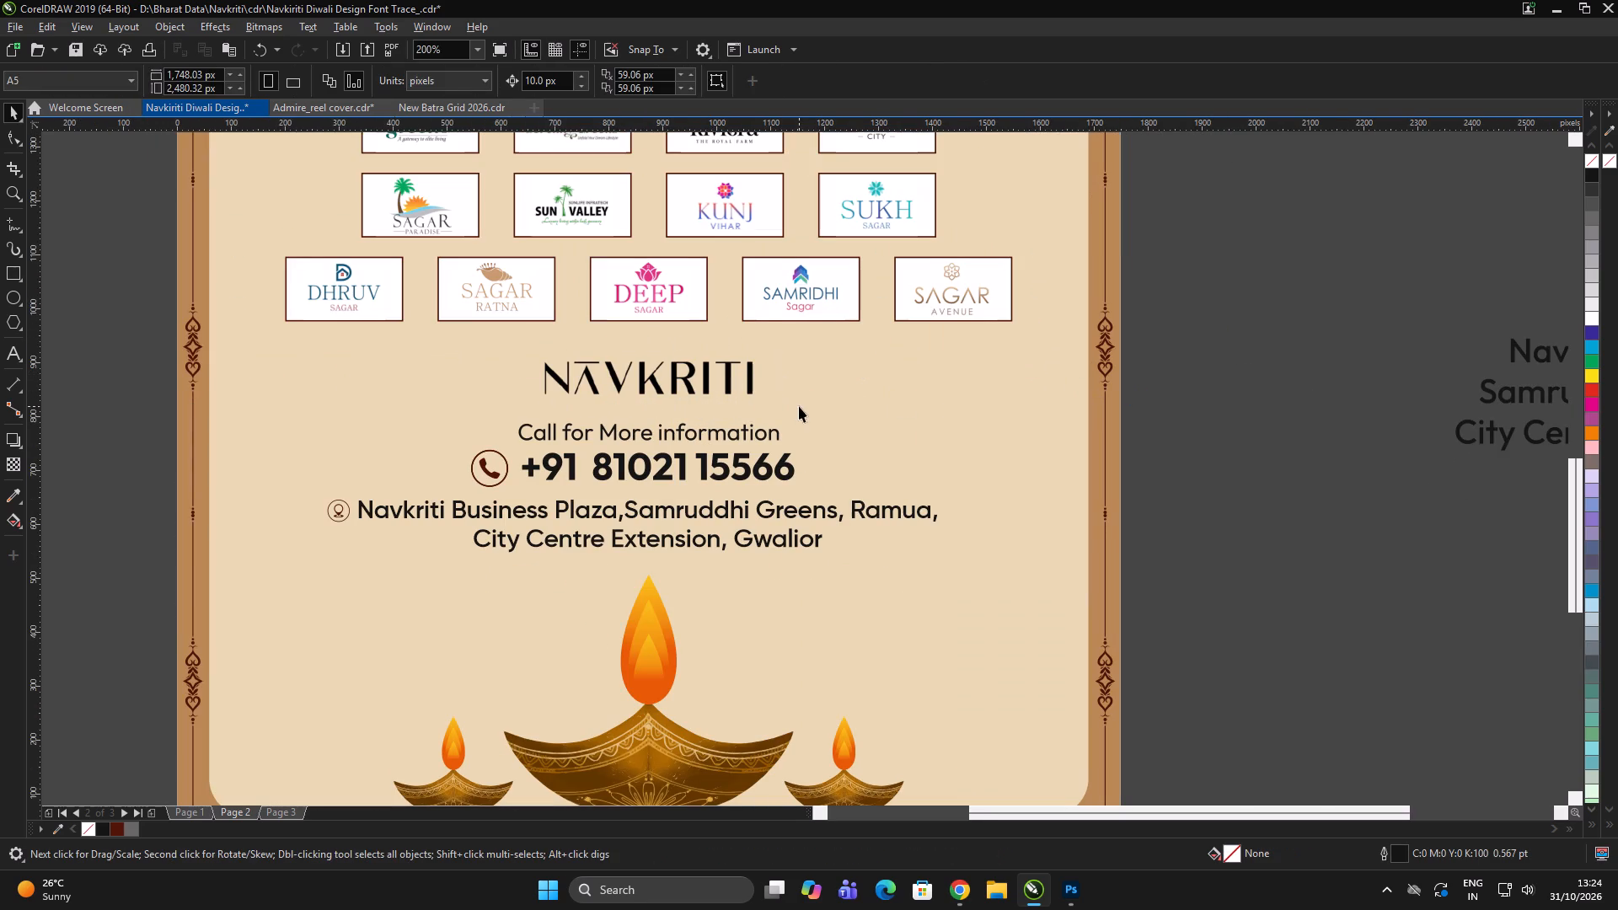
Enlarge the card's NAVKRITI logo to about 452 px wide and centre it horizontally on the card.
left_click(748, 383)
left_click_drag(762, 407, 780, 419)
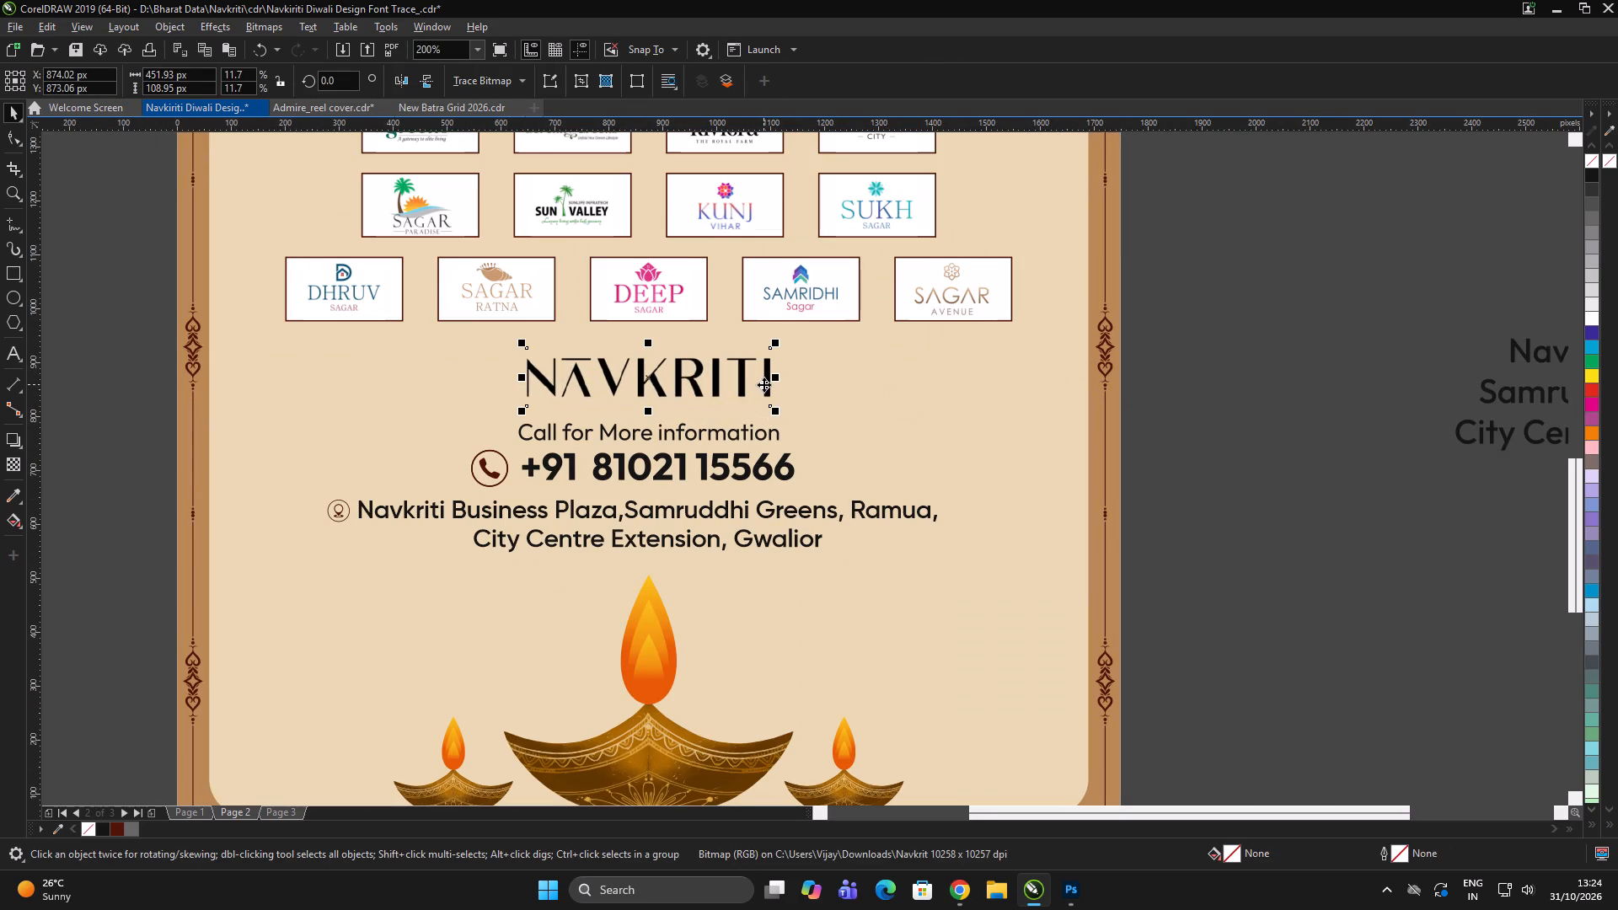
left_click(765, 383)
scroll(778, 379, "down", 1)
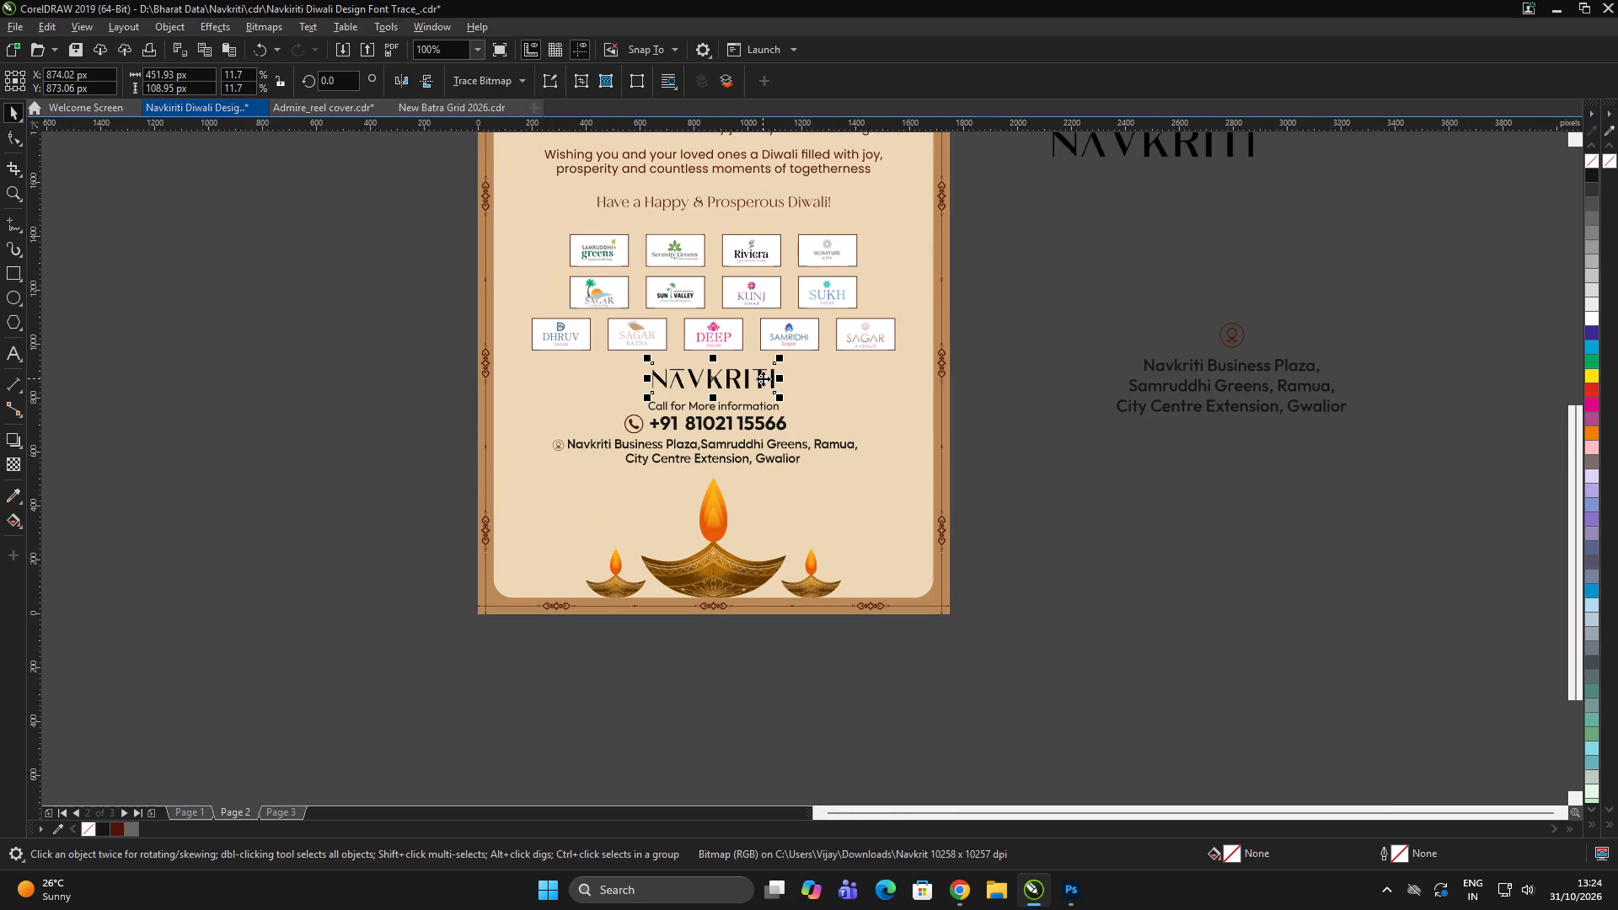
scroll(828, 370, "up", 1)
left_click(863, 399, "shift")
key("c")
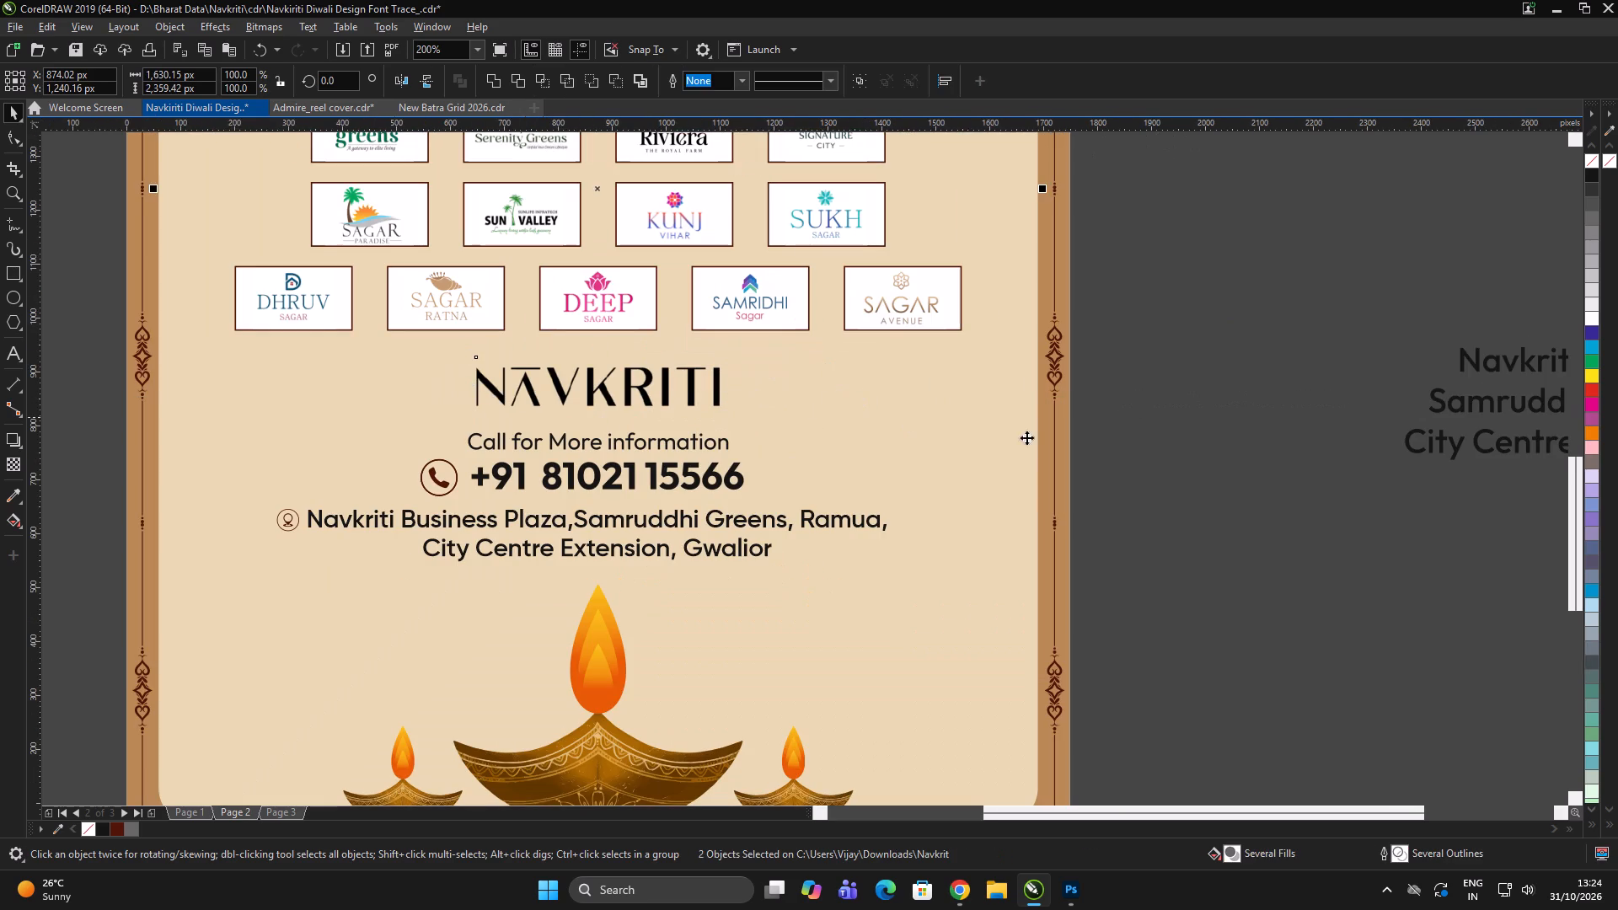
left_click(1246, 457)
Nudge the call line, phone number row and address block down together by 10 px, to about Y 658 px.
left_click_drag(1213, 418, 218, 576)
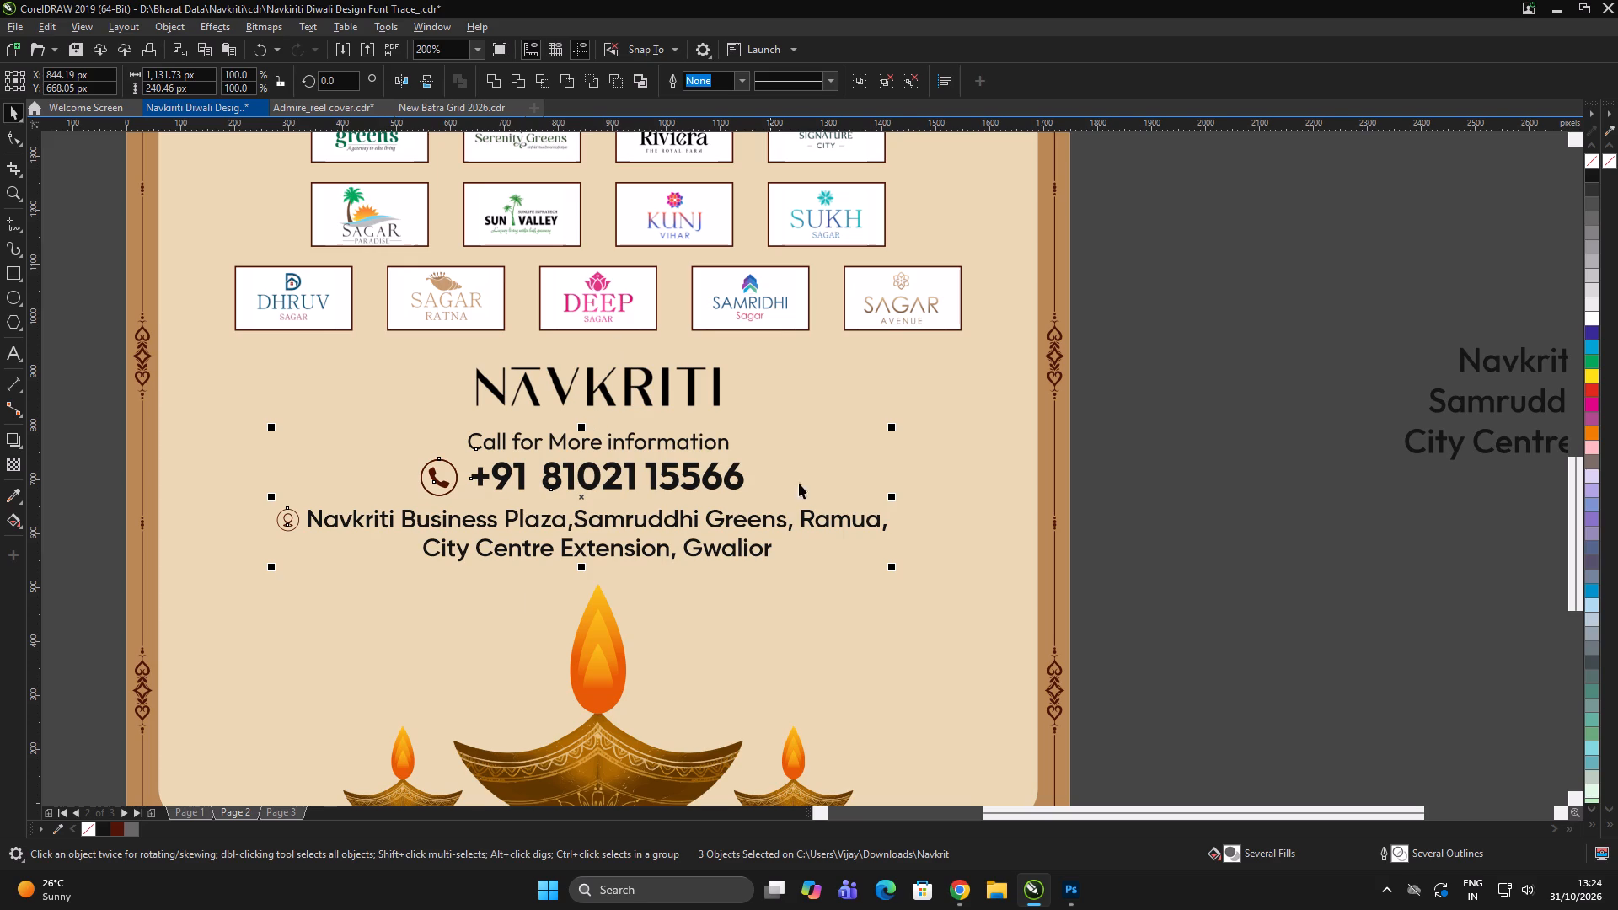
key("Down")
key("Down")
key("Up")
scroll(789, 510, "down", 2)
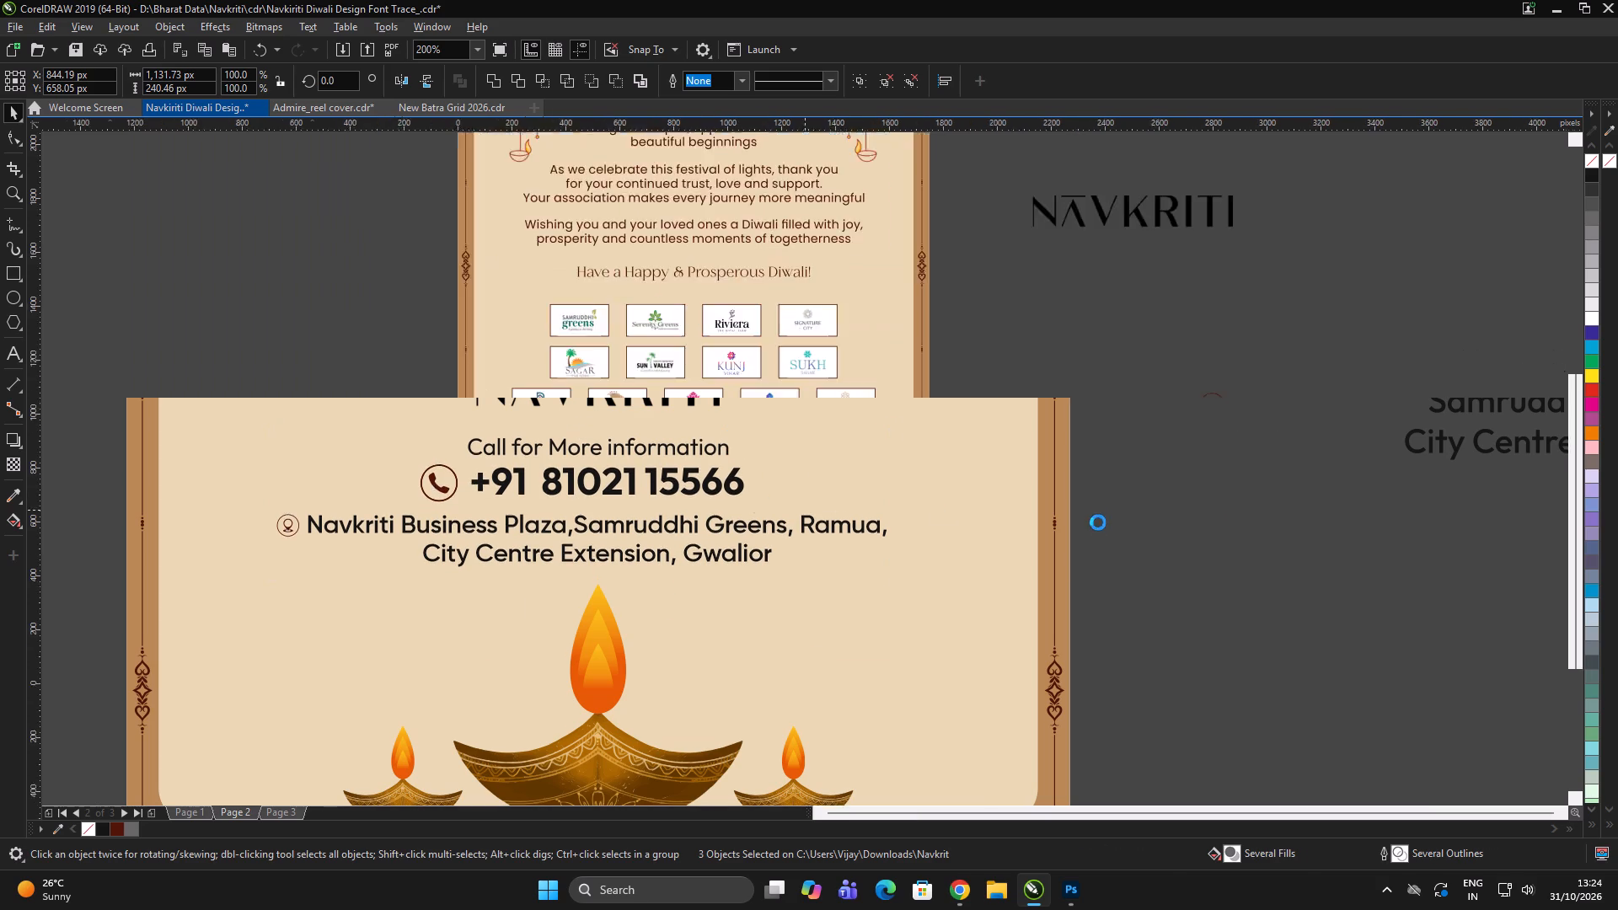
Nudge the three Diwali message paragraphs up together by 20 px, to about Y 1,926 px.
double_click(1098, 517)
left_click(1089, 516)
scroll(978, 335, "up", 2)
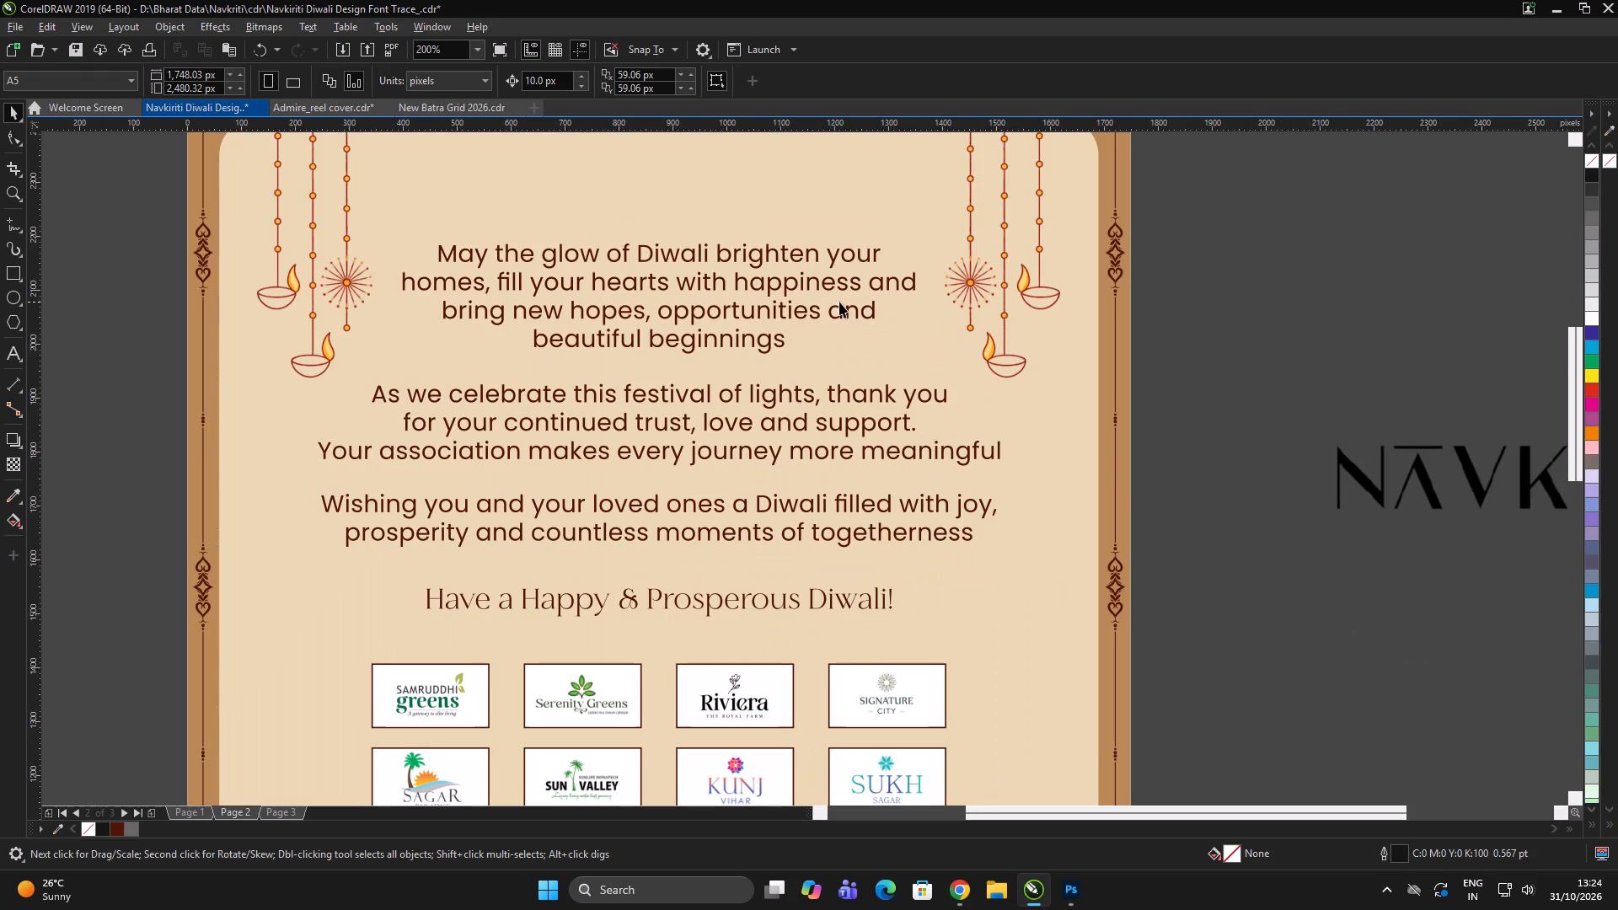
left_click(839, 302)
left_click(845, 313)
left_click(849, 393, "shift")
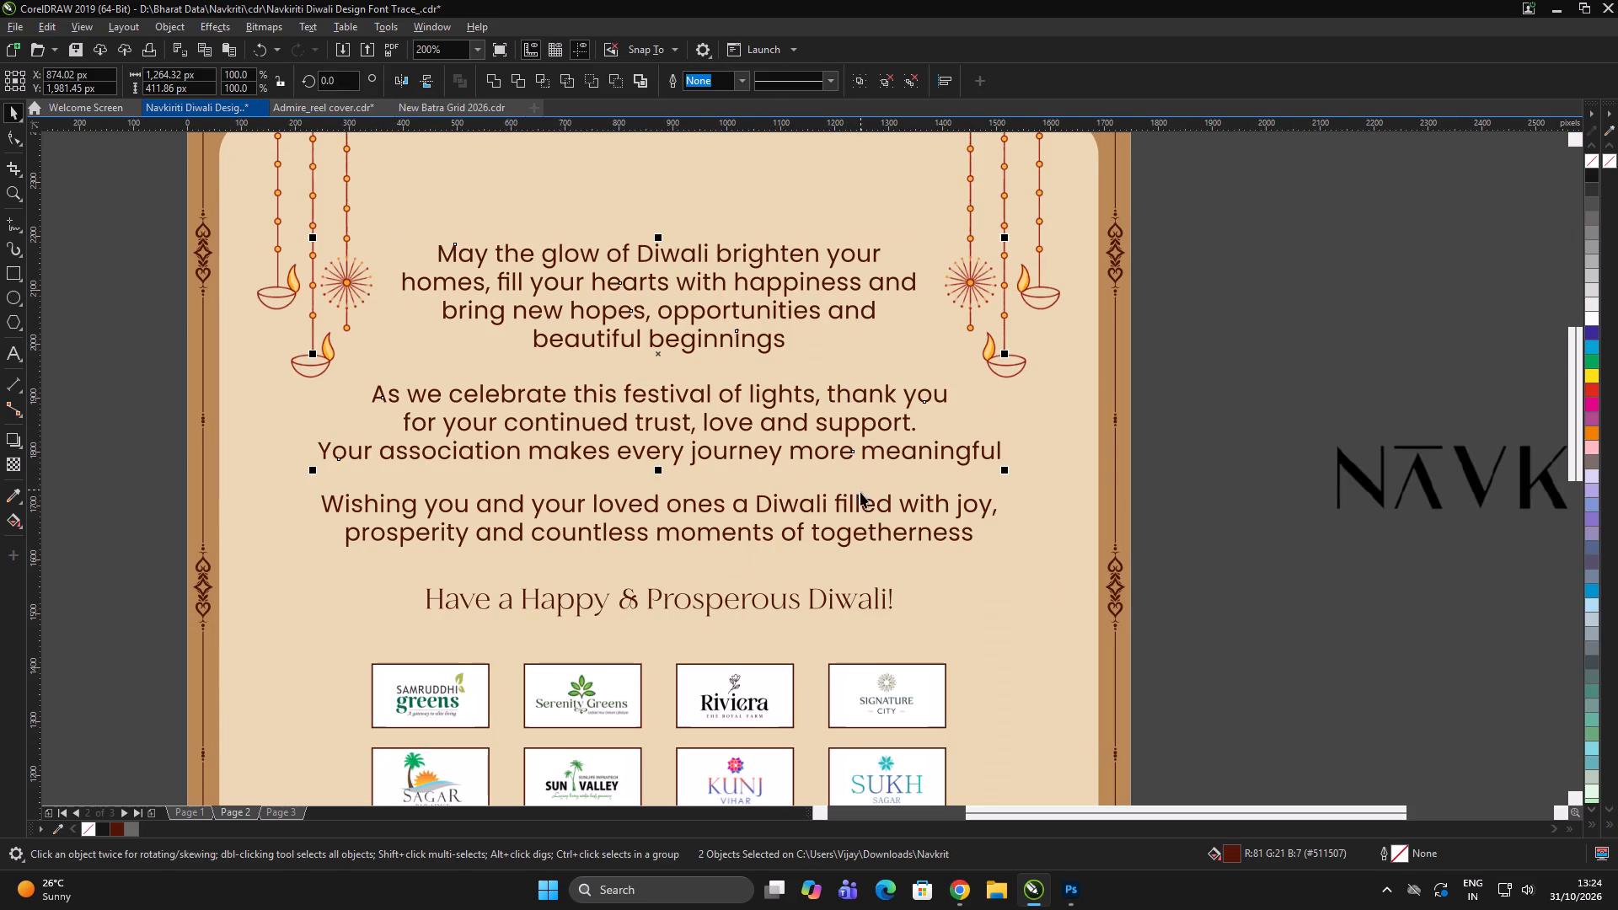
left_click(859, 502, "shift")
key("Up")
key("Up")
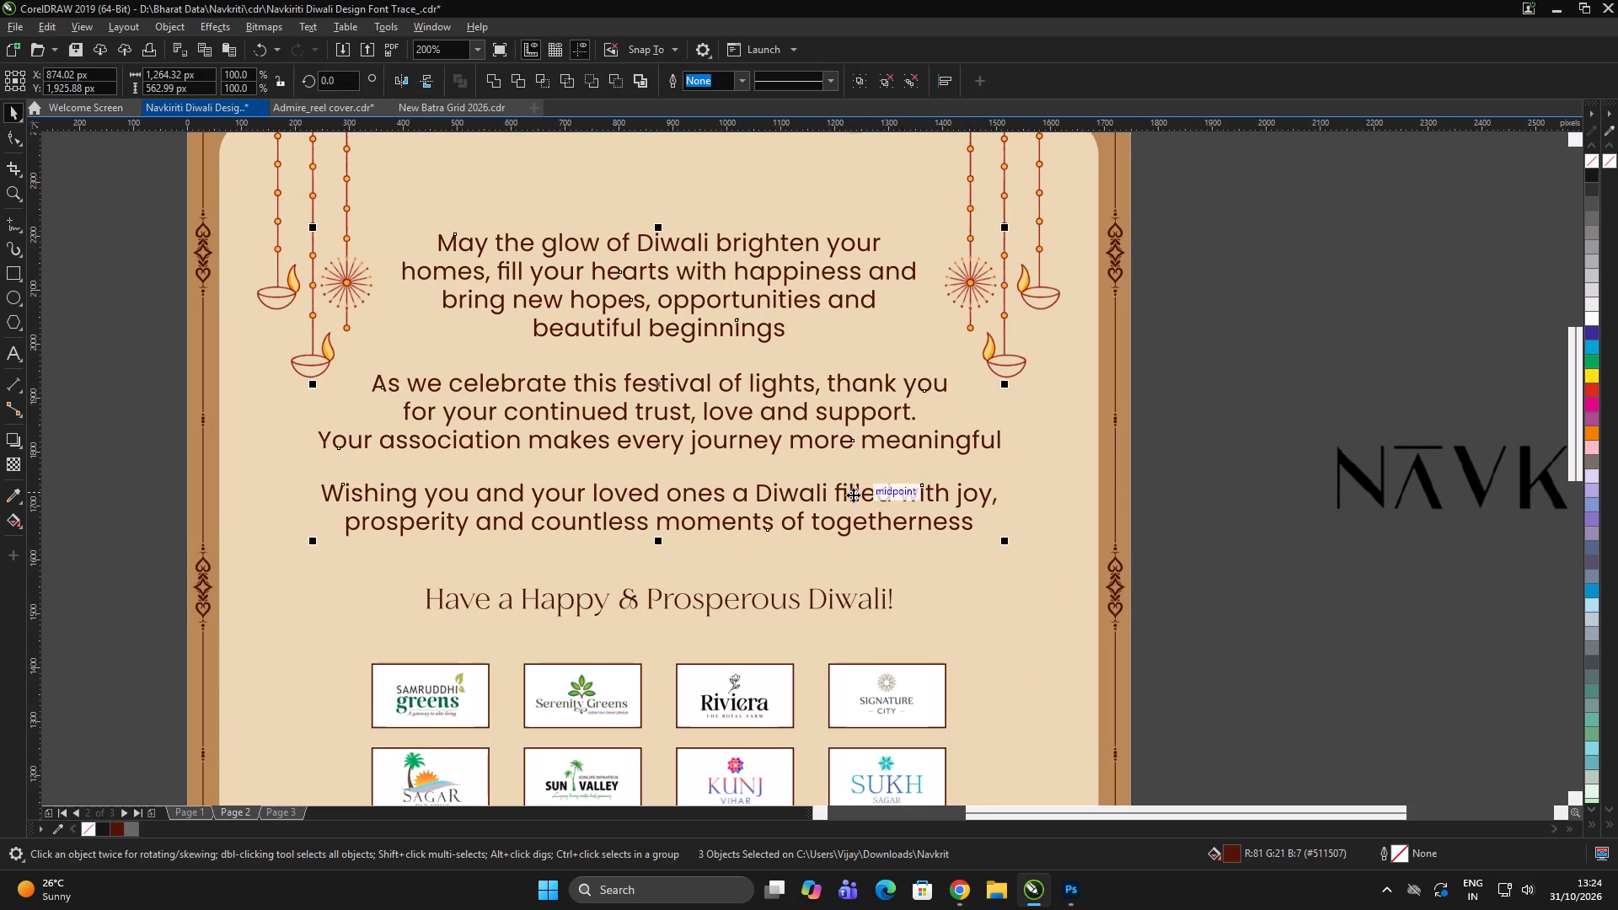
scroll(871, 334, "down", 1)
double_click(1025, 471)
Examine page 2's overall layout and spacing, from the greeting line and project logos to the contact section.
left_click(871, 463)
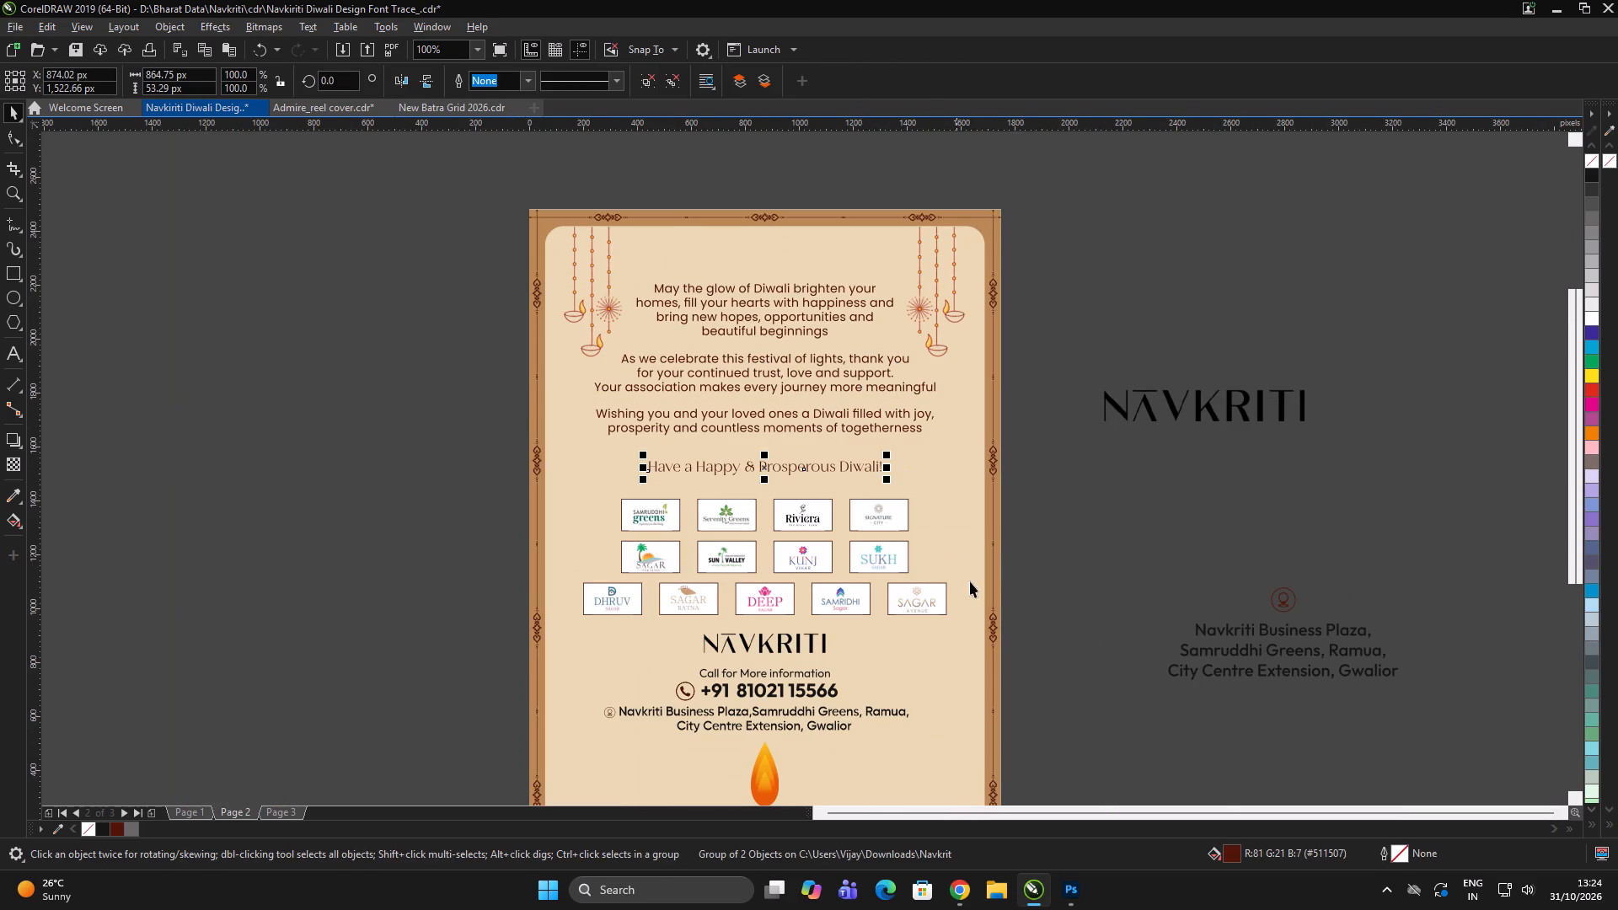
scroll(777, 441, "down", 1)
left_click(1019, 479)
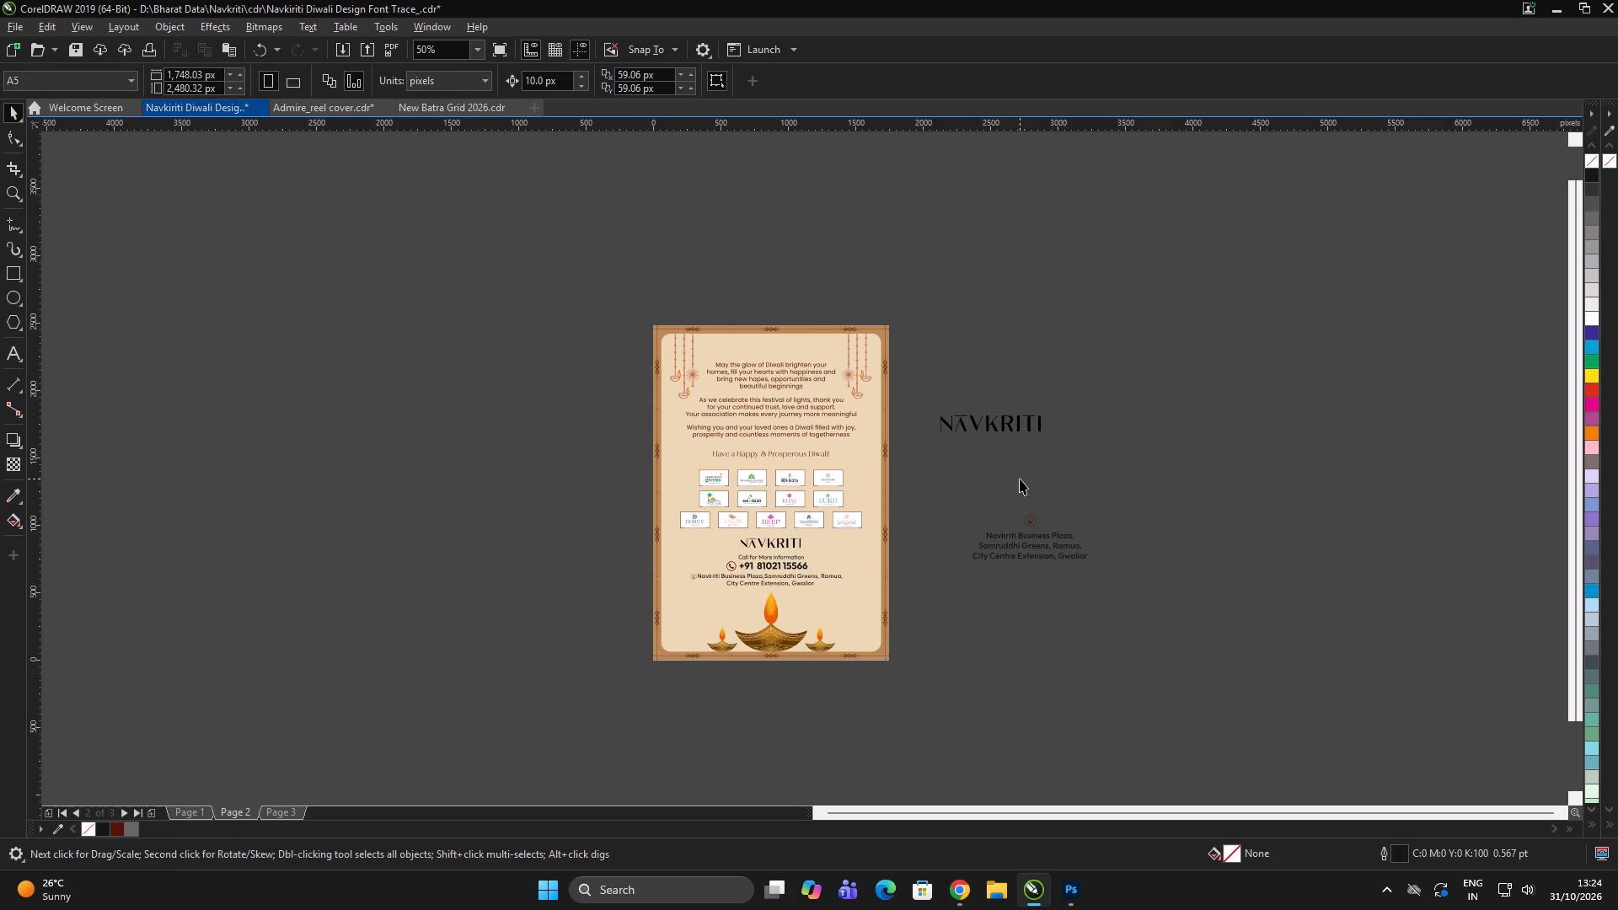
double_click(1111, 445)
scroll(838, 558, "up", 2)
left_click(684, 546)
scroll(684, 549, "down", 1)
key("ctrl+u")
left_click(1188, 591, "ctrl")
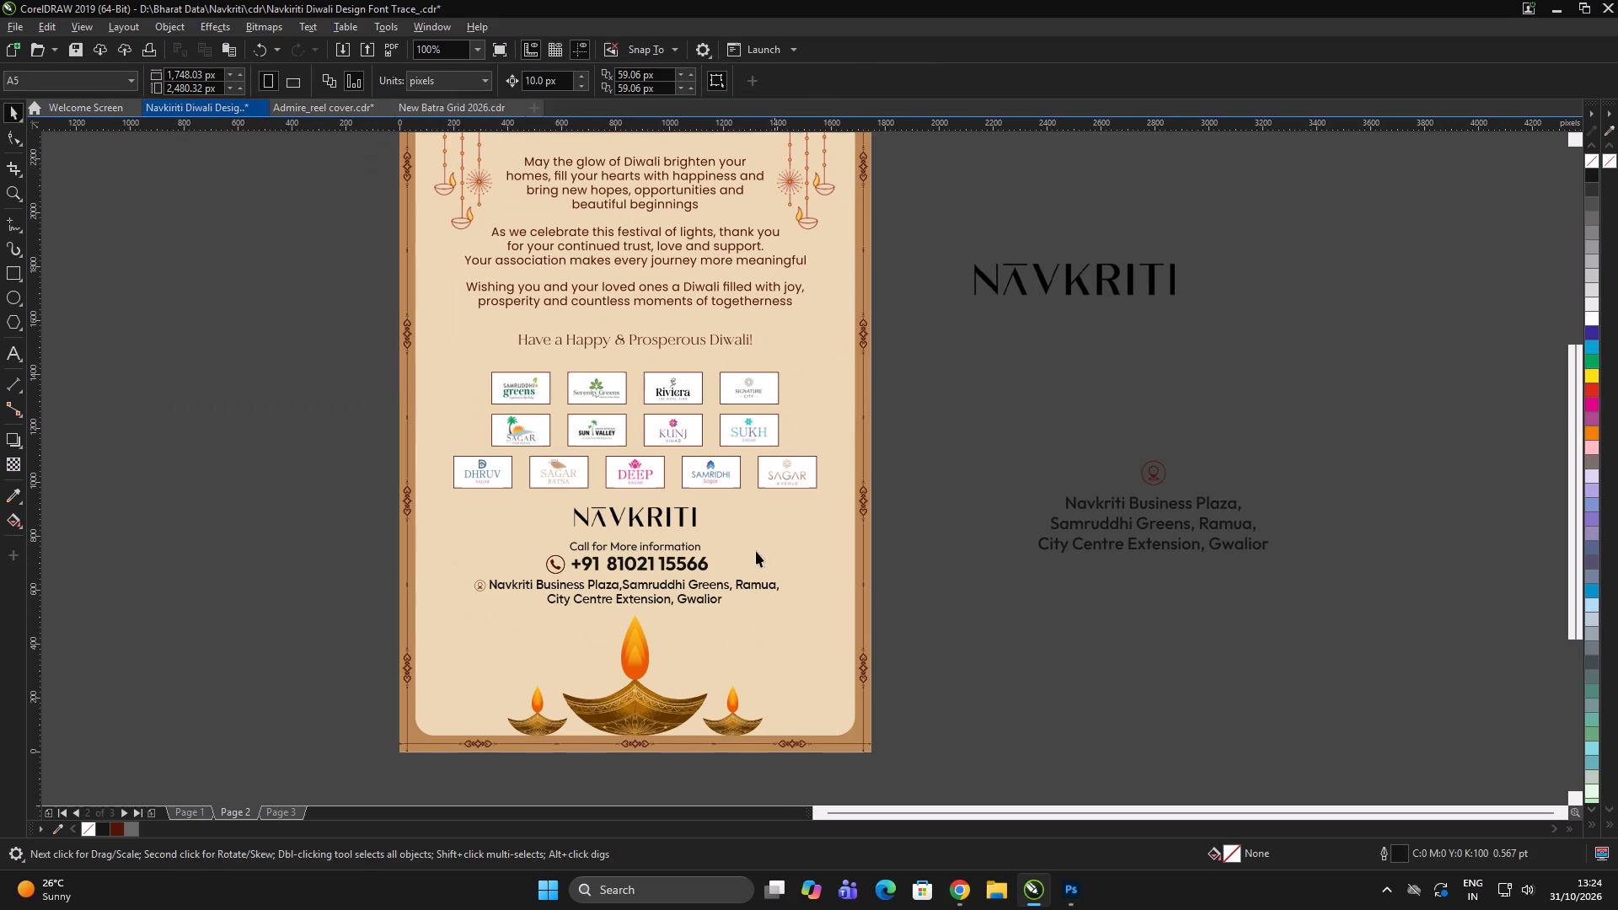
left_click(717, 342)
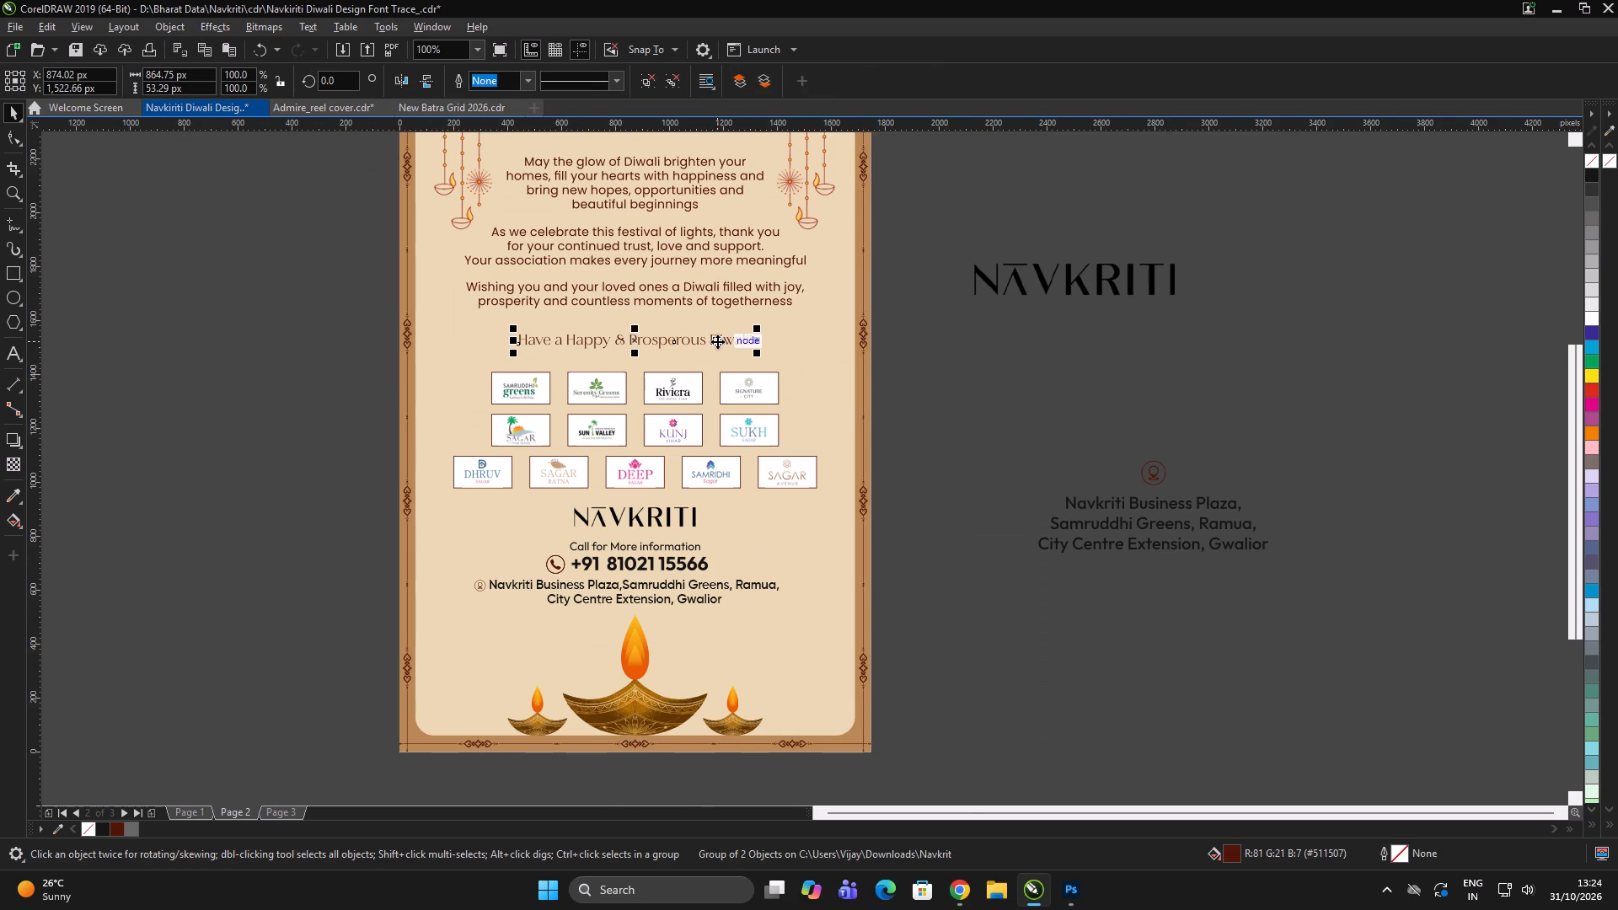
scroll(633, 320, "up", 1)
double_click(1311, 418)
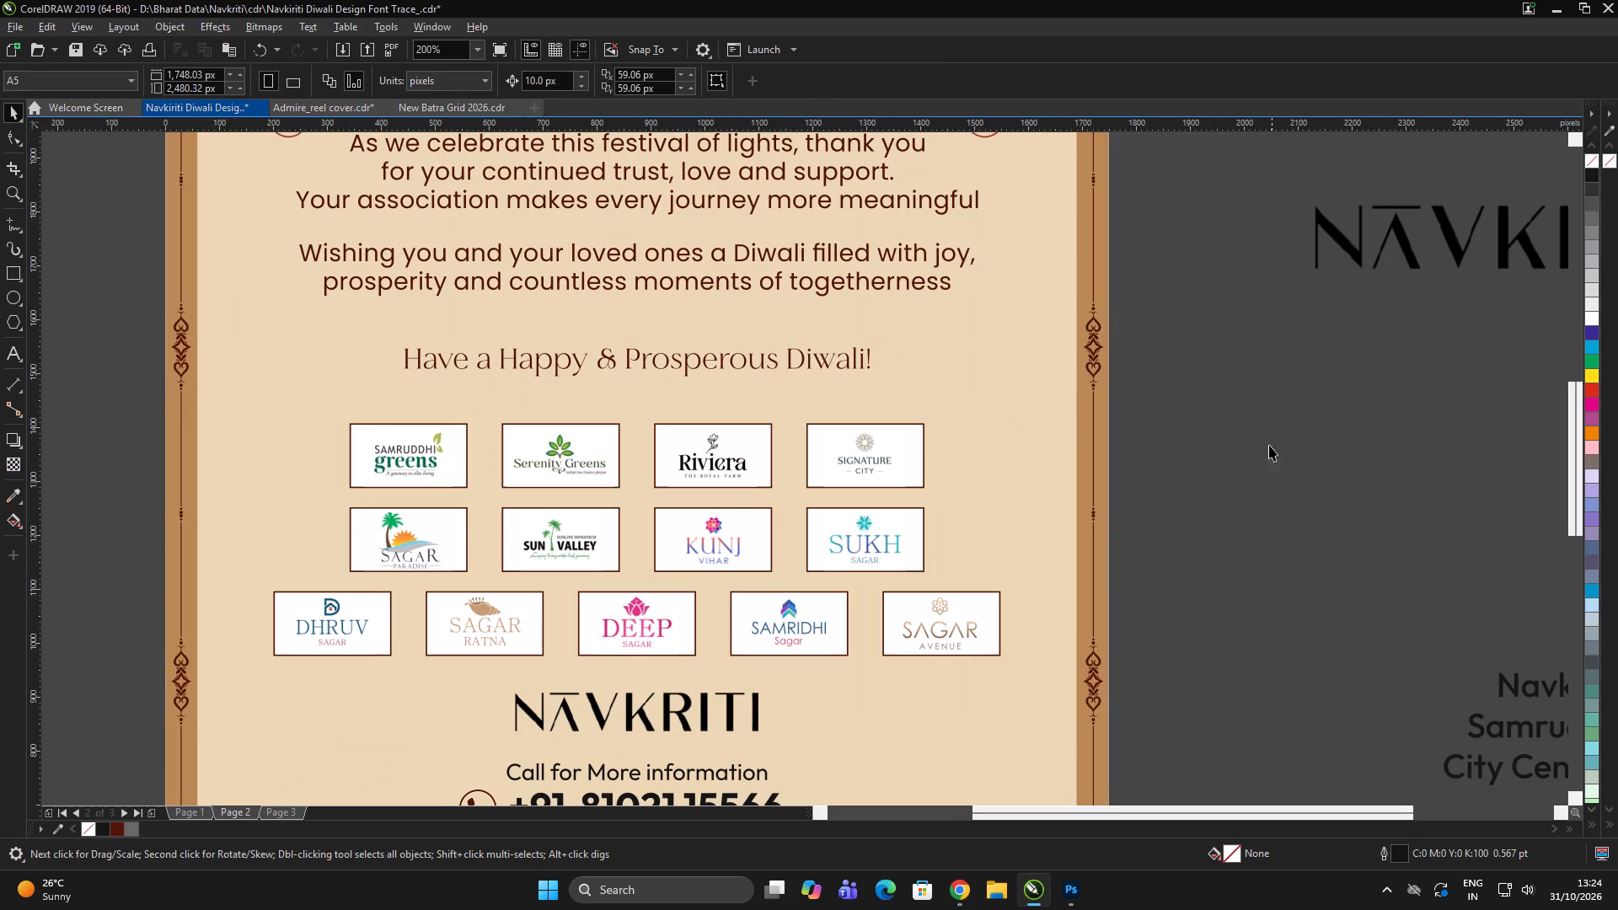
Capture a Lightshot screenshot of about 772 × 127 px around the "Have a Happy & Prosperous Diwali!" line and copy it.
left_click(1385, 893)
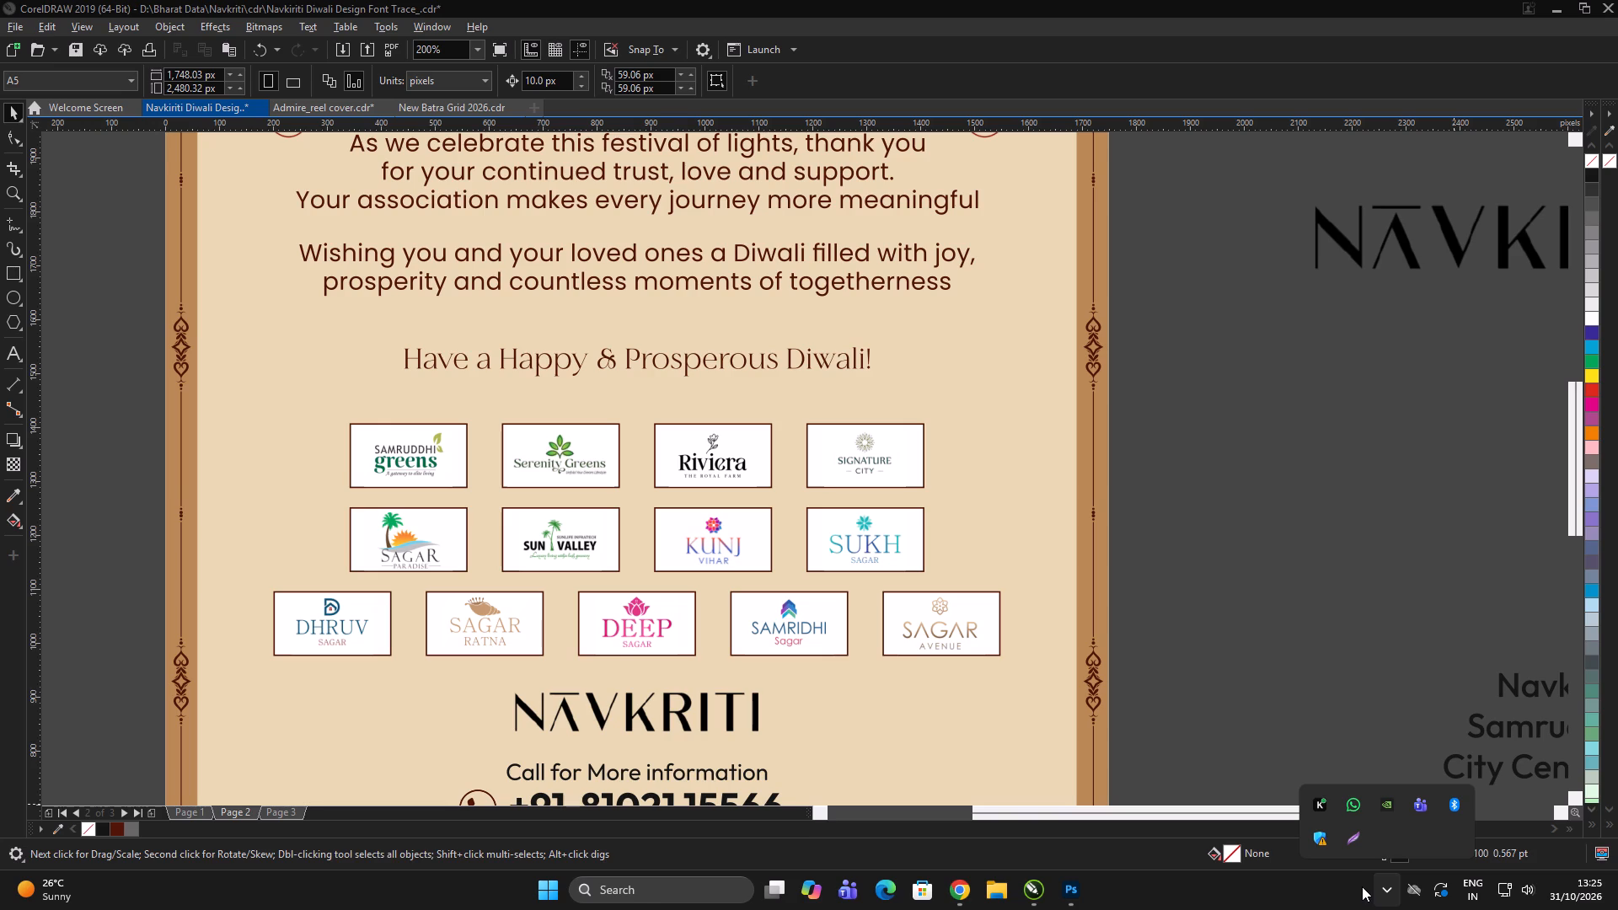
left_click(1353, 599)
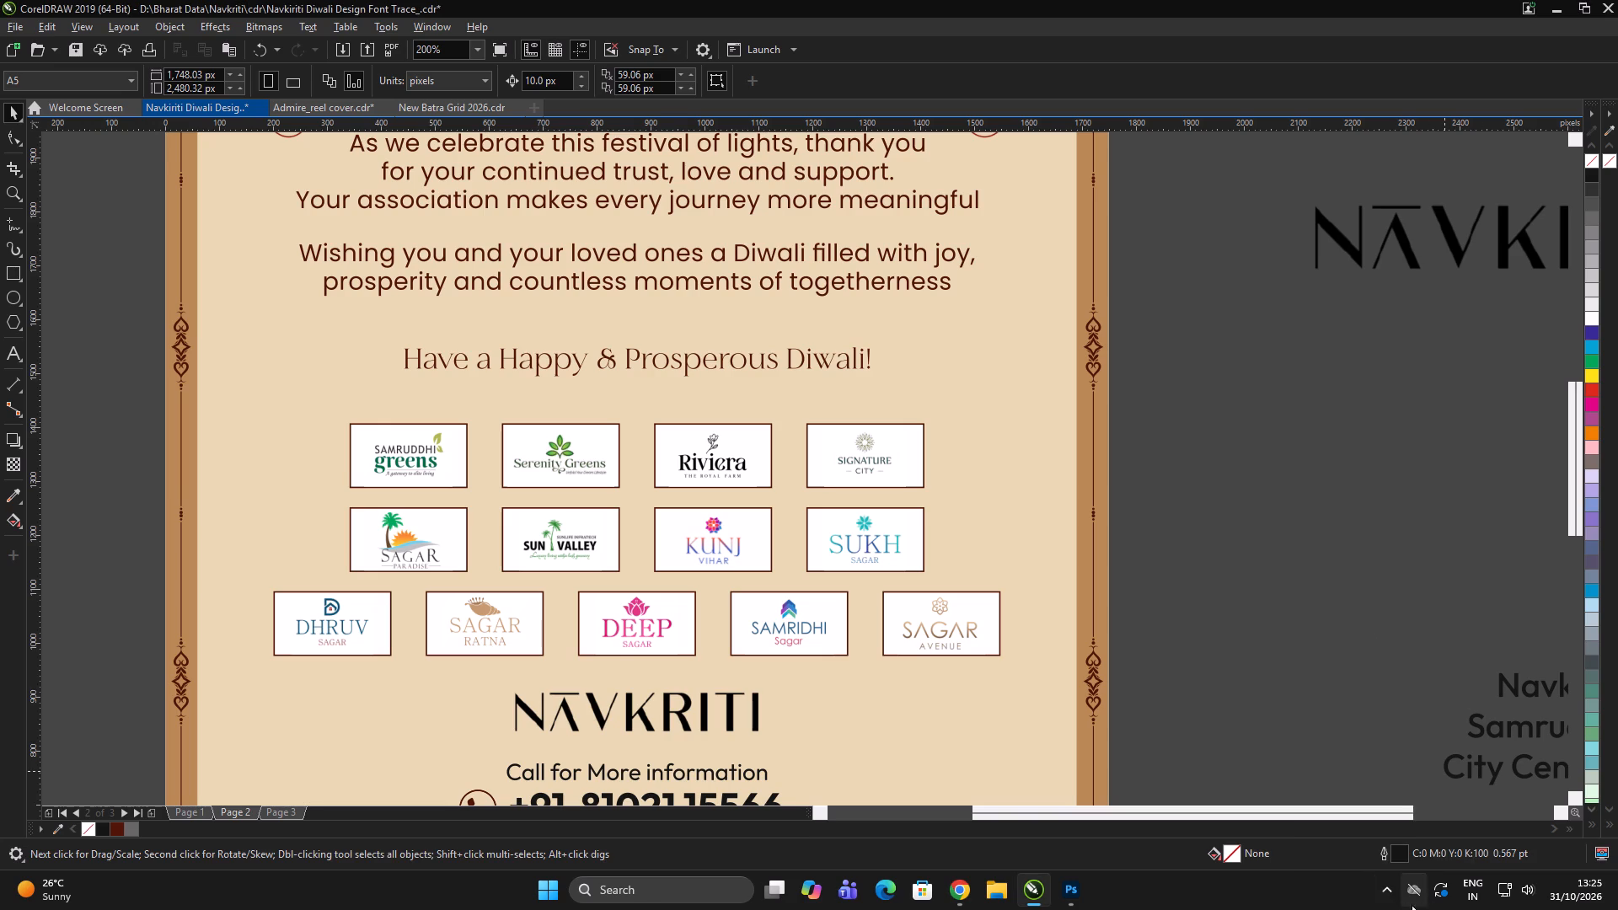
left_click(1386, 899)
left_click(1356, 838)
left_click_drag(339, 323, 1030, 414)
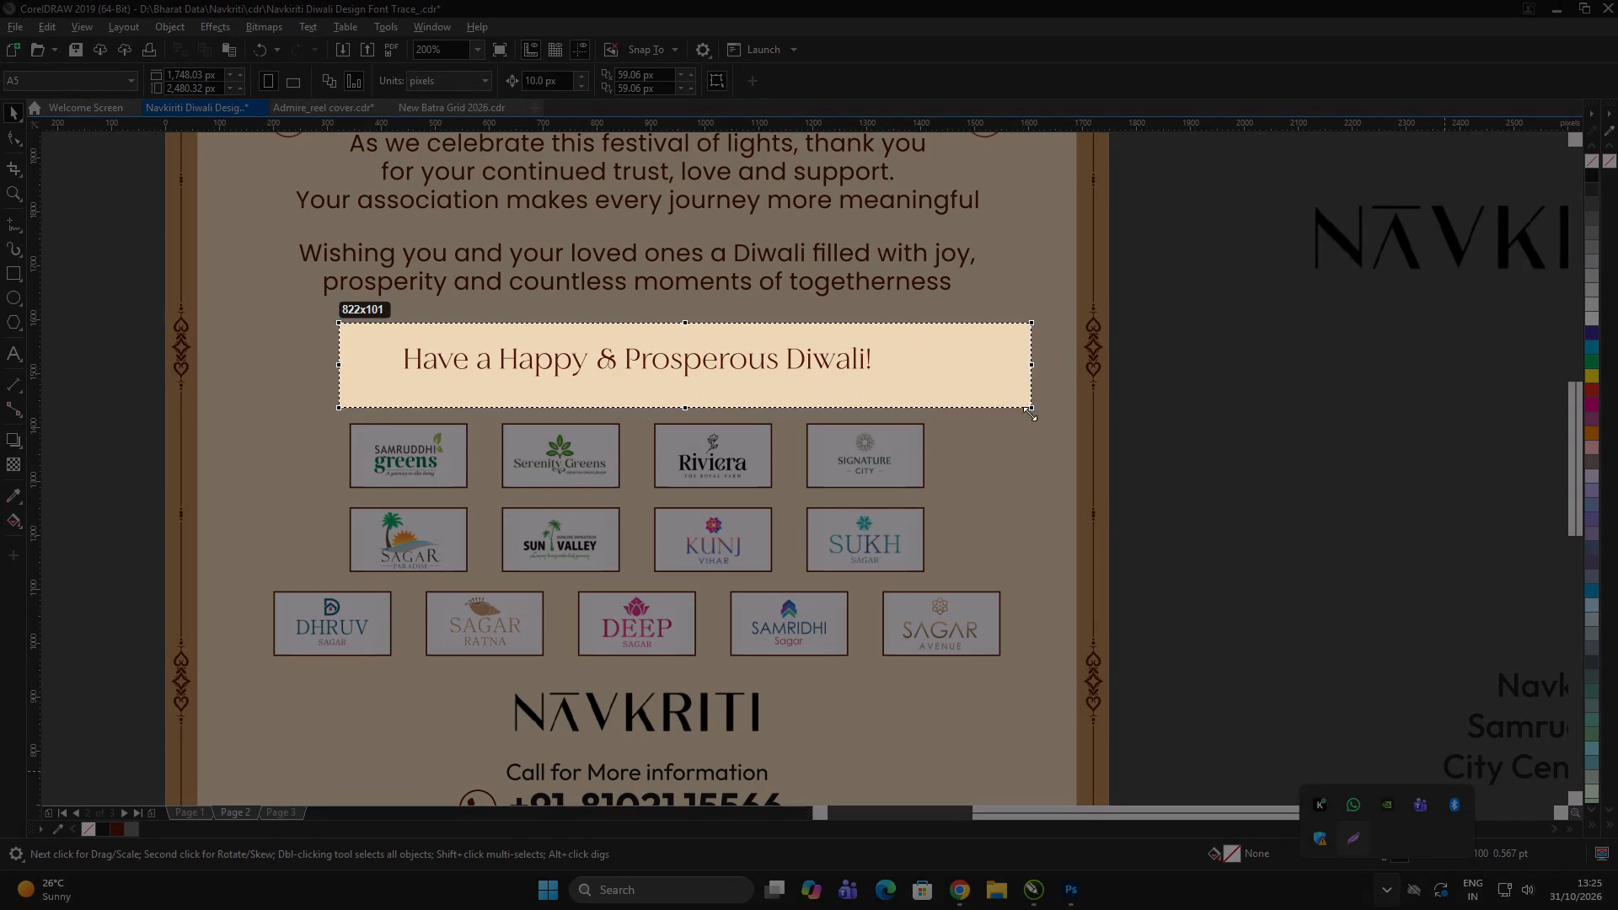
left_click_drag(1030, 414, 989, 491)
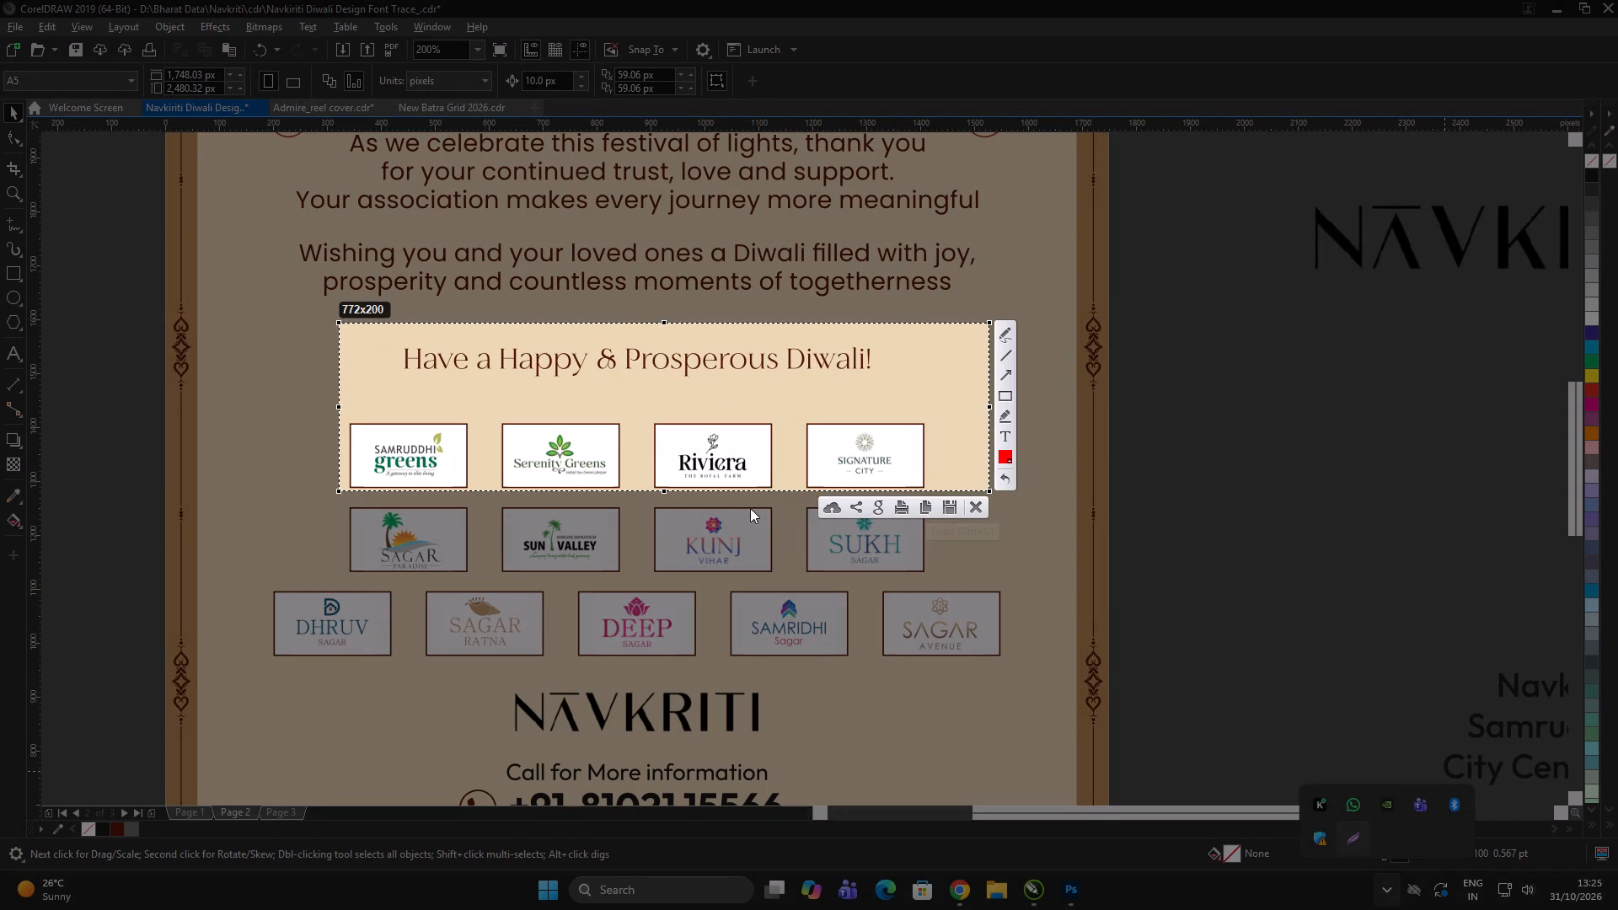
left_click_drag(664, 493, 680, 430)
left_click(922, 441)
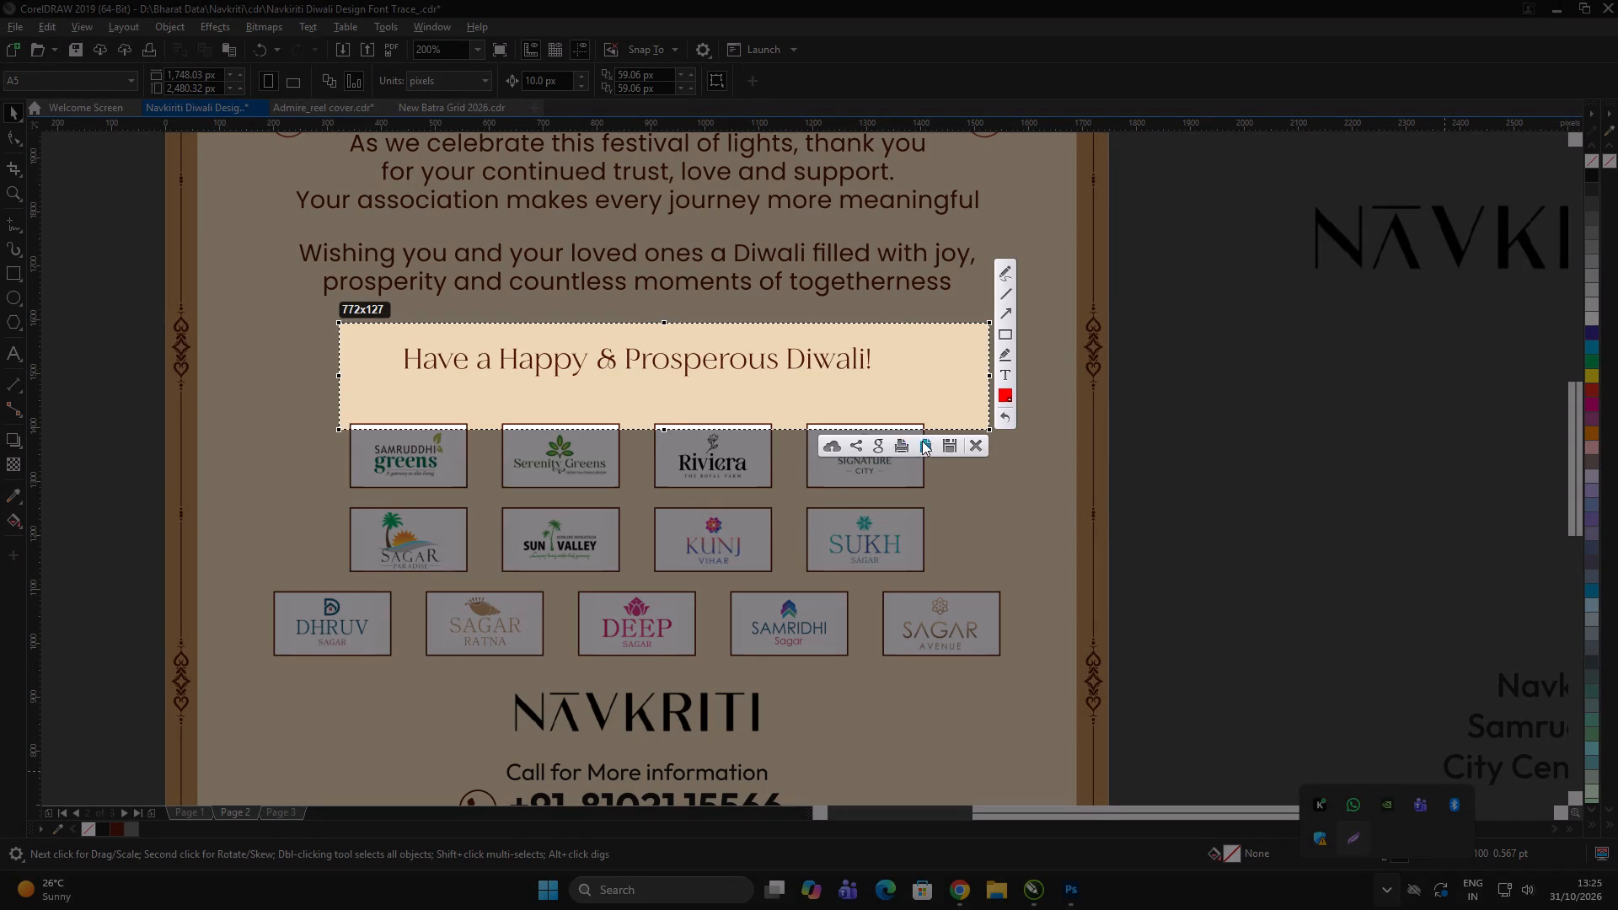
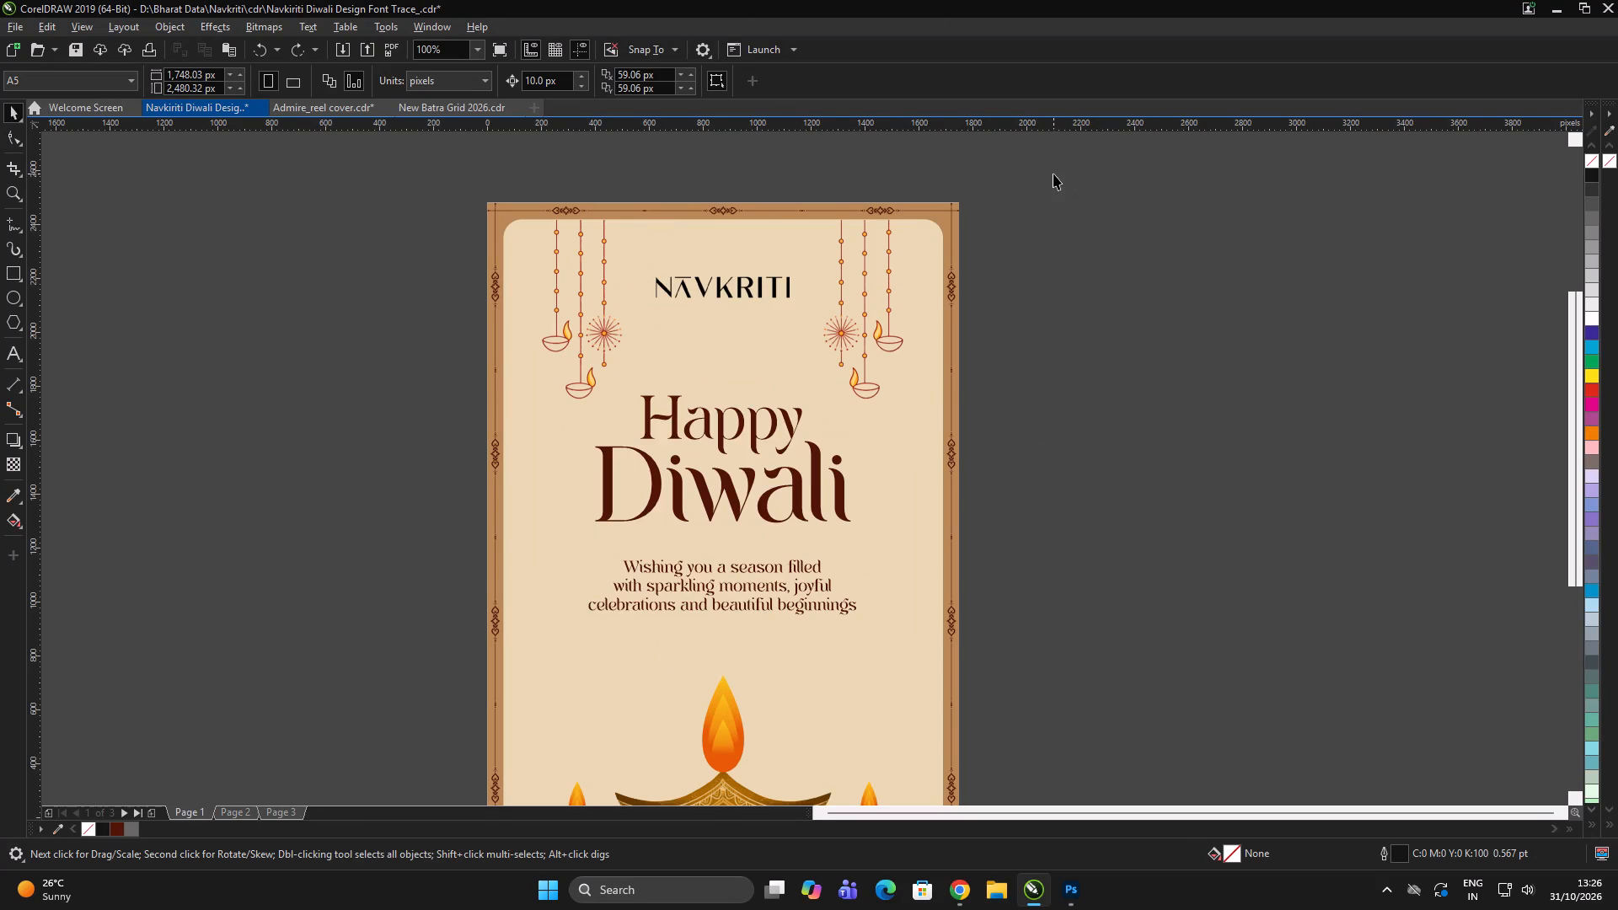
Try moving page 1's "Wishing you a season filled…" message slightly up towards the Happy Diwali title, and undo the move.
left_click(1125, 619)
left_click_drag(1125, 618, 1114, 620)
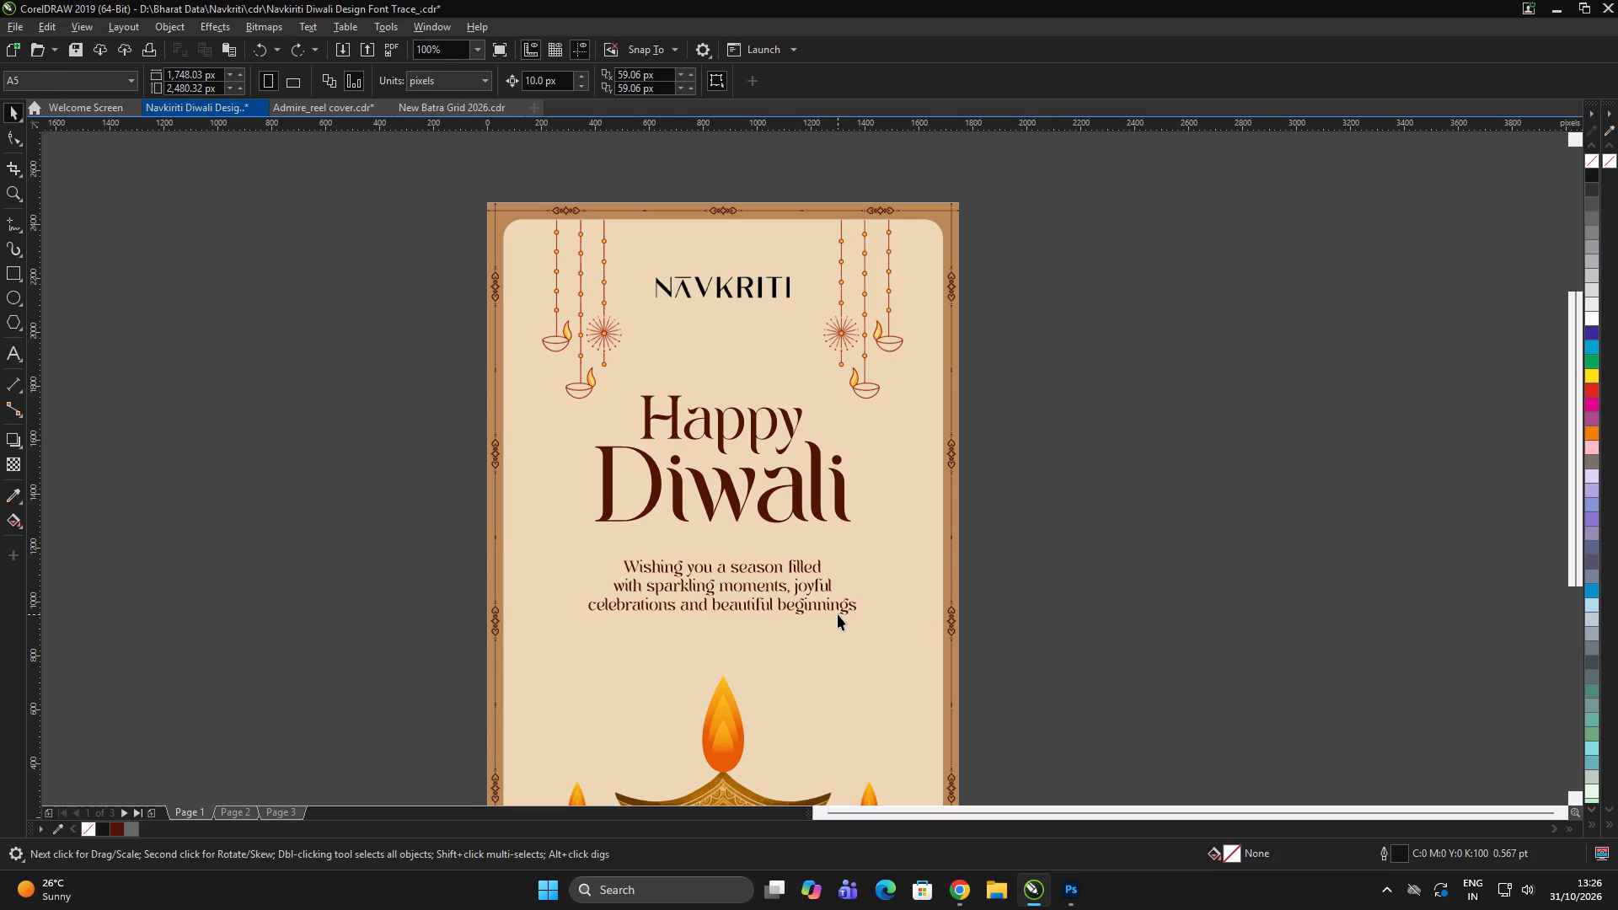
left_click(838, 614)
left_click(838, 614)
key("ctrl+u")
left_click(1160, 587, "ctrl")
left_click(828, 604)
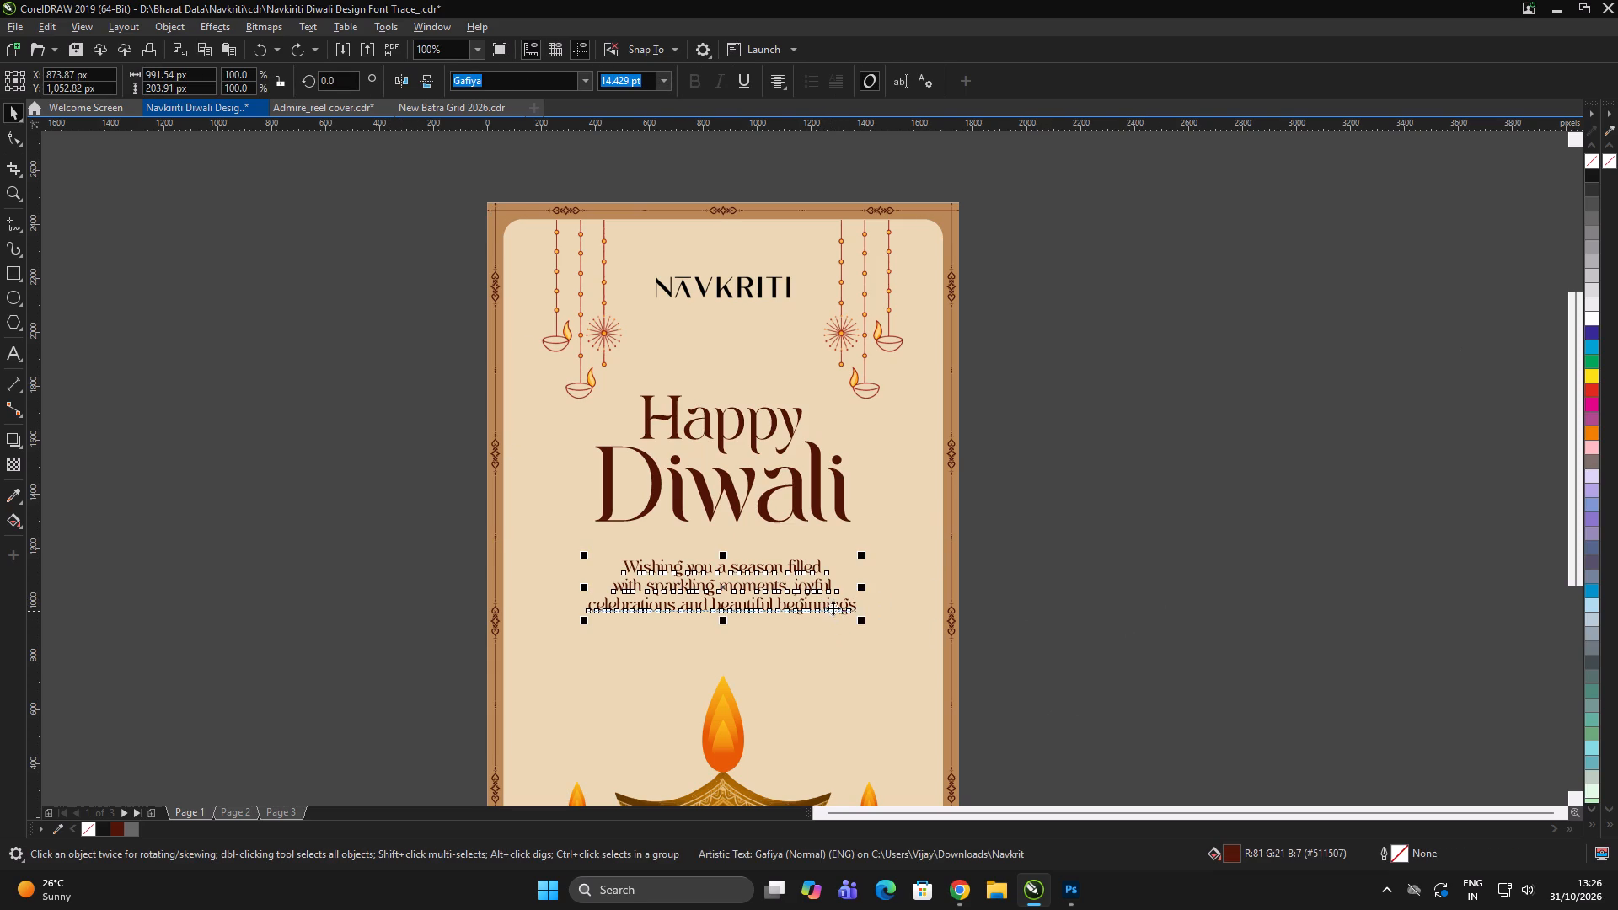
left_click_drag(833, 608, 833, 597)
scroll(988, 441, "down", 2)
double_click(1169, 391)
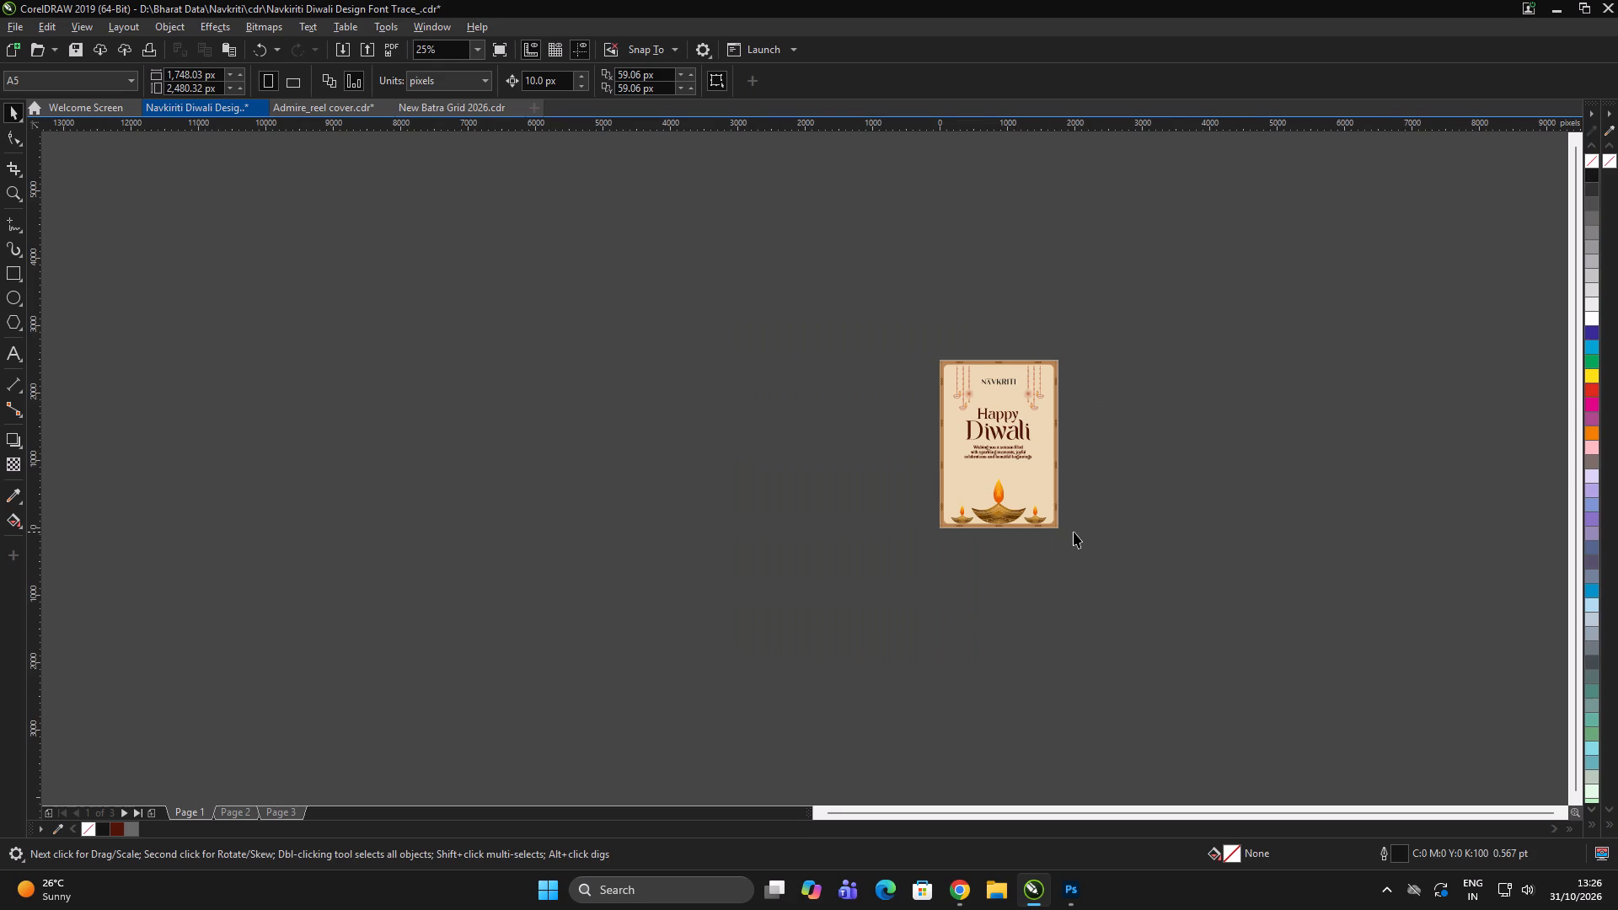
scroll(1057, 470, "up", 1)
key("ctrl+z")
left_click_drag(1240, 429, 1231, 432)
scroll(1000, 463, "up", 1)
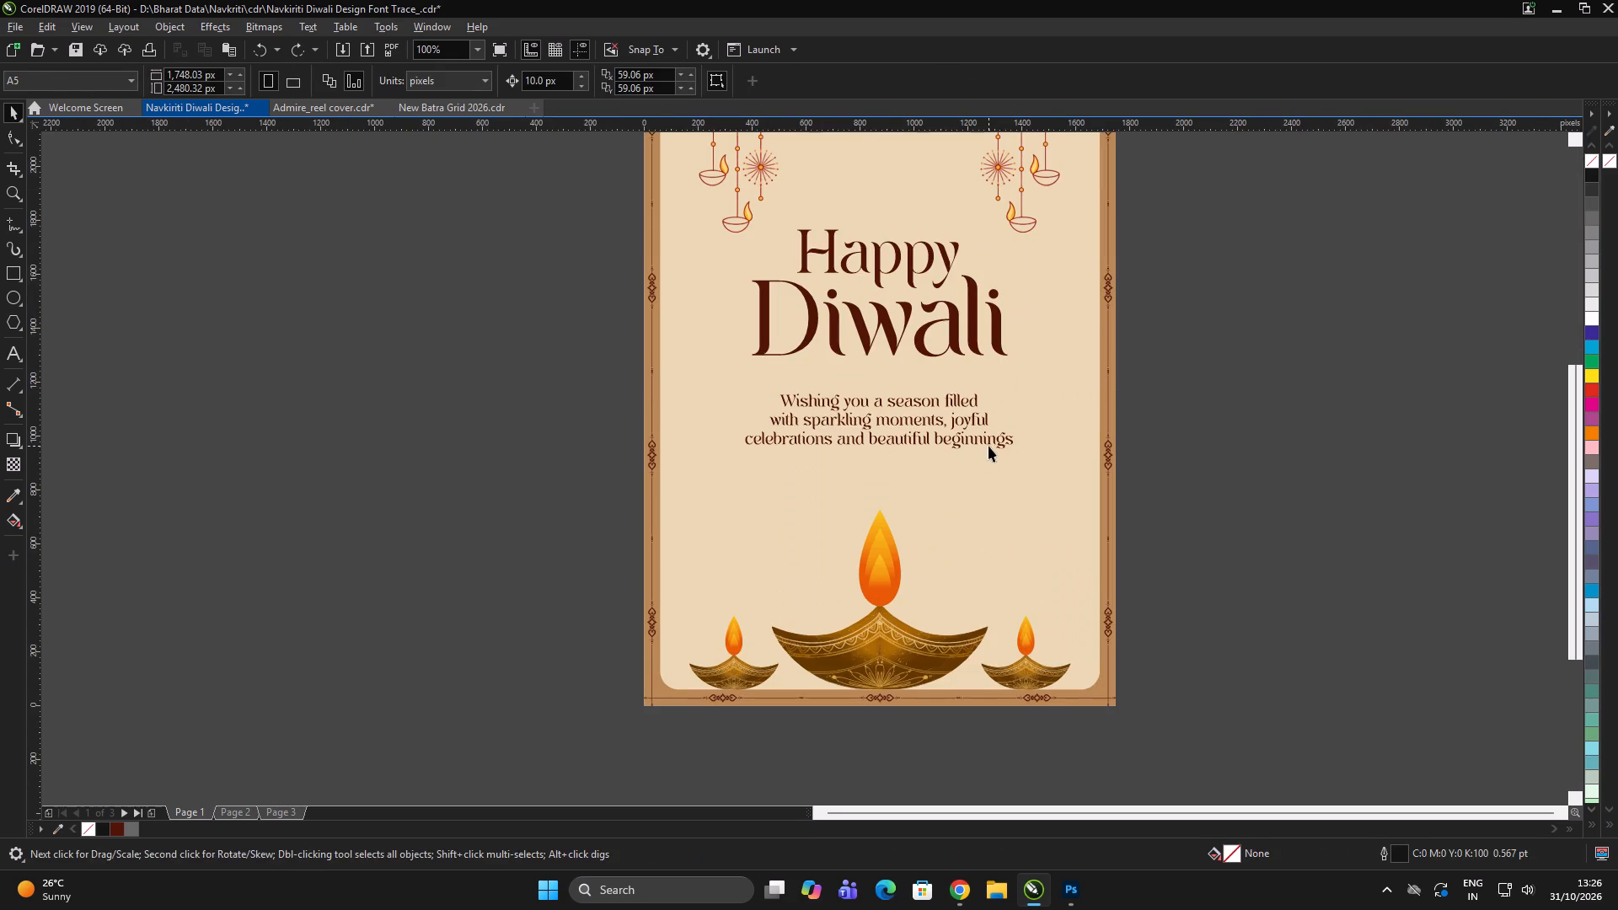
Move page 1's "Wishing you a season filled…" message slightly down, away from the Happy Diwali title.
left_click_drag(988, 445, 991, 453)
triple_click(1388, 426)
left_click_drag(1383, 427, 1346, 435)
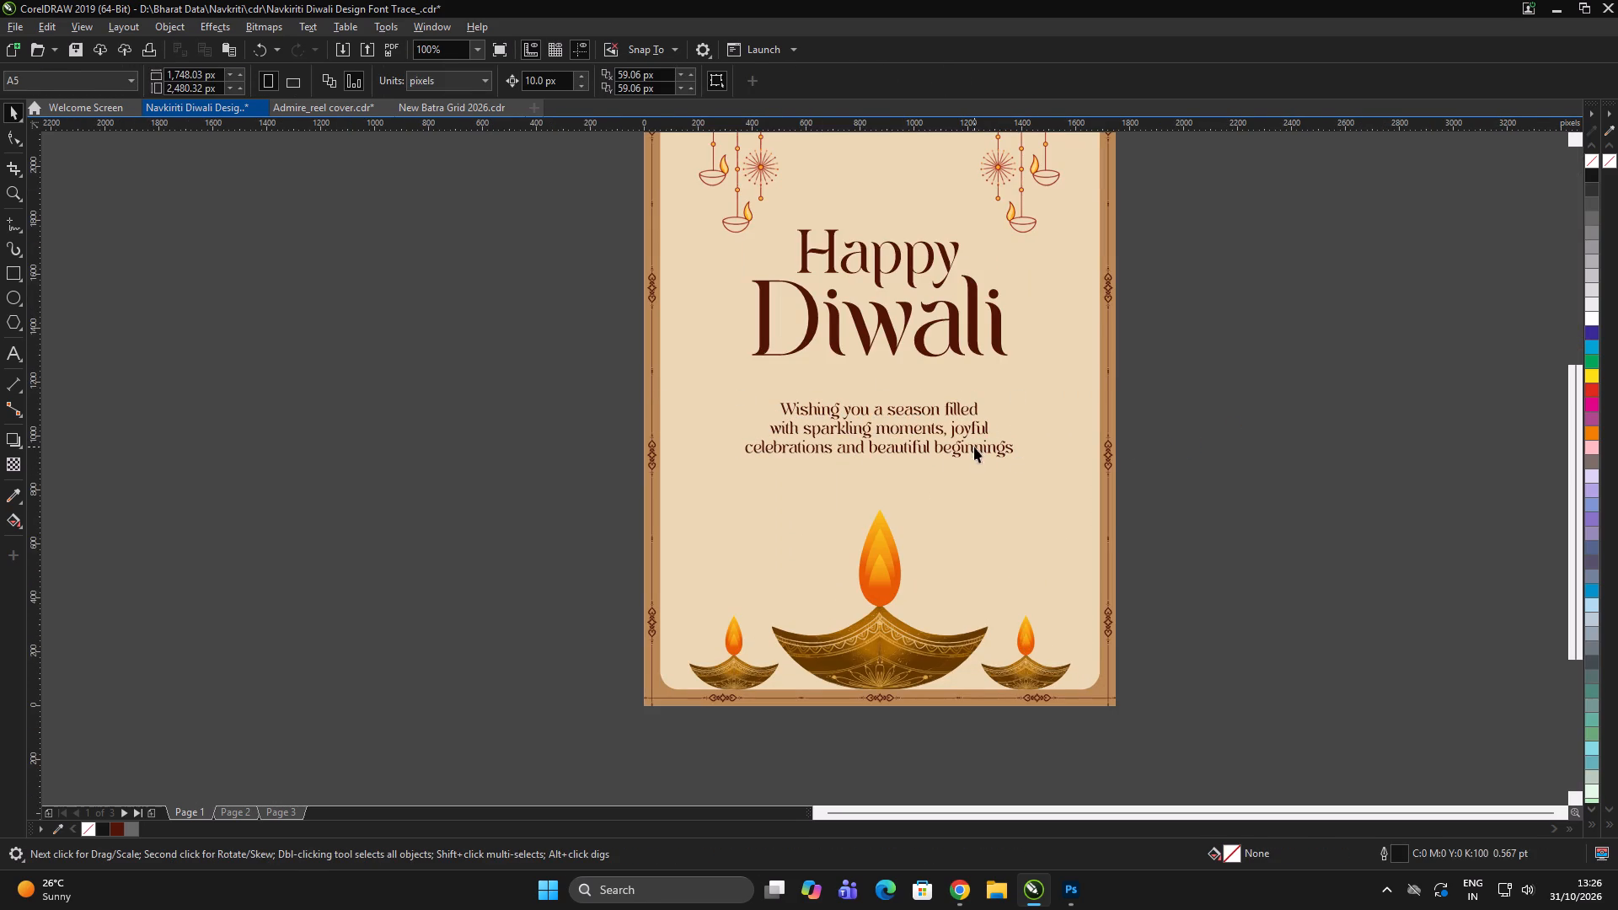
Copy page 1's "Wishing you a season filled…" message onto page 2 and move it up to about Y 1,440 px, above the project logos.
left_click(974, 447)
key("ctrl+c")
left_click(1276, 436)
left_click_drag(1285, 440, 1269, 447)
left_click(248, 806)
left_click(523, 508)
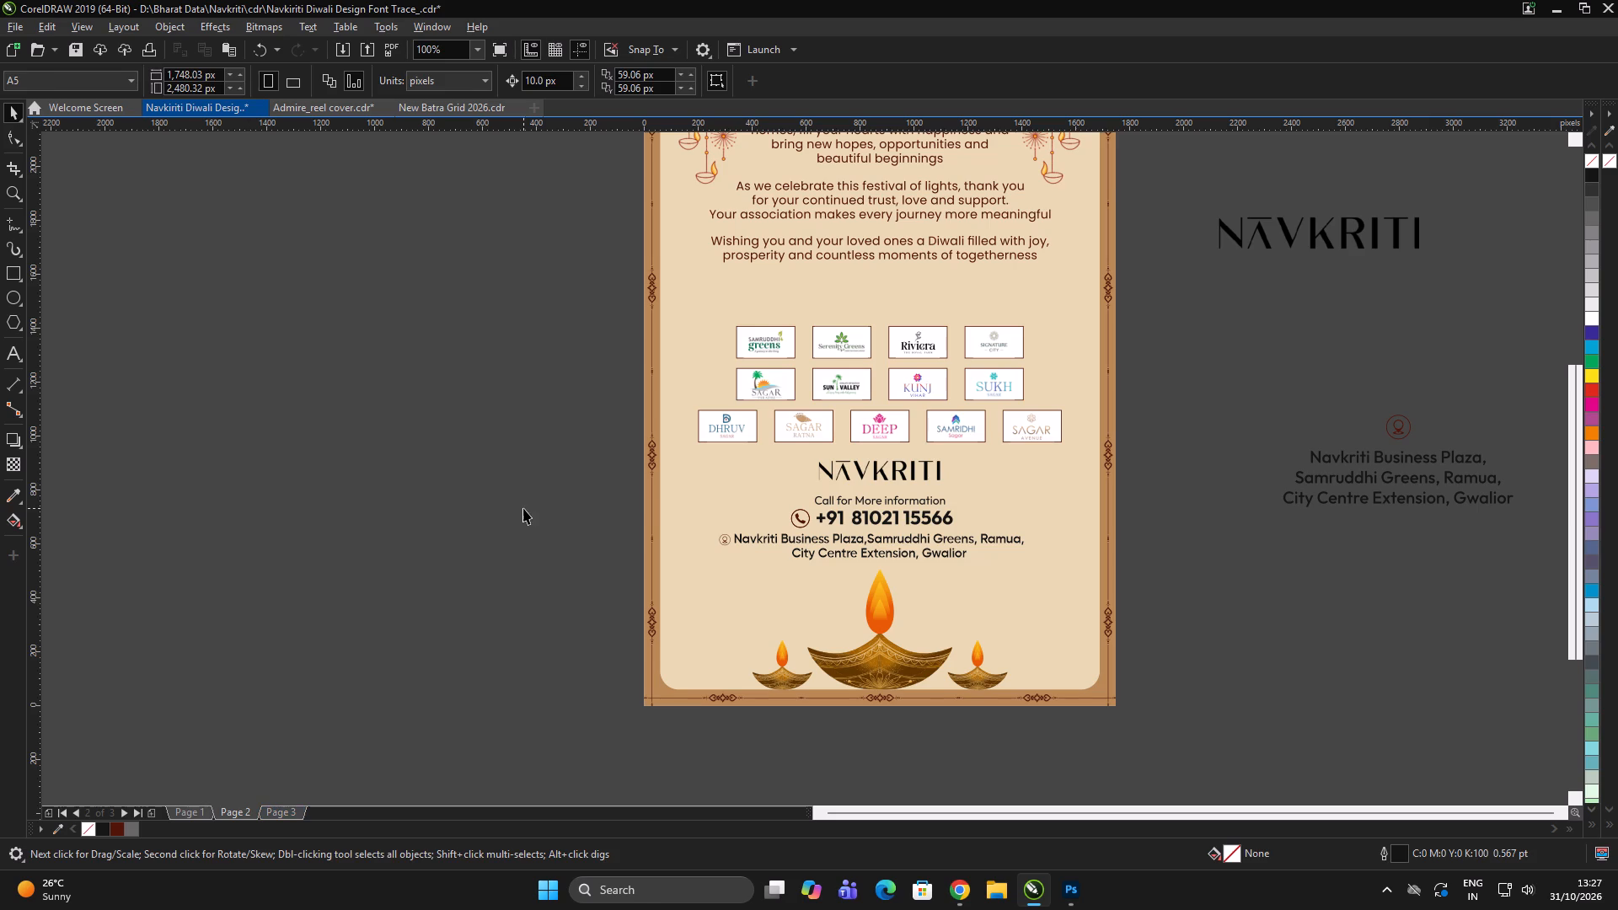
key("ctrl+v")
left_click_drag(978, 447, 1003, 334)
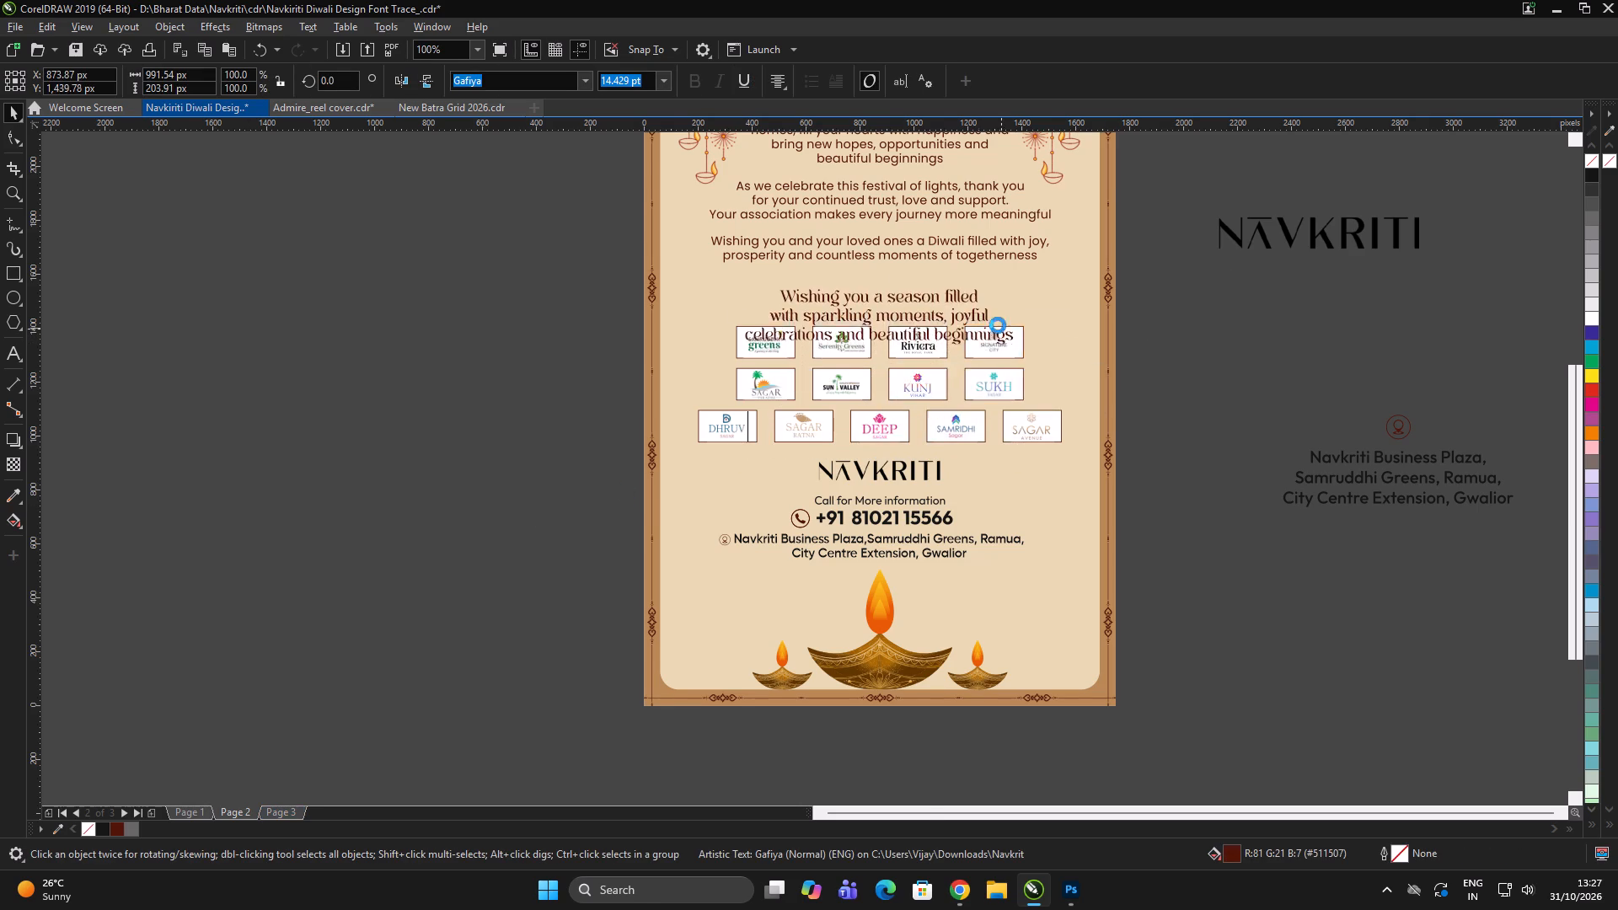
Replace the copied message's text on page 2 with "Our Projects" in Title Case.
scroll(990, 318, "up", 1)
double_click(963, 284)
key("ctrl+a")
type("our projects")
key("ctrl+a")
key("shift+F3")
key("shift+Down")
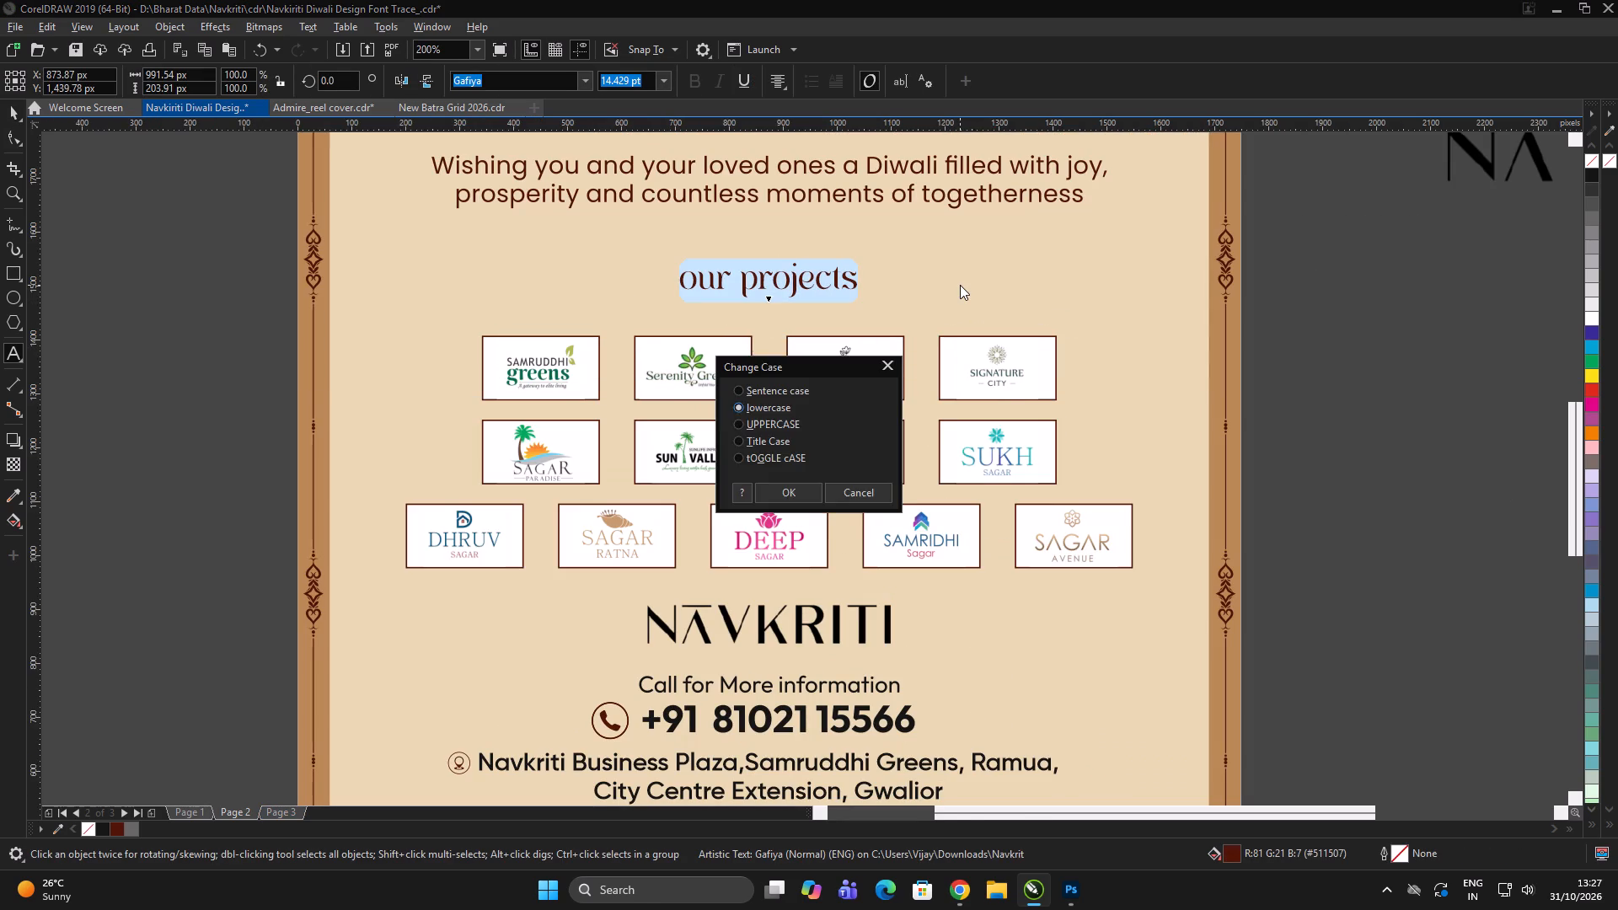
key("Down")
key("Down")
key("Return")
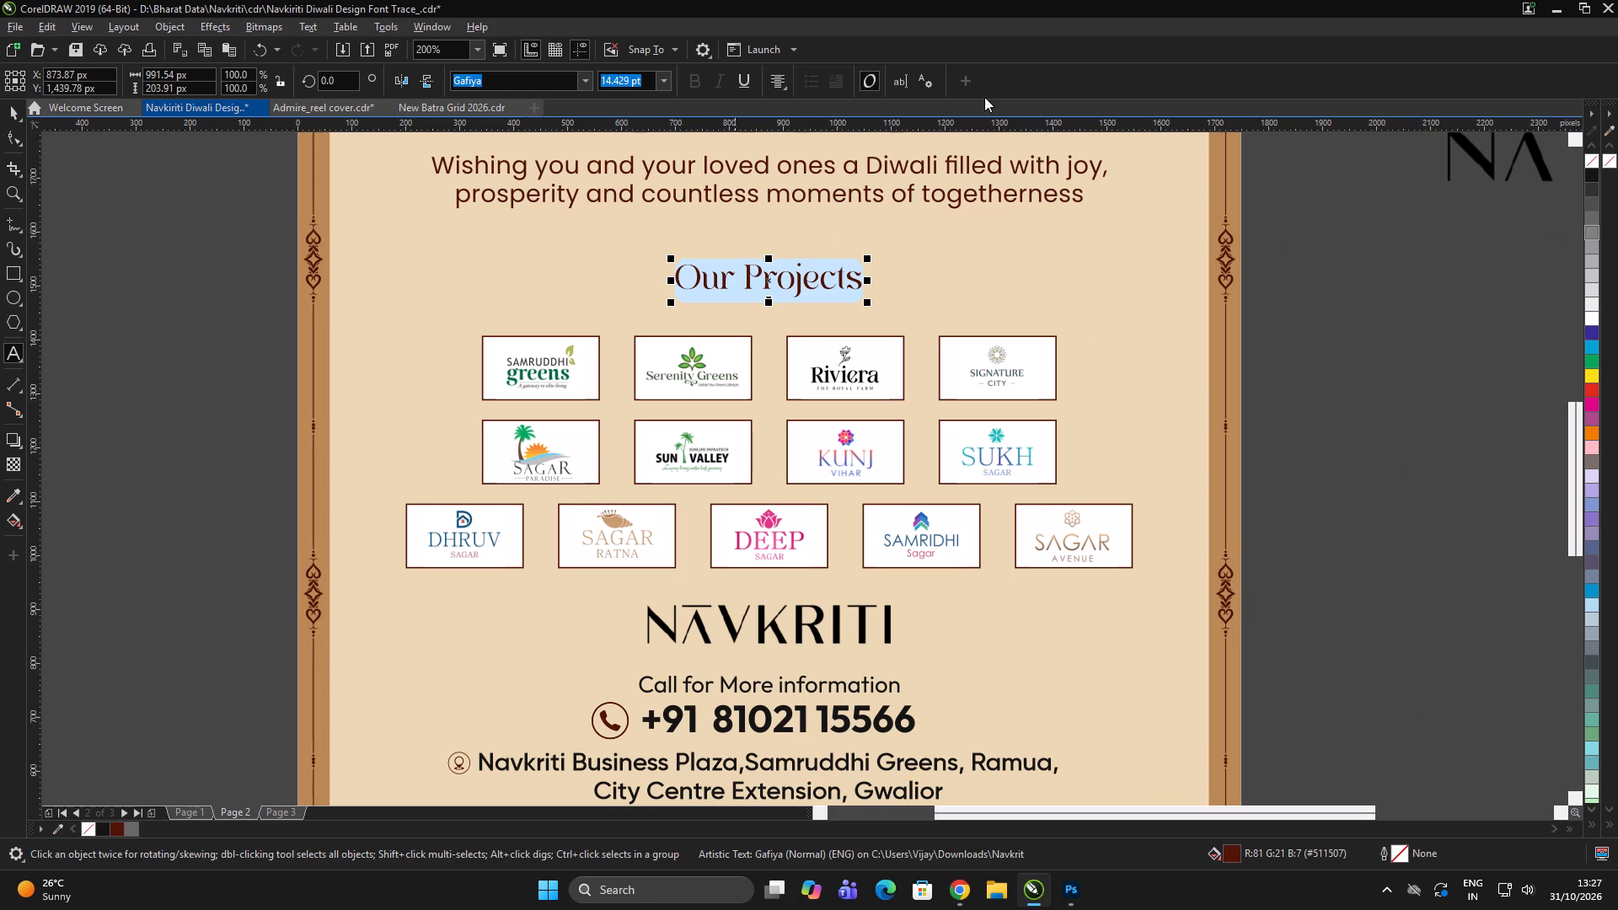
left_click(18, 111)
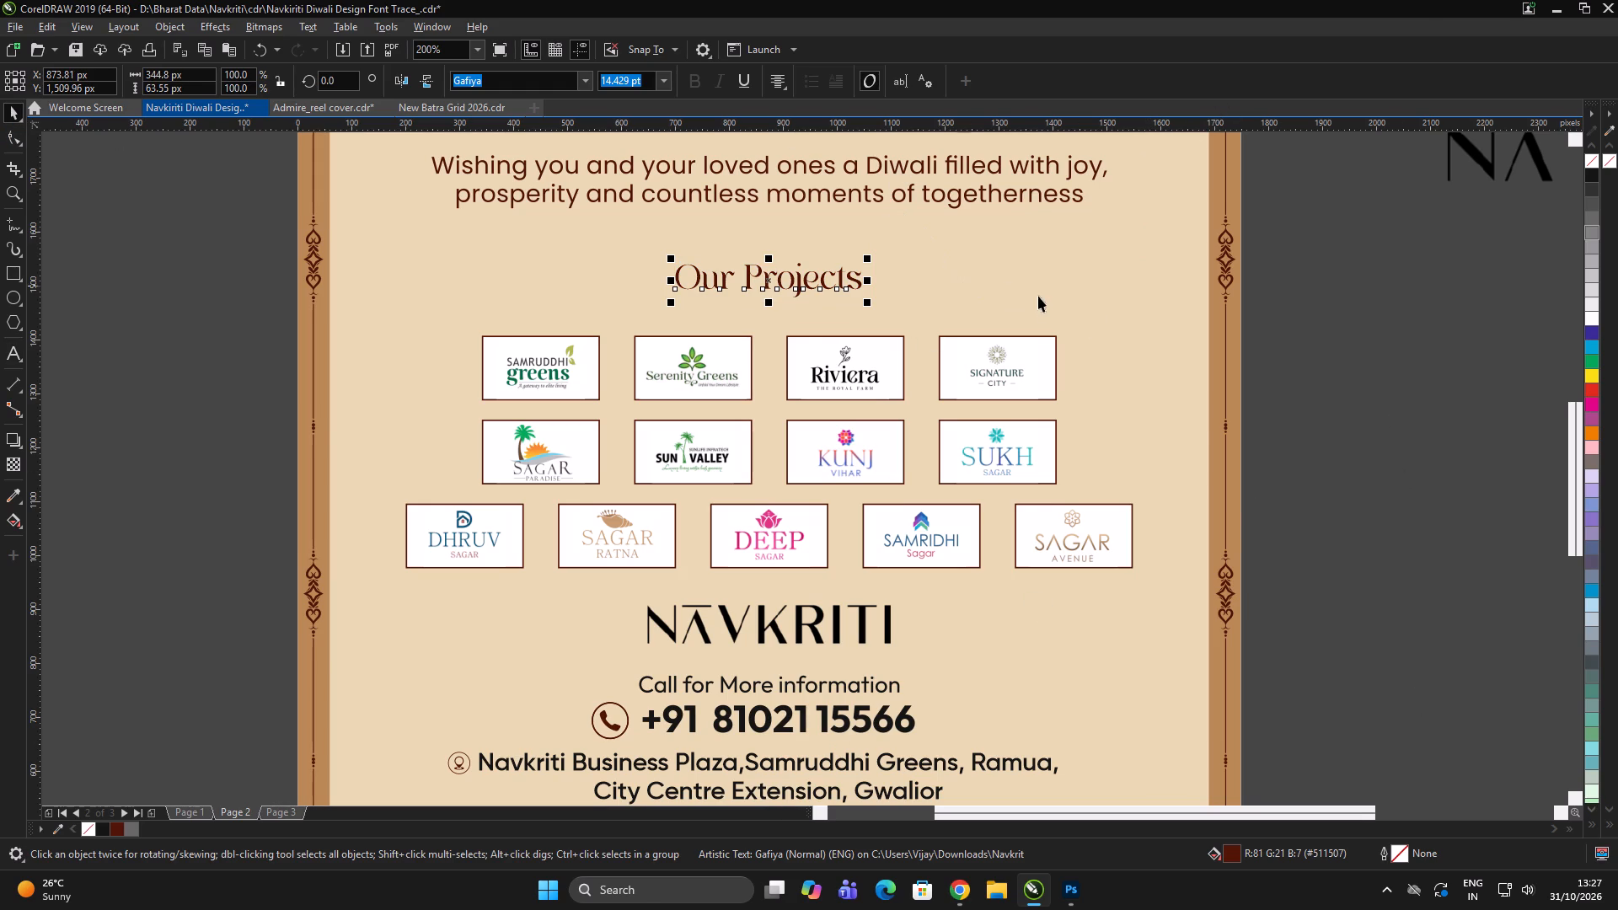
Centre the "Our Projects" heading horizontally on page 2's card background.
left_click(1059, 276, "shift")
key("c")
left_click(1265, 362)
left_click(1288, 364)
left_click(1294, 361)
View page 2's layout with the new heading, and return to page 1.
scroll(1140, 374, "down", 1)
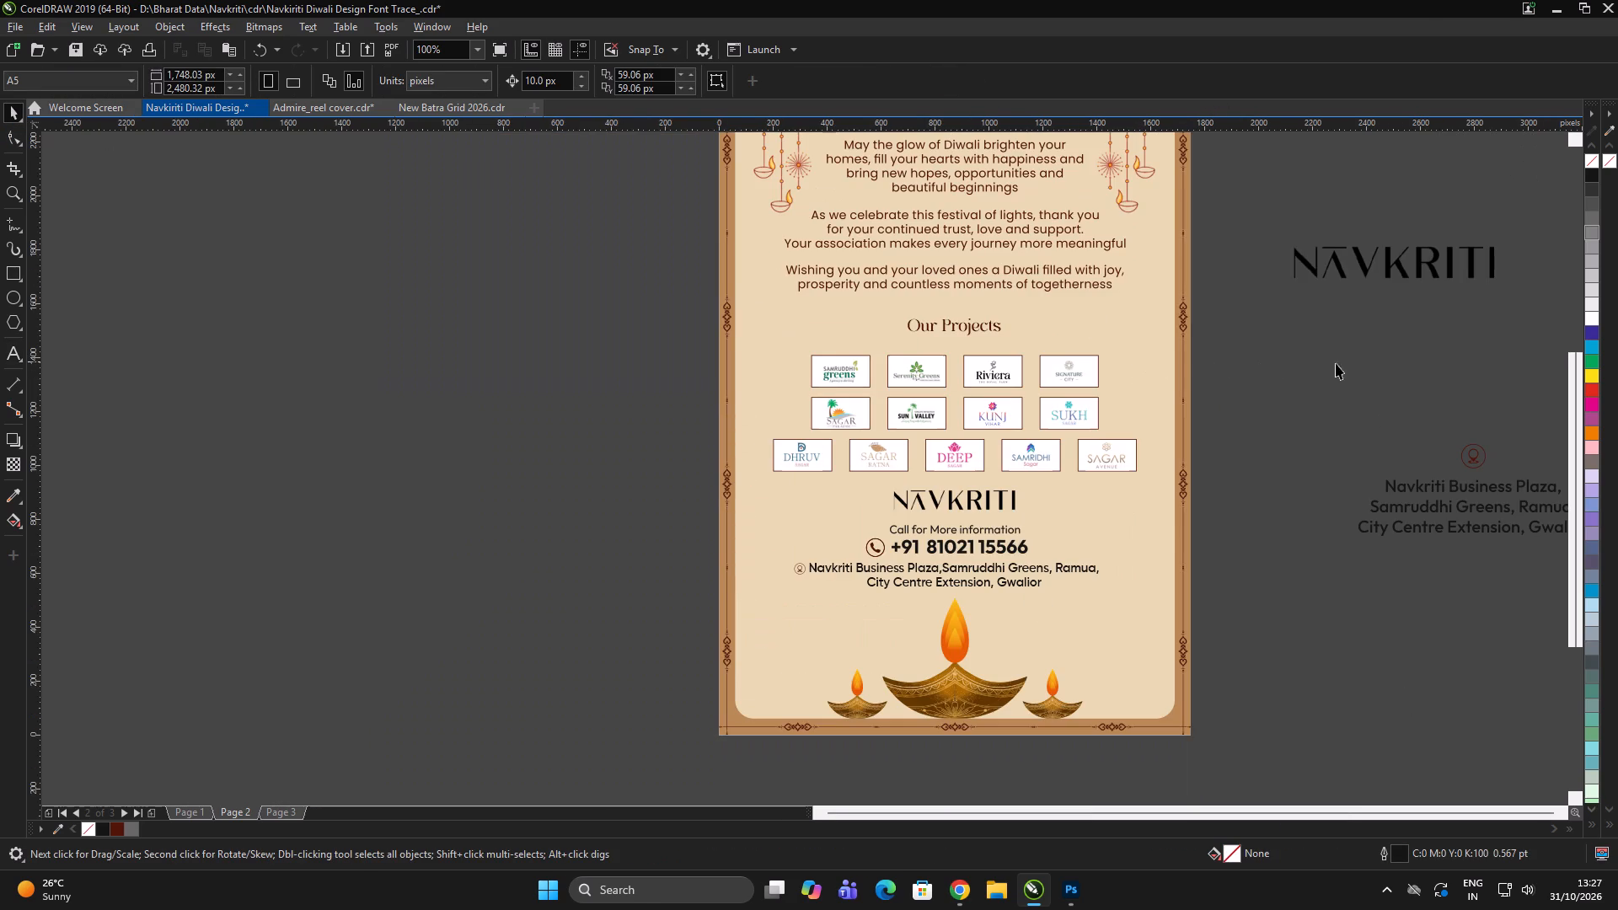
double_click(1385, 406)
double_click(1378, 400)
key("Page_Up")
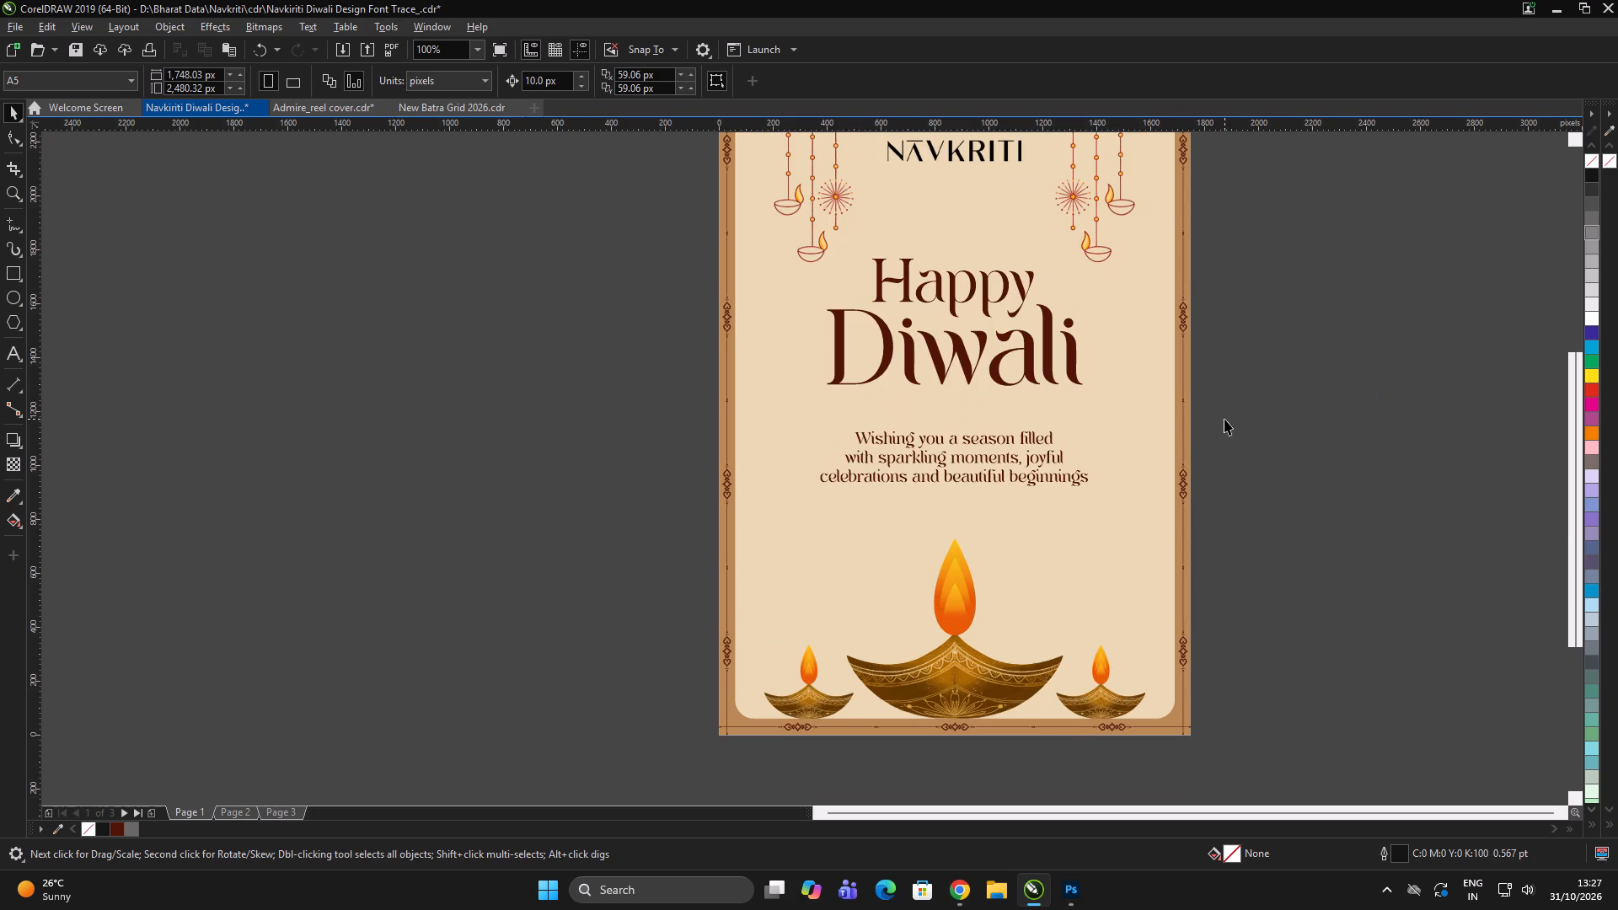
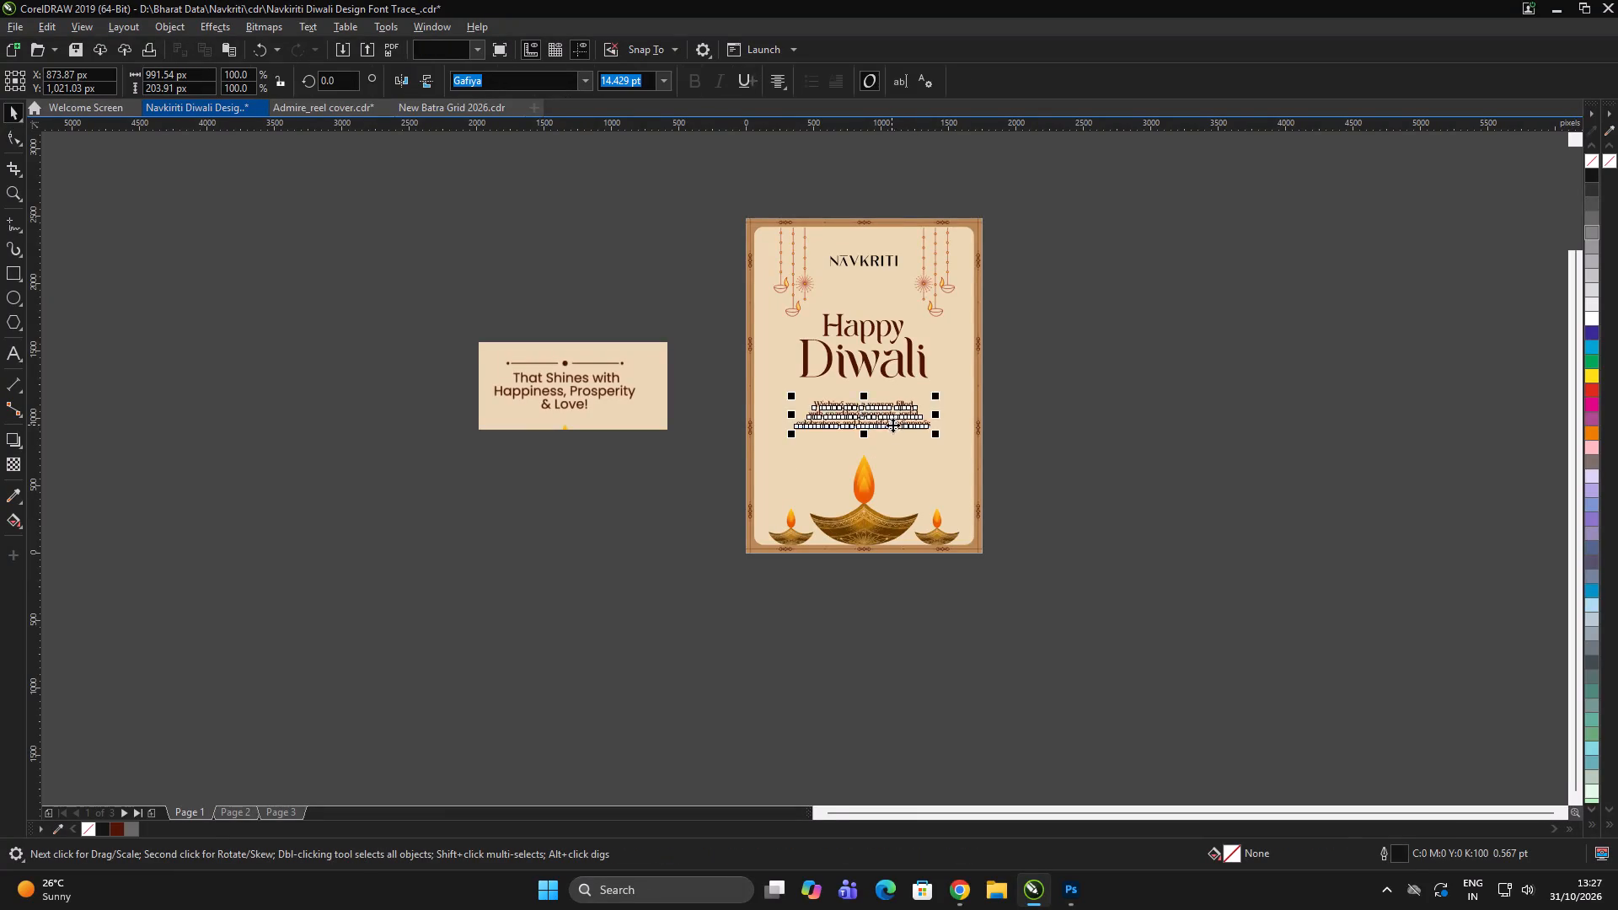
Enlarge page 1's "Wishing you a season filled…" message slightly and nudge it down below "Happy Diwali".
scroll(924, 419, "up", 1)
left_click_drag(940, 449, 951, 459)
left_click_drag(937, 438, 937, 447)
double_click(1177, 447)
left_click(1172, 447)
double_click(1174, 428)
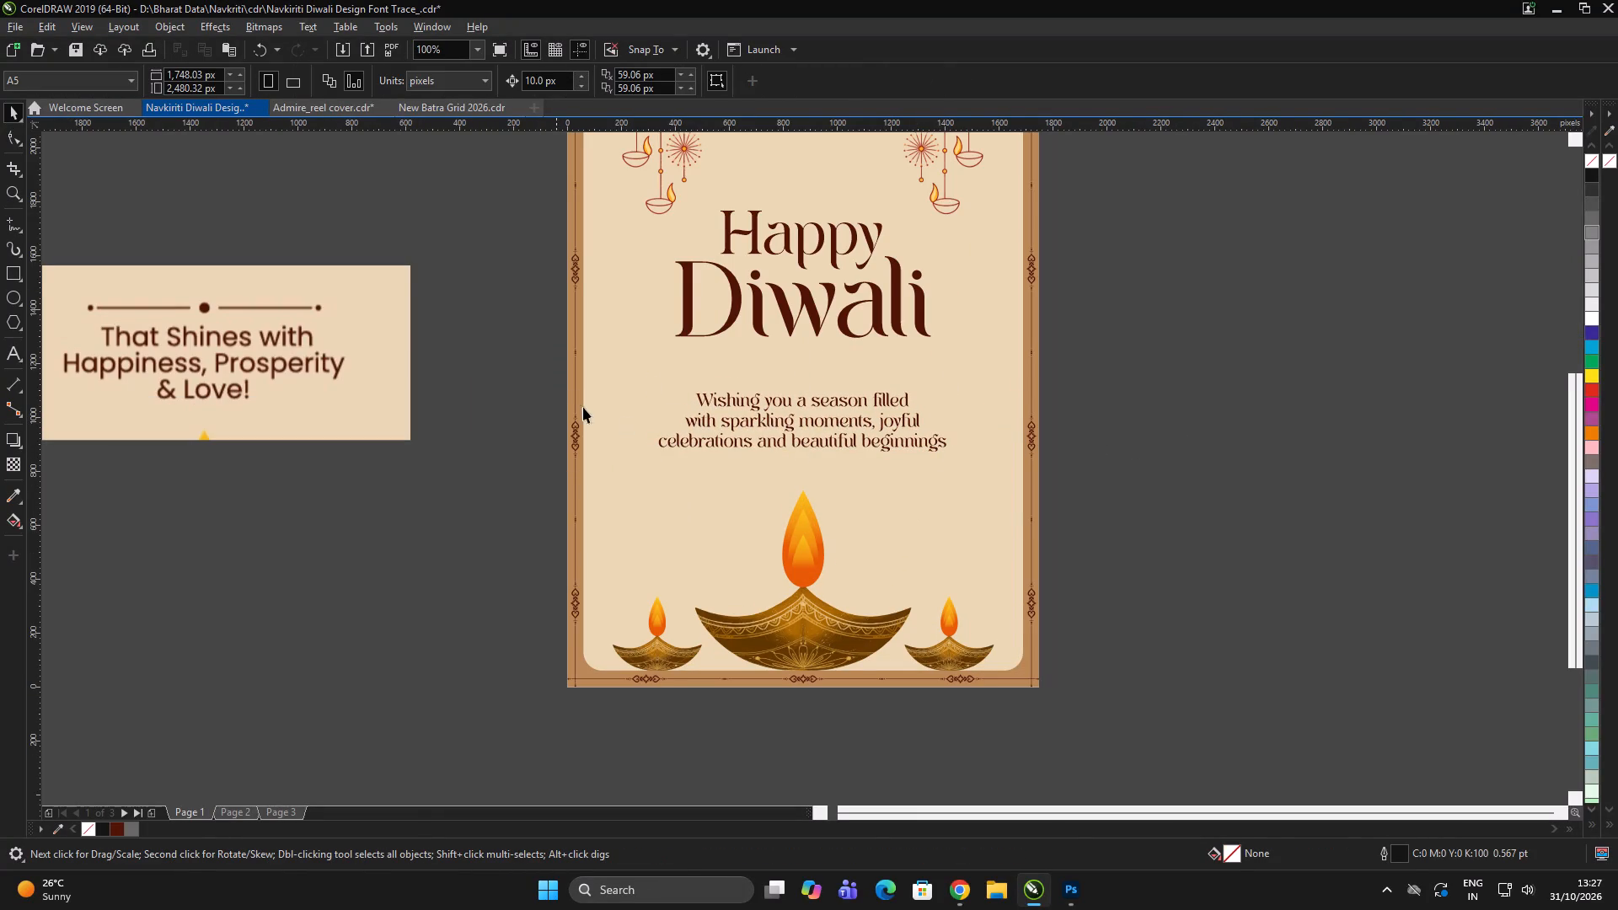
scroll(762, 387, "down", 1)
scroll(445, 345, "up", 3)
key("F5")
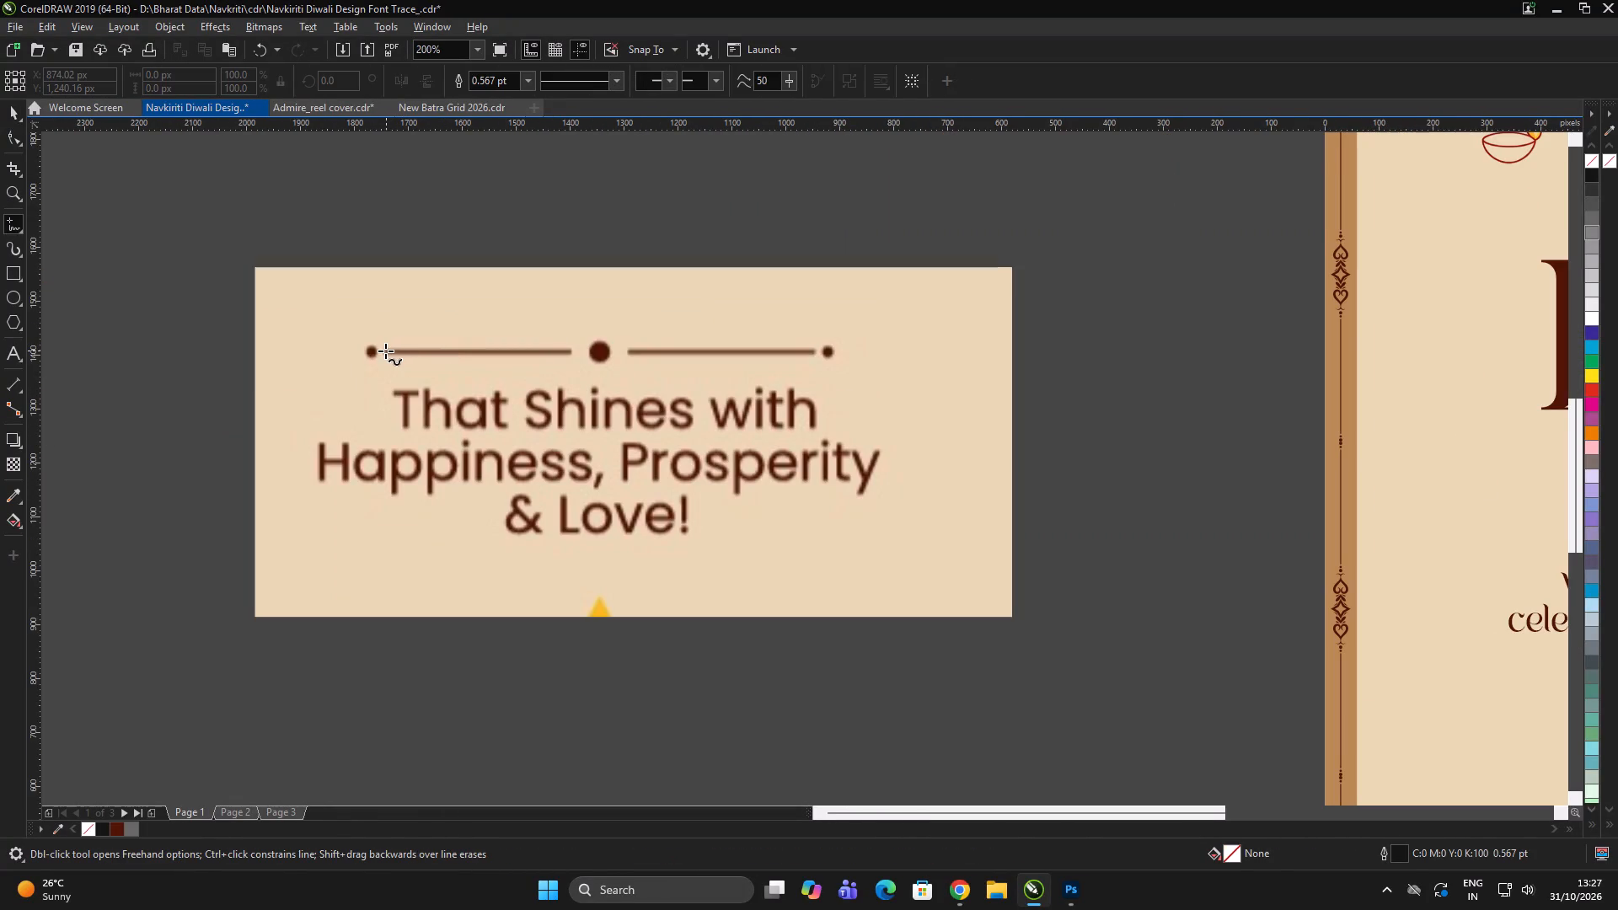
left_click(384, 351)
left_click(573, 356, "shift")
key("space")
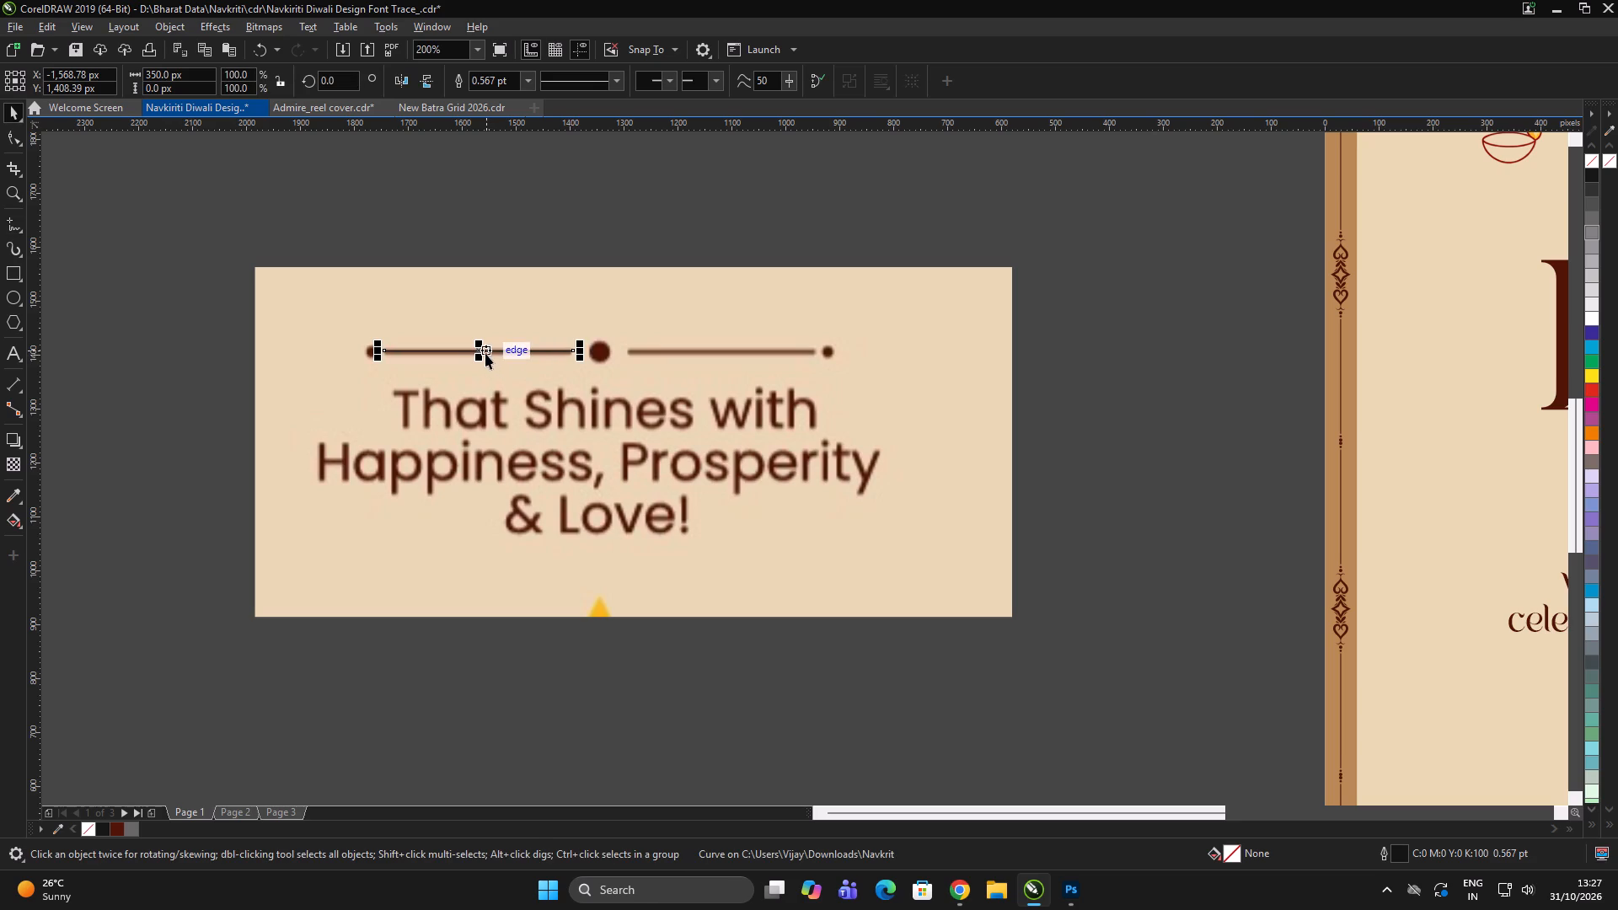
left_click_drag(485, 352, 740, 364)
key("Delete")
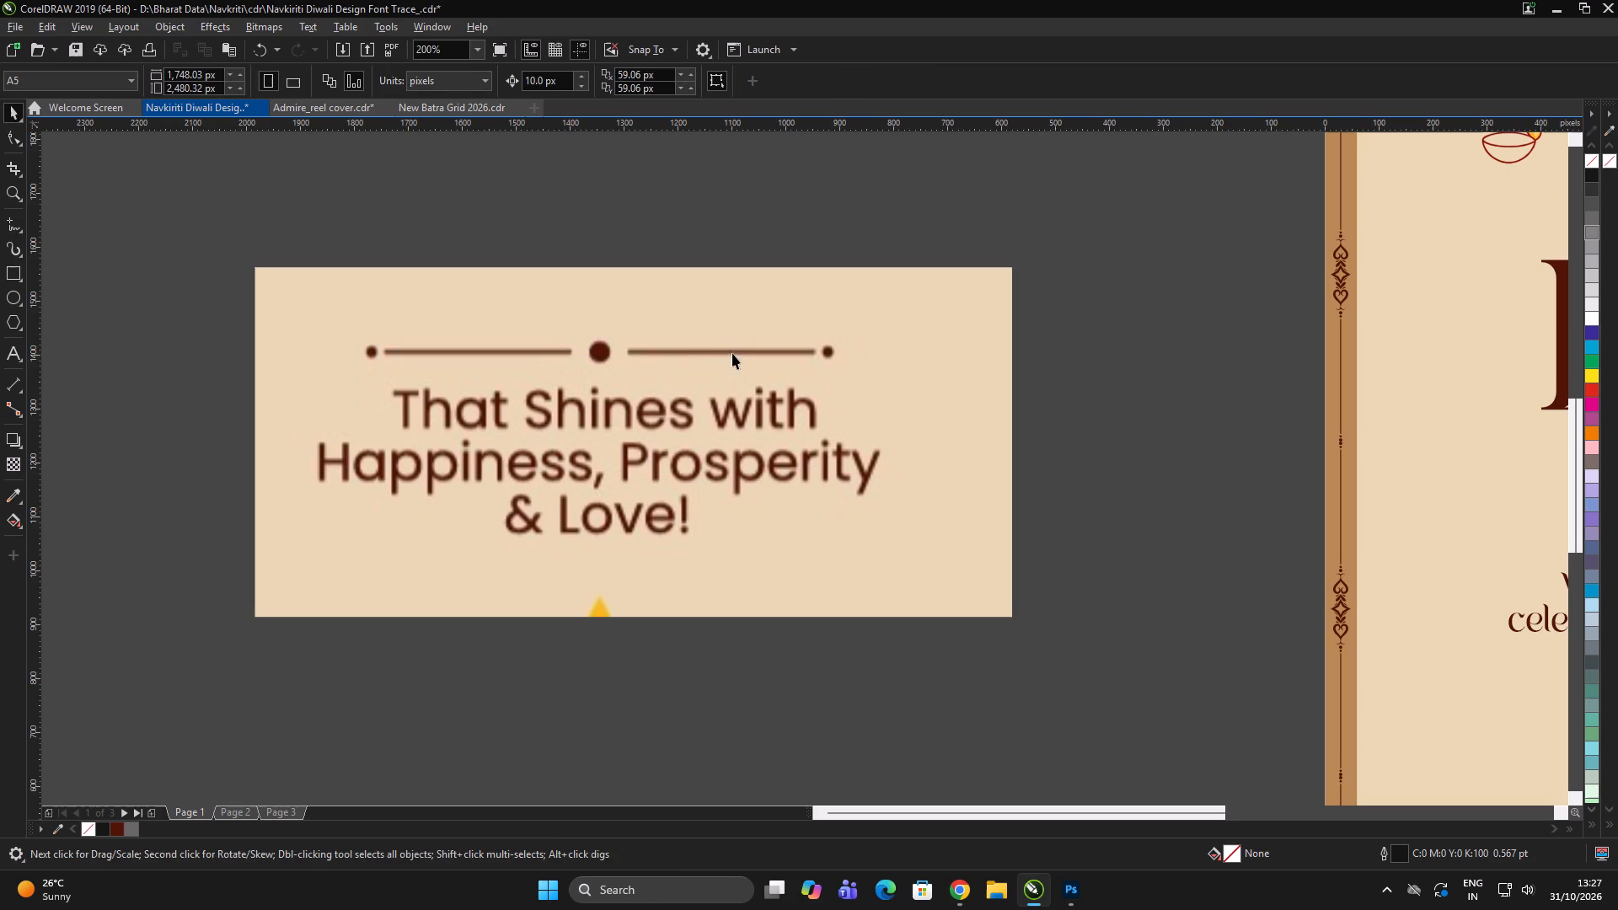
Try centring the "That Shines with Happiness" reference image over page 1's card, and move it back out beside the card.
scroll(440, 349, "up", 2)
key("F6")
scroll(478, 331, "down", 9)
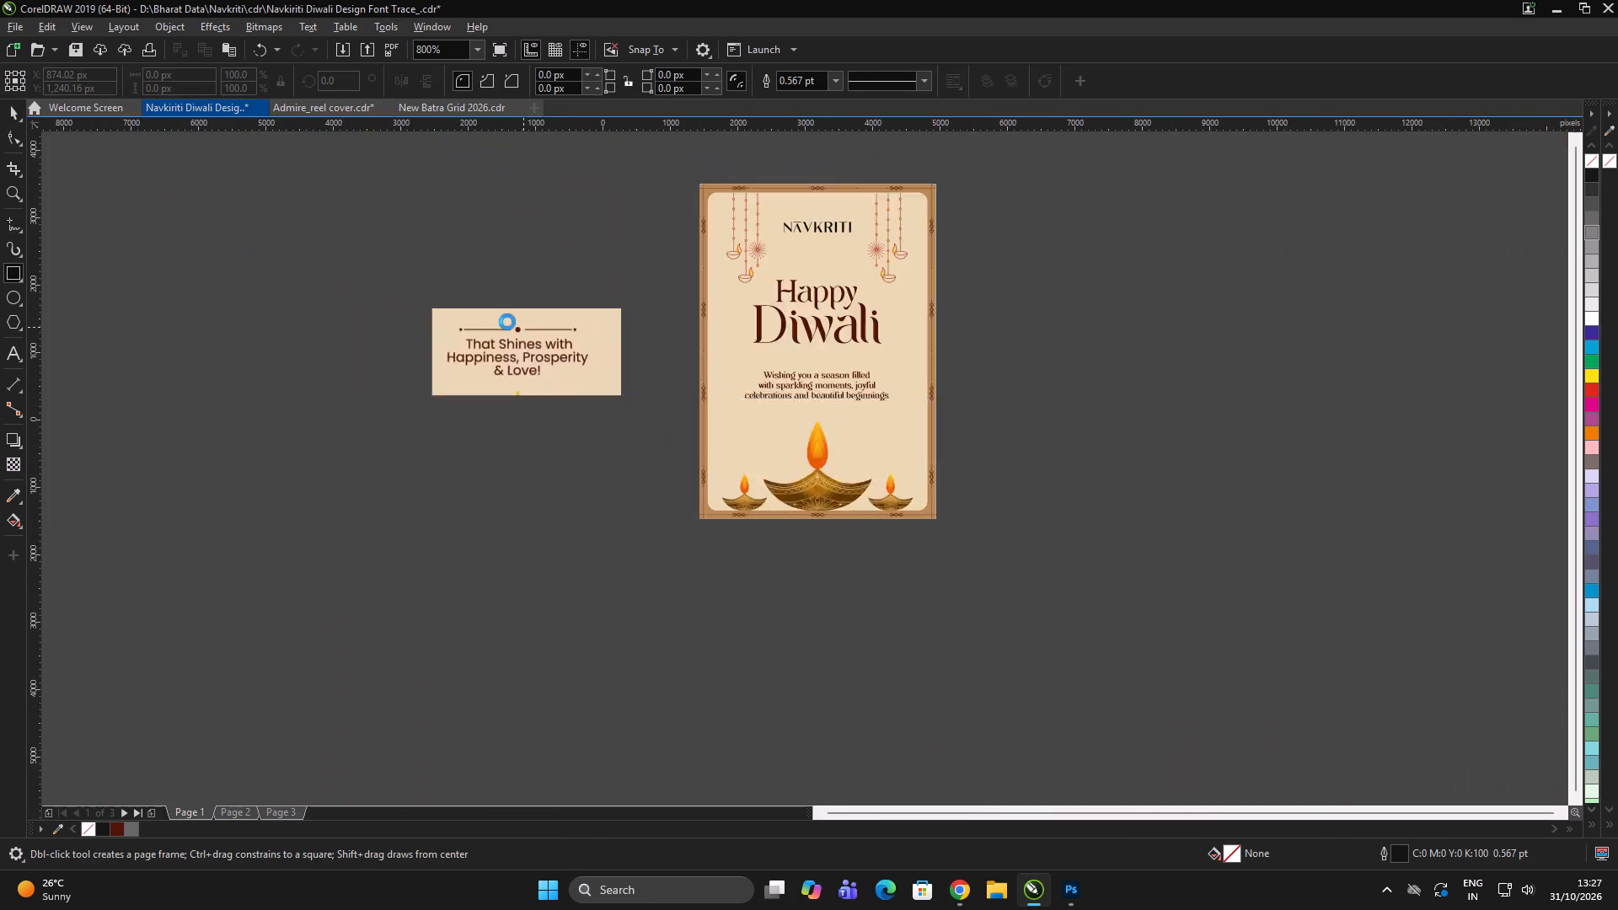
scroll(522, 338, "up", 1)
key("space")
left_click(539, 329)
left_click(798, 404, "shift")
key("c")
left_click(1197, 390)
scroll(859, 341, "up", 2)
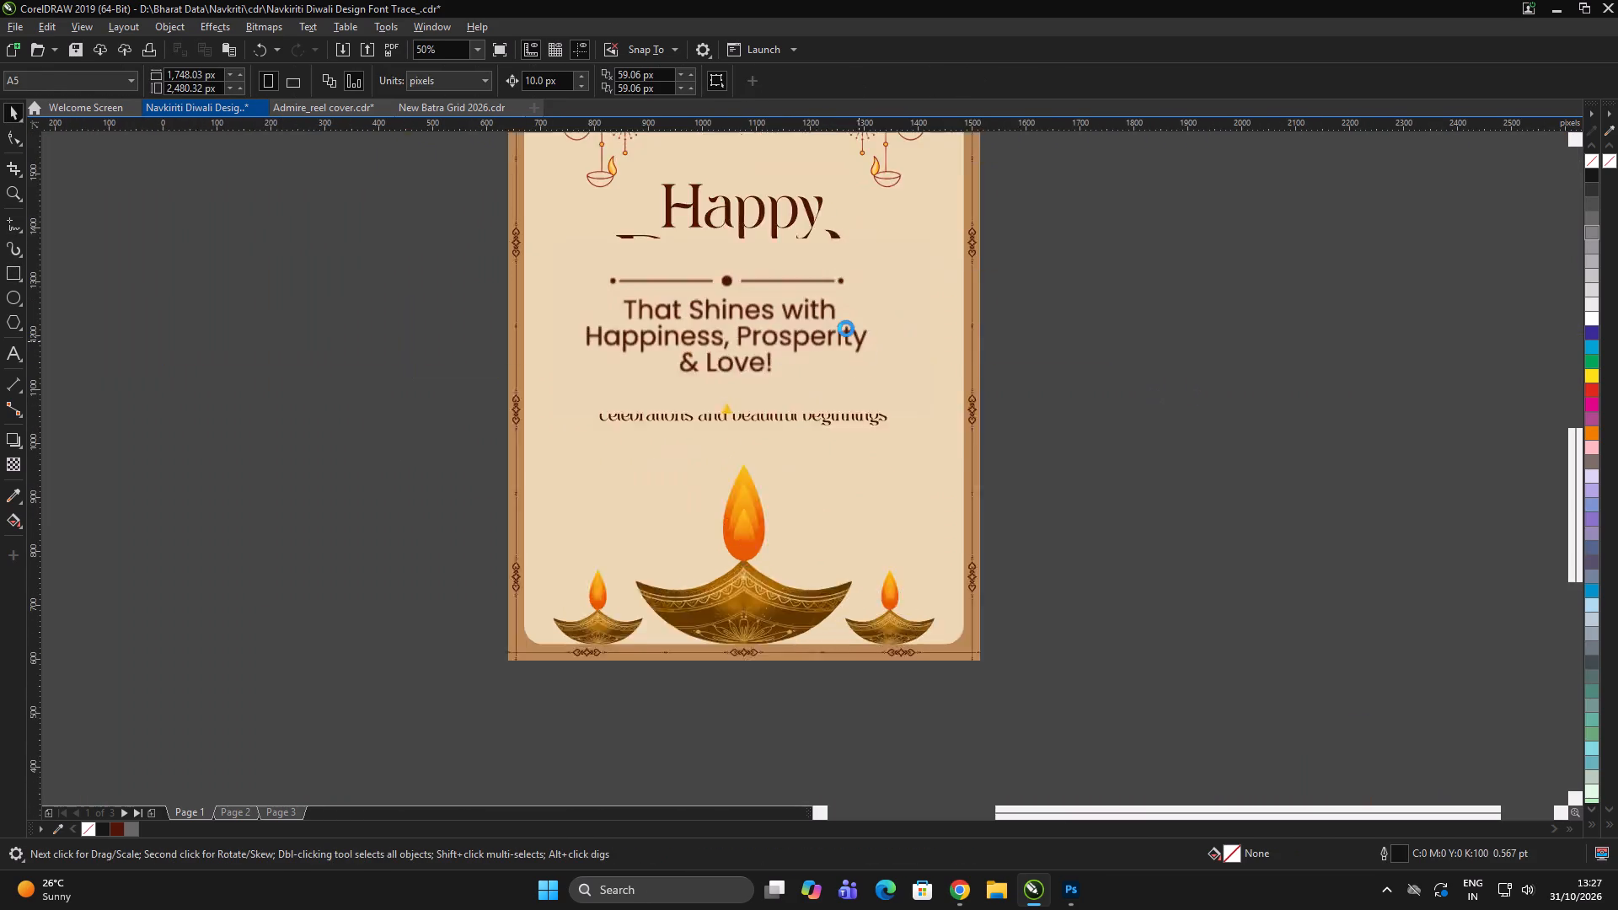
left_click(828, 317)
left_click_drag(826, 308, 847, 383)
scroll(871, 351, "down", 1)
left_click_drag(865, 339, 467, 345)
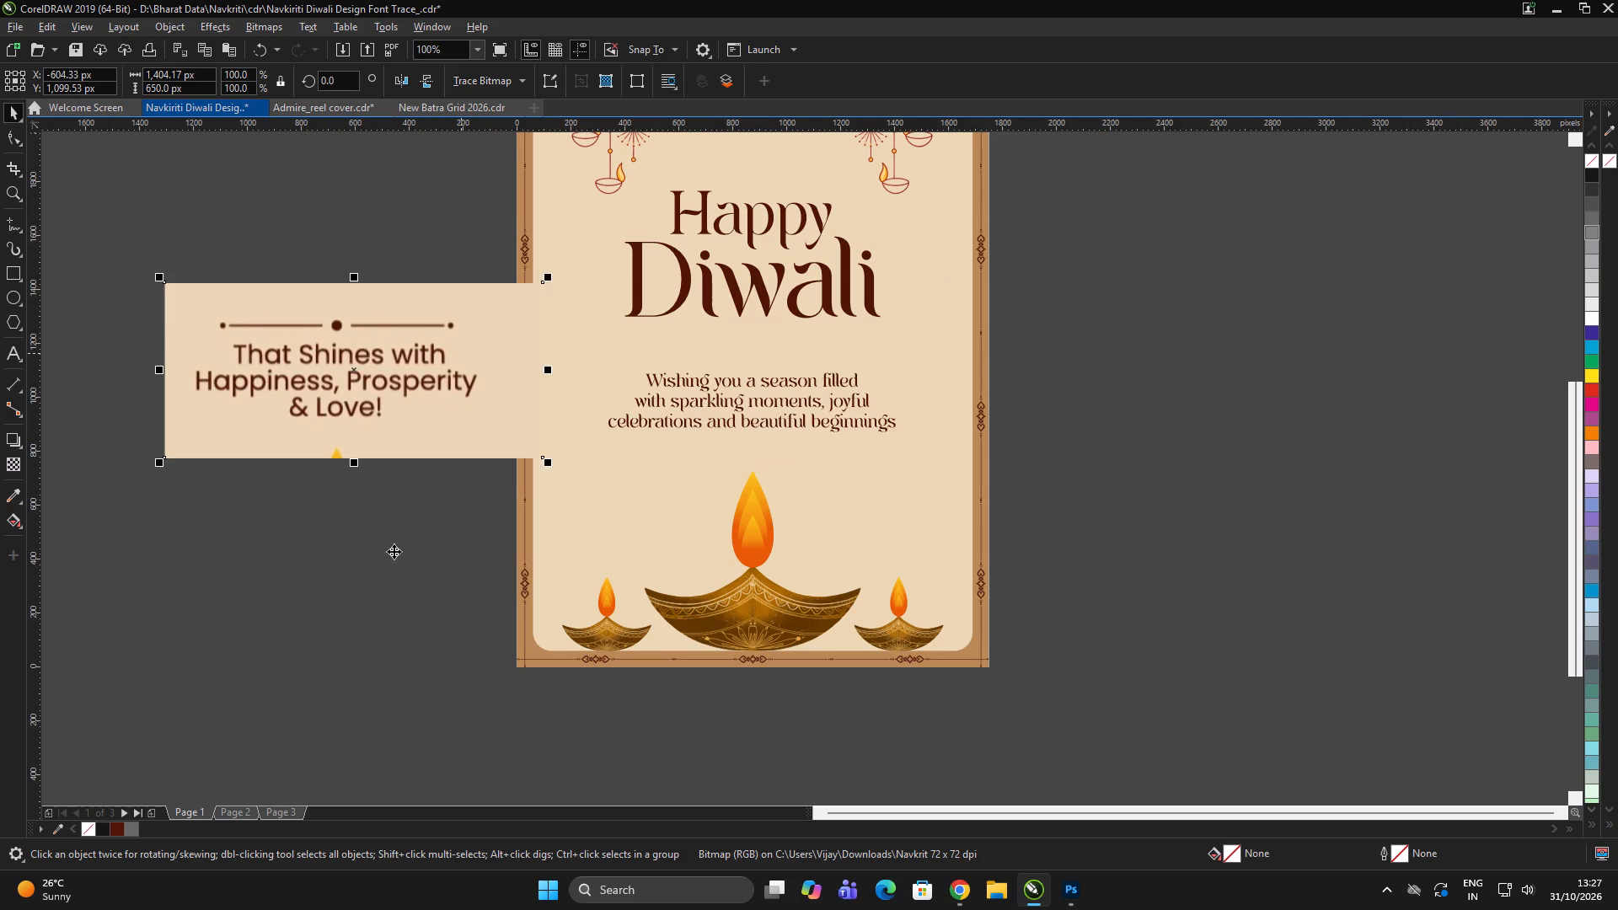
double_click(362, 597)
Trace the reference divider's left line with a rectangle about 348 × 9 px, and copy it over the right line.
scroll(260, 341, "up", 2)
key("F6")
scroll(130, 266, "up", 1)
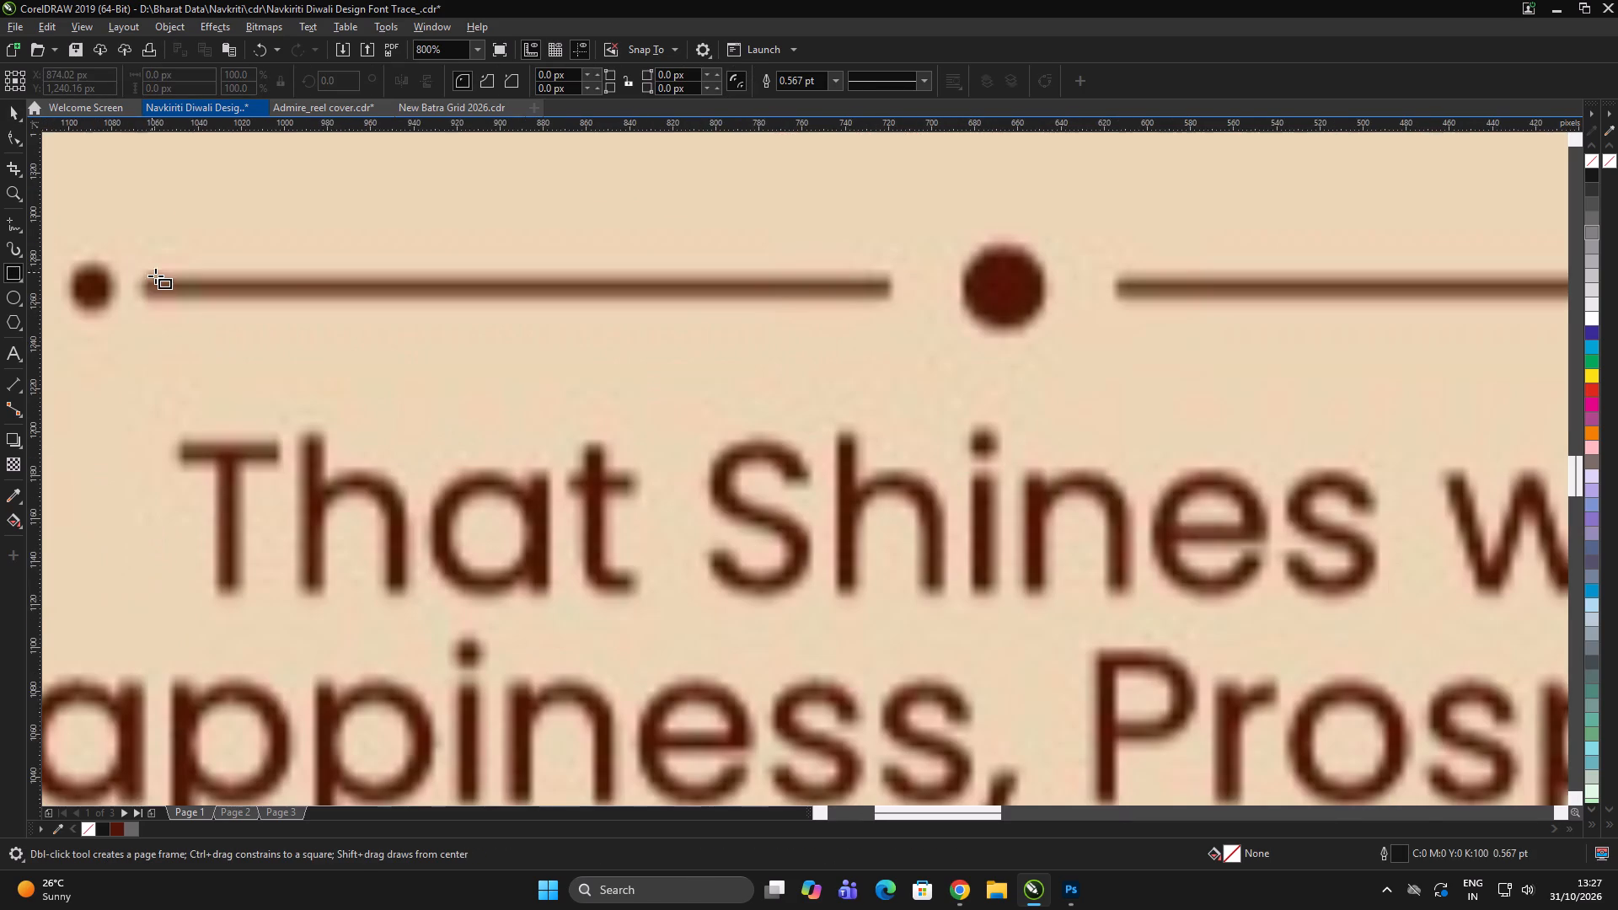
left_click_drag(139, 276, 891, 295)
key("space")
scroll(516, 281, "down", 2)
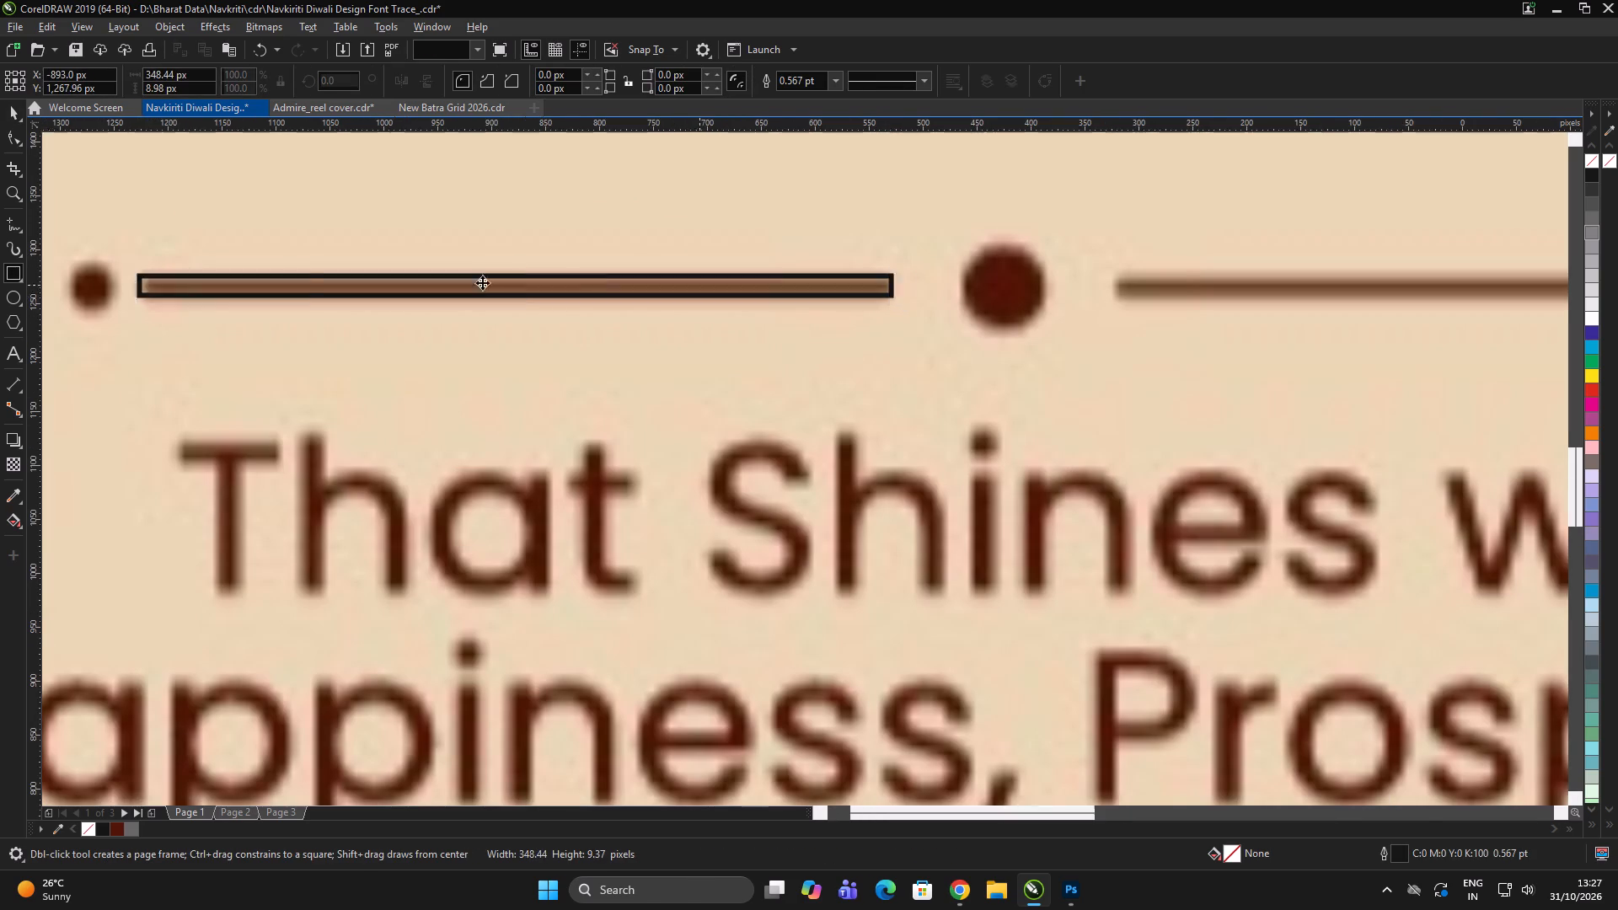
left_click_drag(493, 287, 983, 297)
right_click(983, 297, "shift")
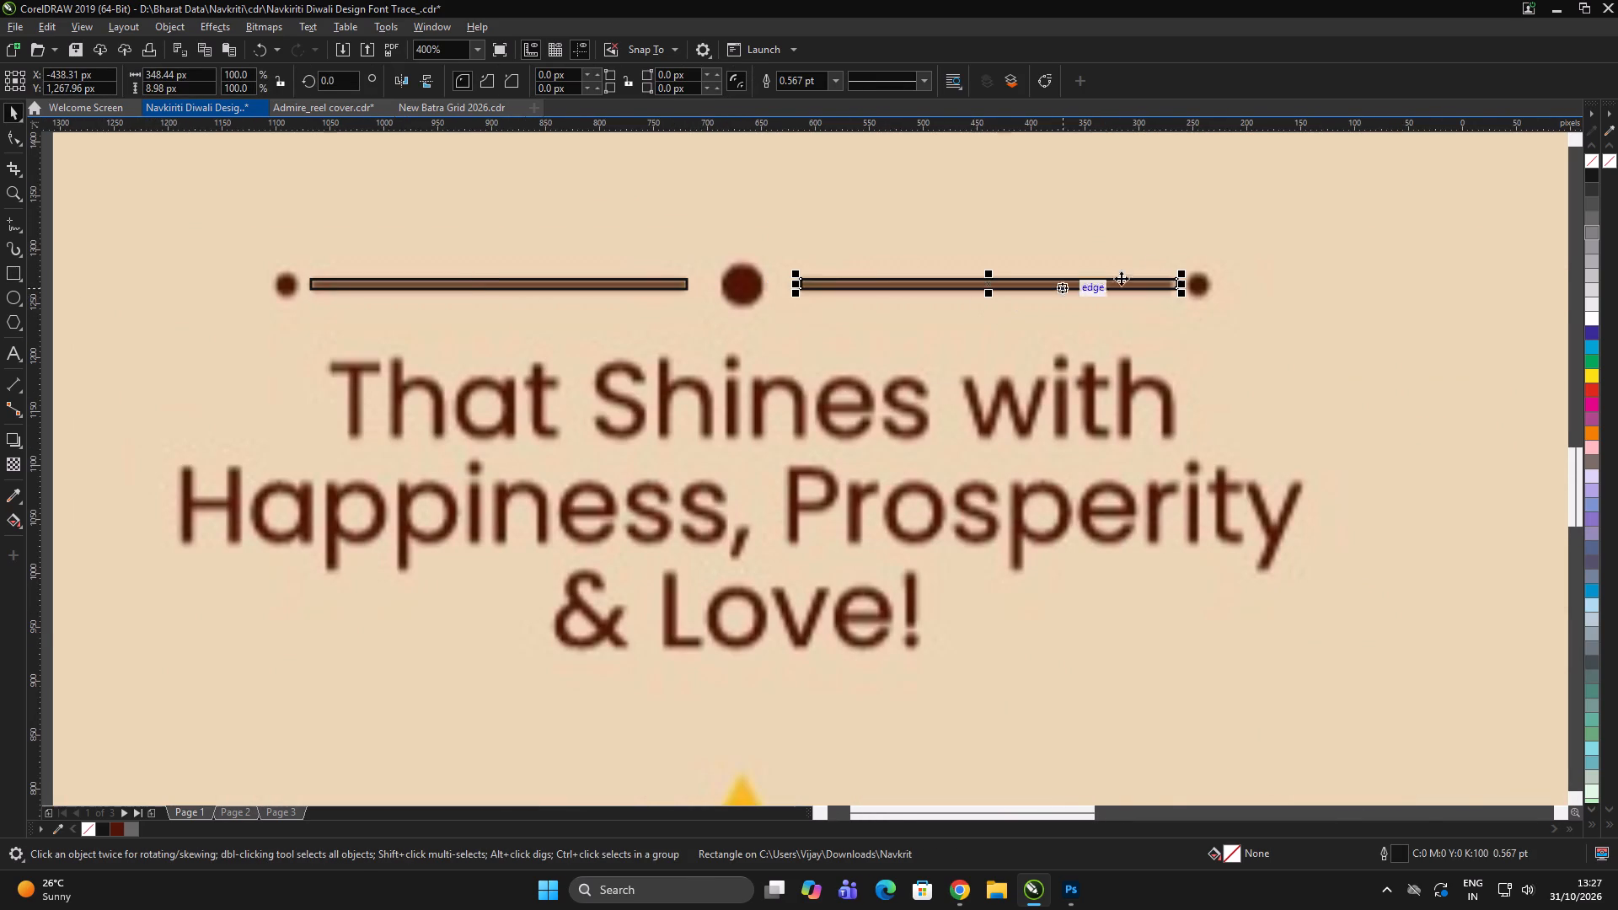
Trace the divider's centre dot with a circle about 40 px in diameter.
scroll(852, 281, "up", 1)
scroll(752, 314, "down", 2)
key("F6")
key("F7")
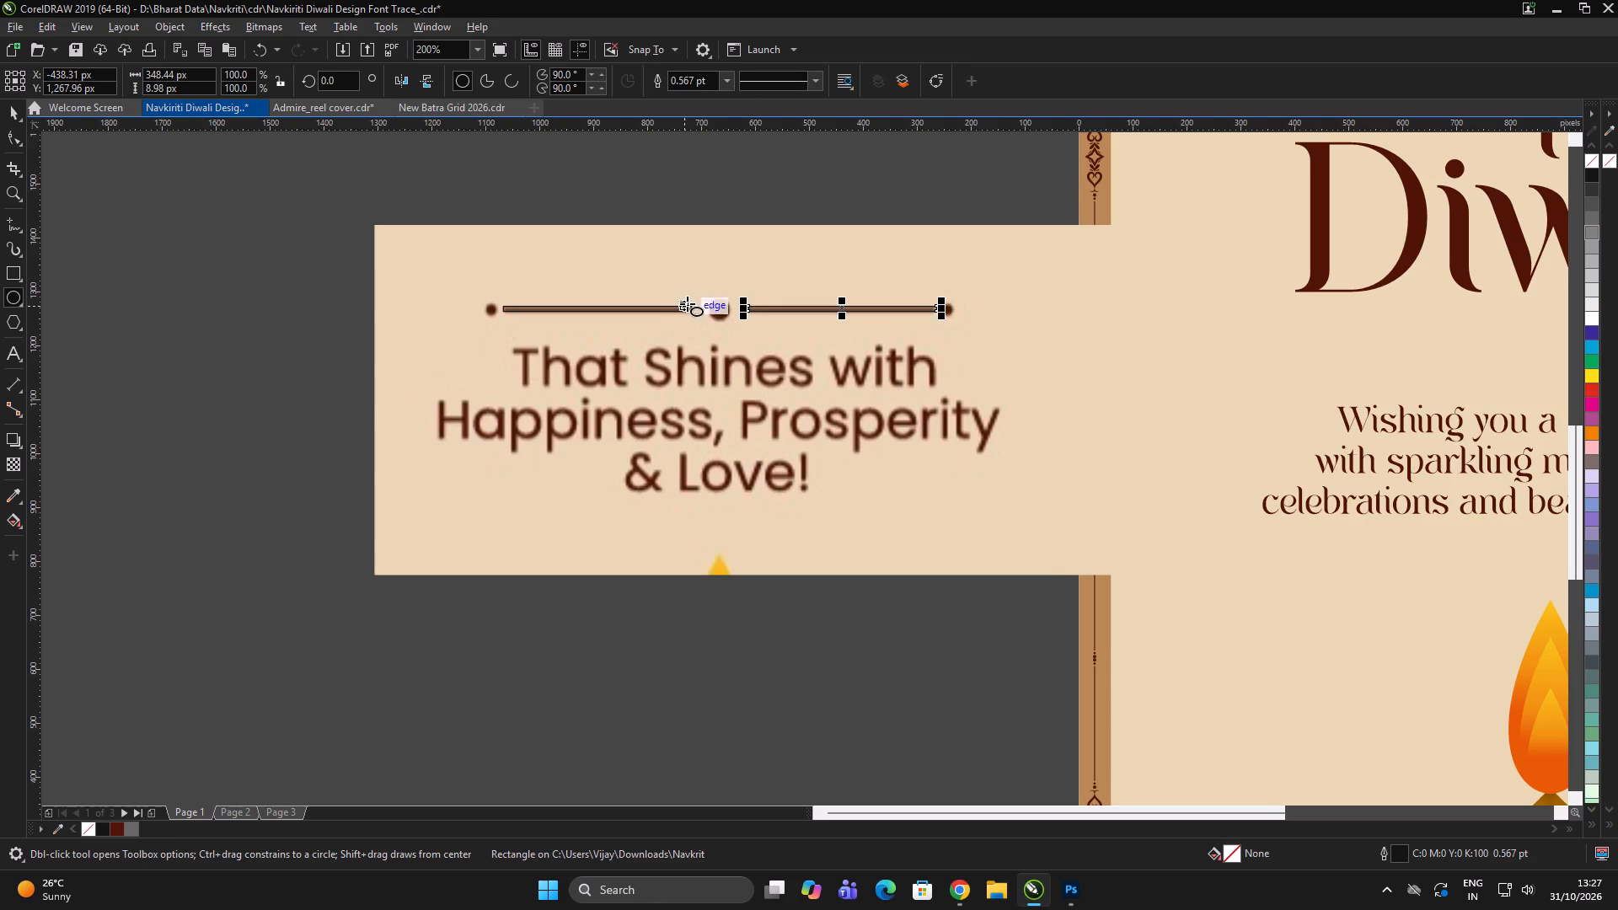
scroll(722, 296, "up", 1)
left_click_drag(705, 298, 733, 352, "ctrl")
scroll(726, 317, "up", 1)
key("space")
left_click_drag(752, 318, 720, 308)
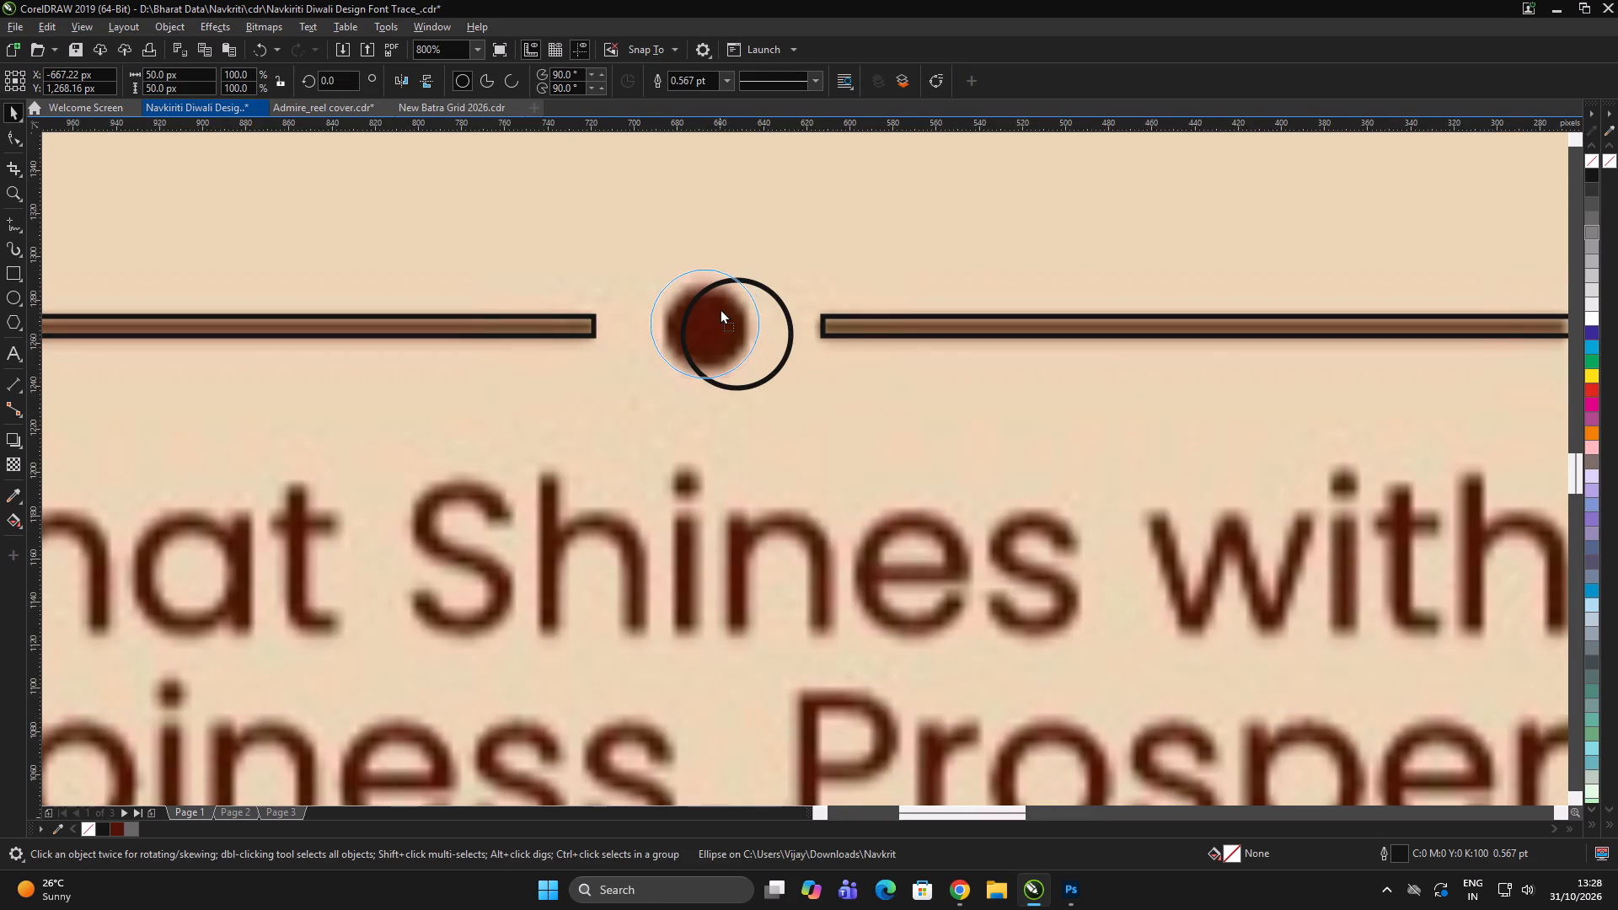
left_click_drag(720, 308, 721, 308)
left_click_drag(766, 262, 764, 273)
scroll(735, 311, "up", 2)
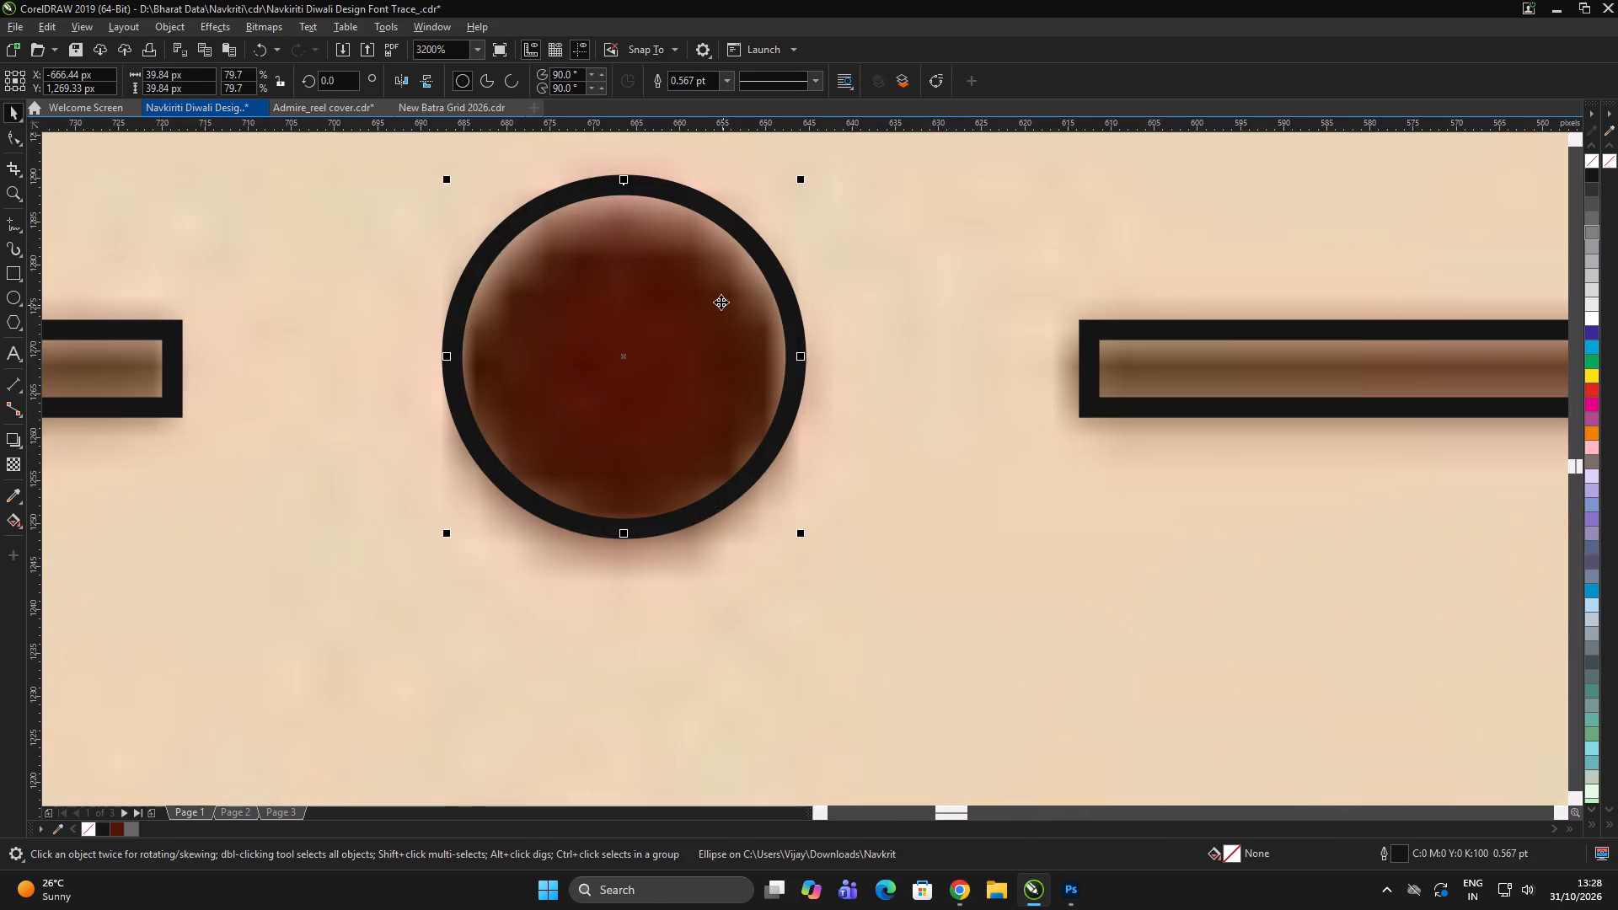
left_click(721, 301)
scroll(609, 302, "down", 3)
Copy the centre circle to the divider's right end dot and scale the copy to about 25 px.
left_click(833, 314)
scroll(587, 324, "down", 2)
left_click(589, 319)
left_click_drag(587, 319, 815, 321)
right_click_drag(816, 321, 808, 317, "shift")
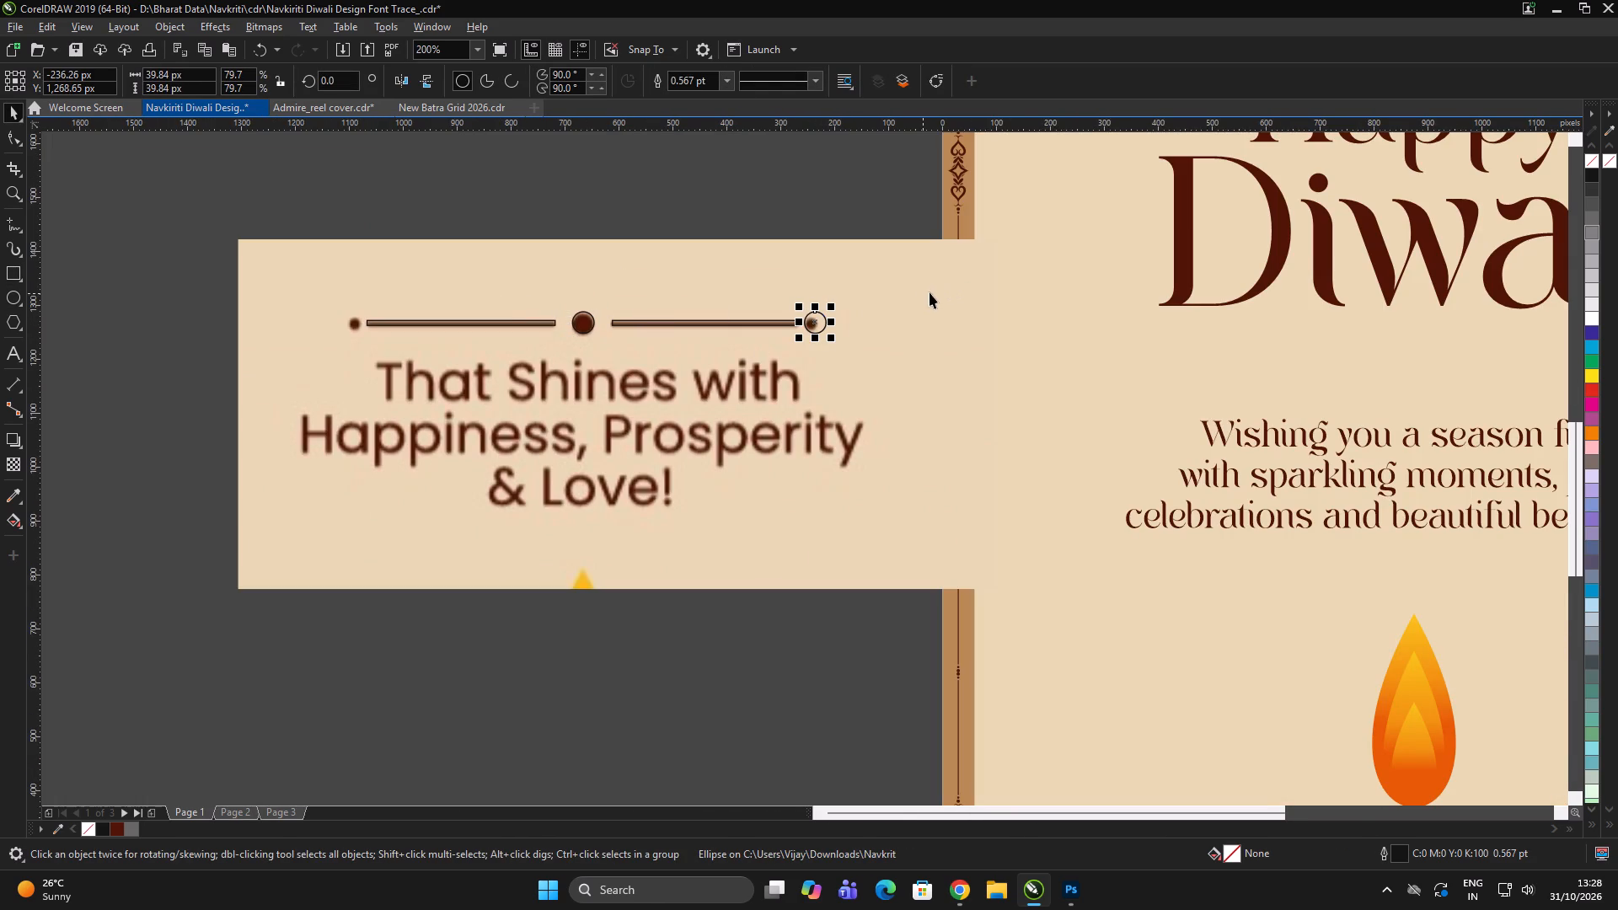
scroll(817, 318, "up", 3)
left_click_drag(858, 282, 856, 293)
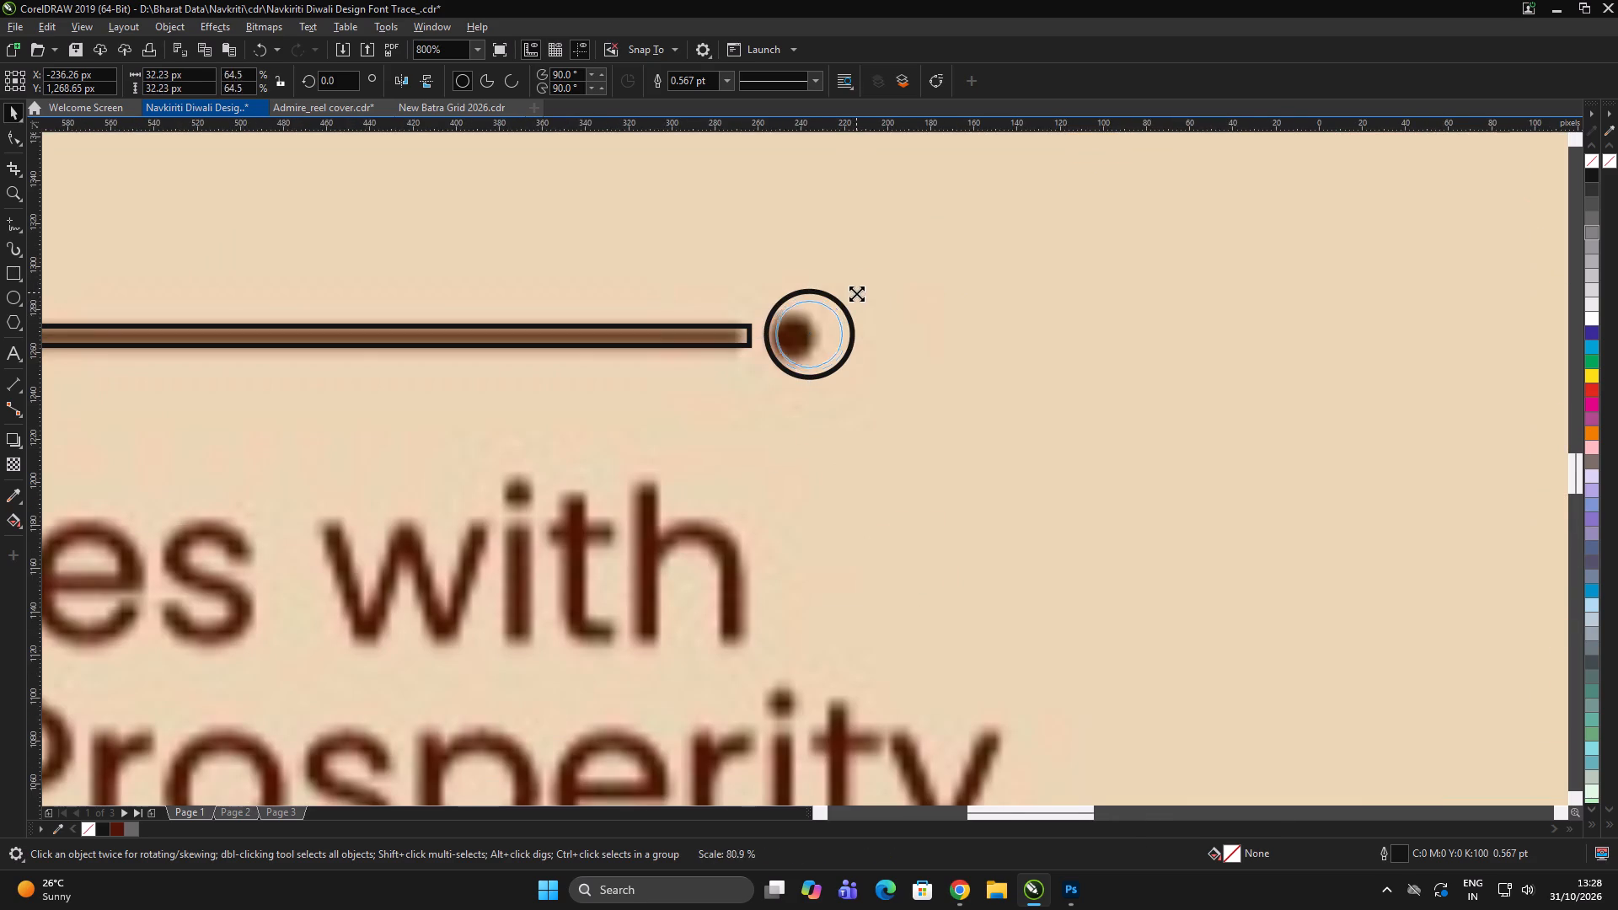
left_click_drag(856, 293, 855, 298)
scroll(825, 327, "up", 2)
left_click_drag(805, 333, 731, 332)
scroll(769, 323, "down", 5)
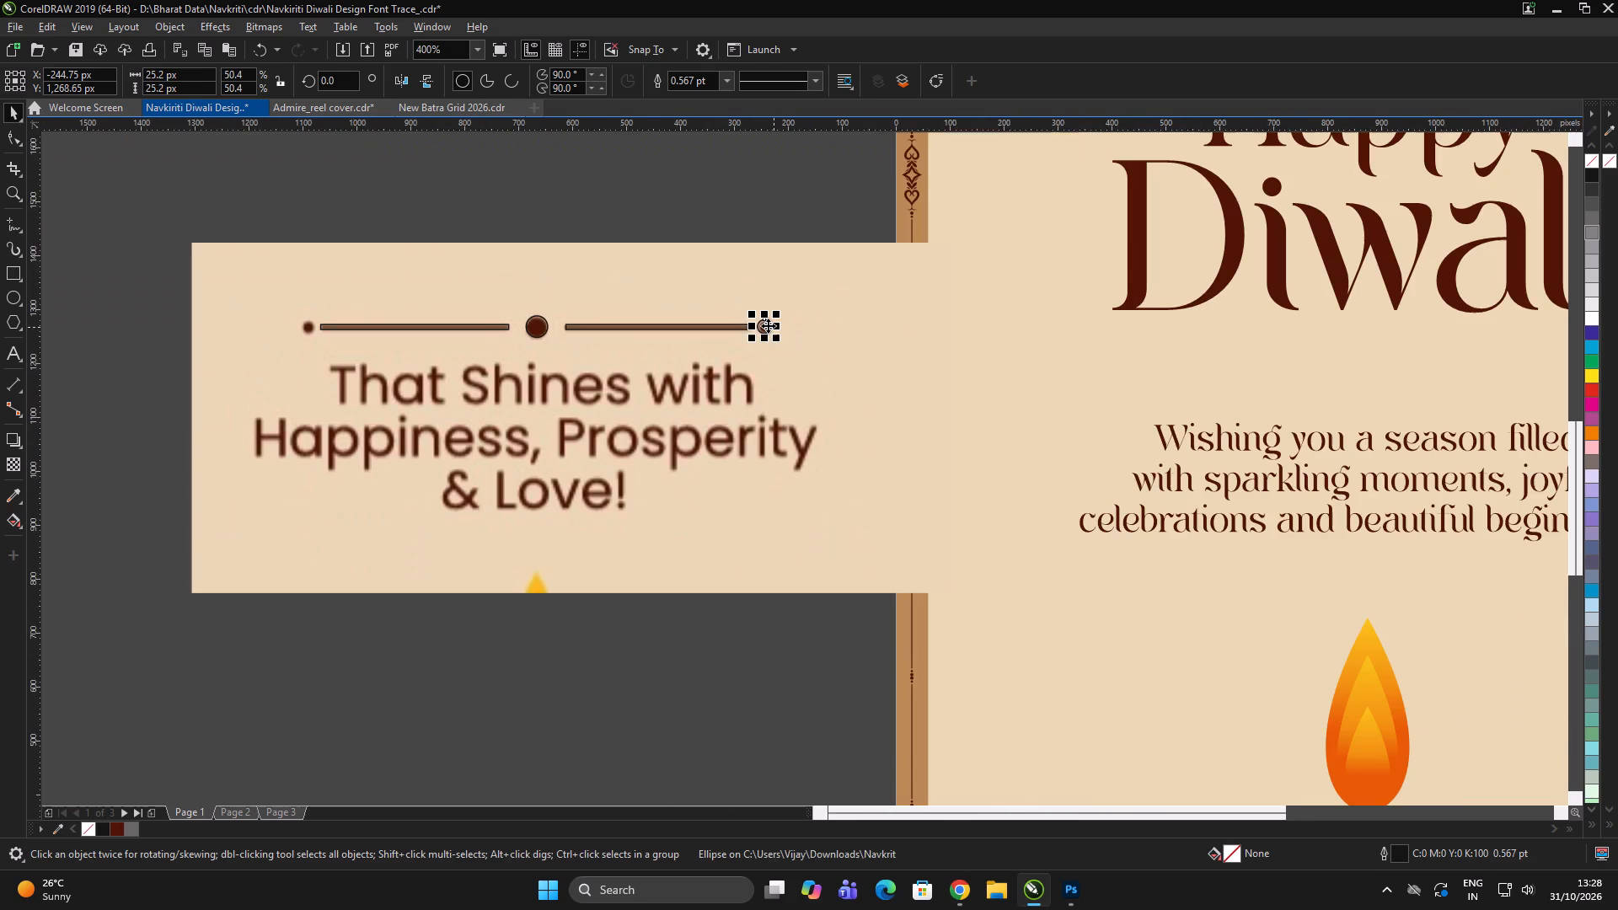
Copy the small end circle over the divider's left end dot.
left_click_drag(768, 324, 315, 365)
right_click(314, 365, "shift")
Move the reference image away from the traced divider shapes, farther left of page 1's card.
scroll(763, 333, "down", 2)
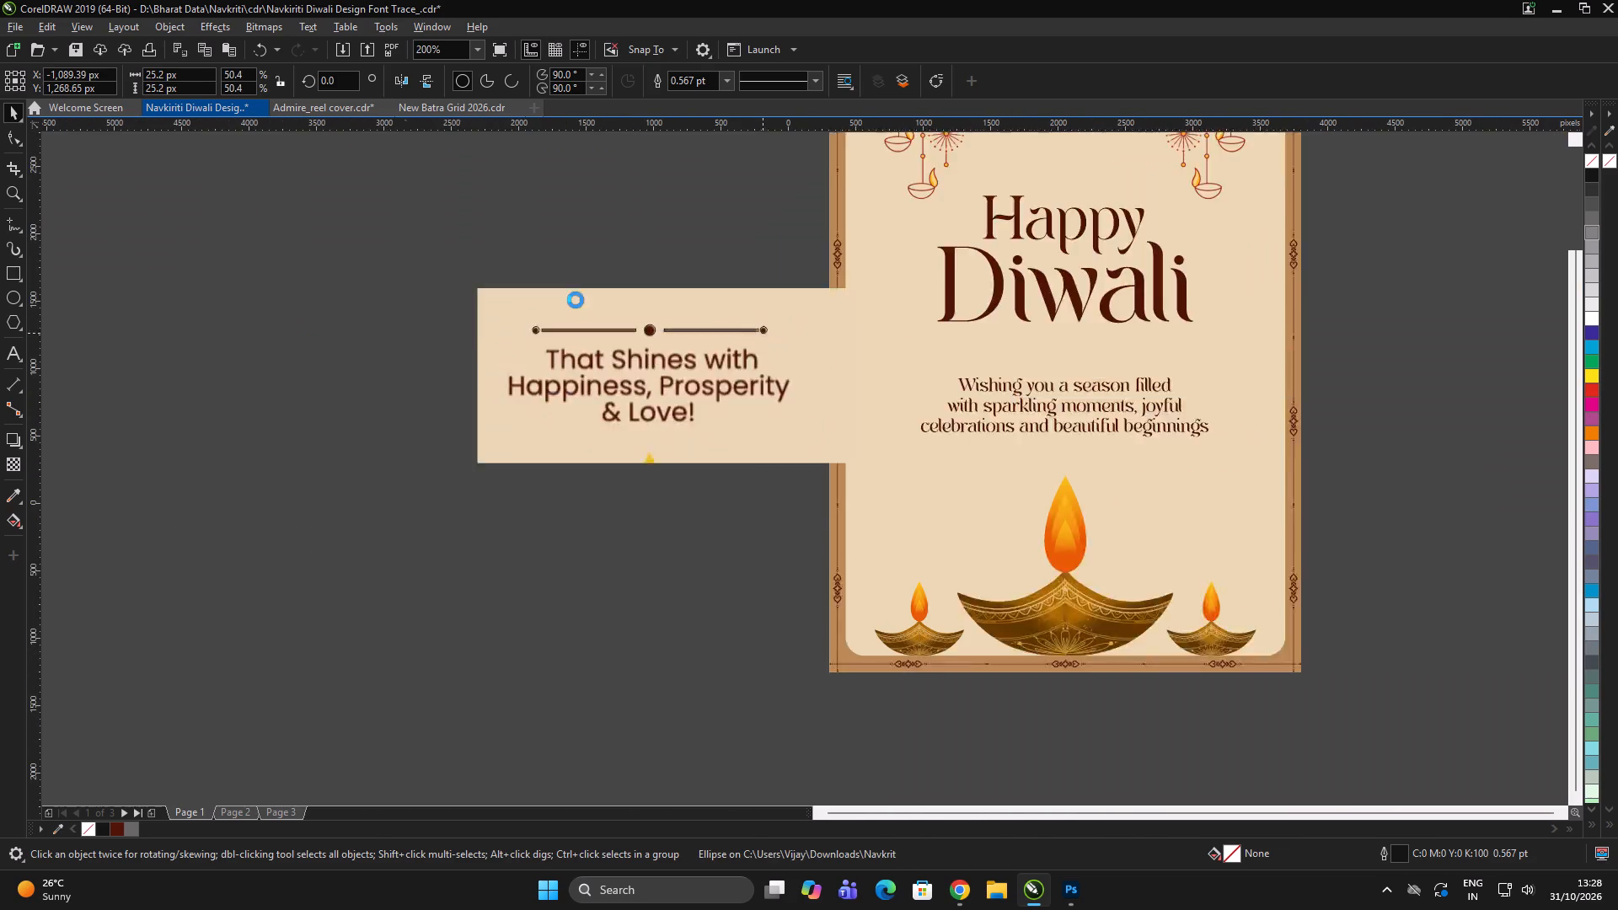
left_click_drag(399, 262, 782, 351)
left_click_drag(734, 365, 333, 405)
left_click(329, 454)
left_click(335, 454)
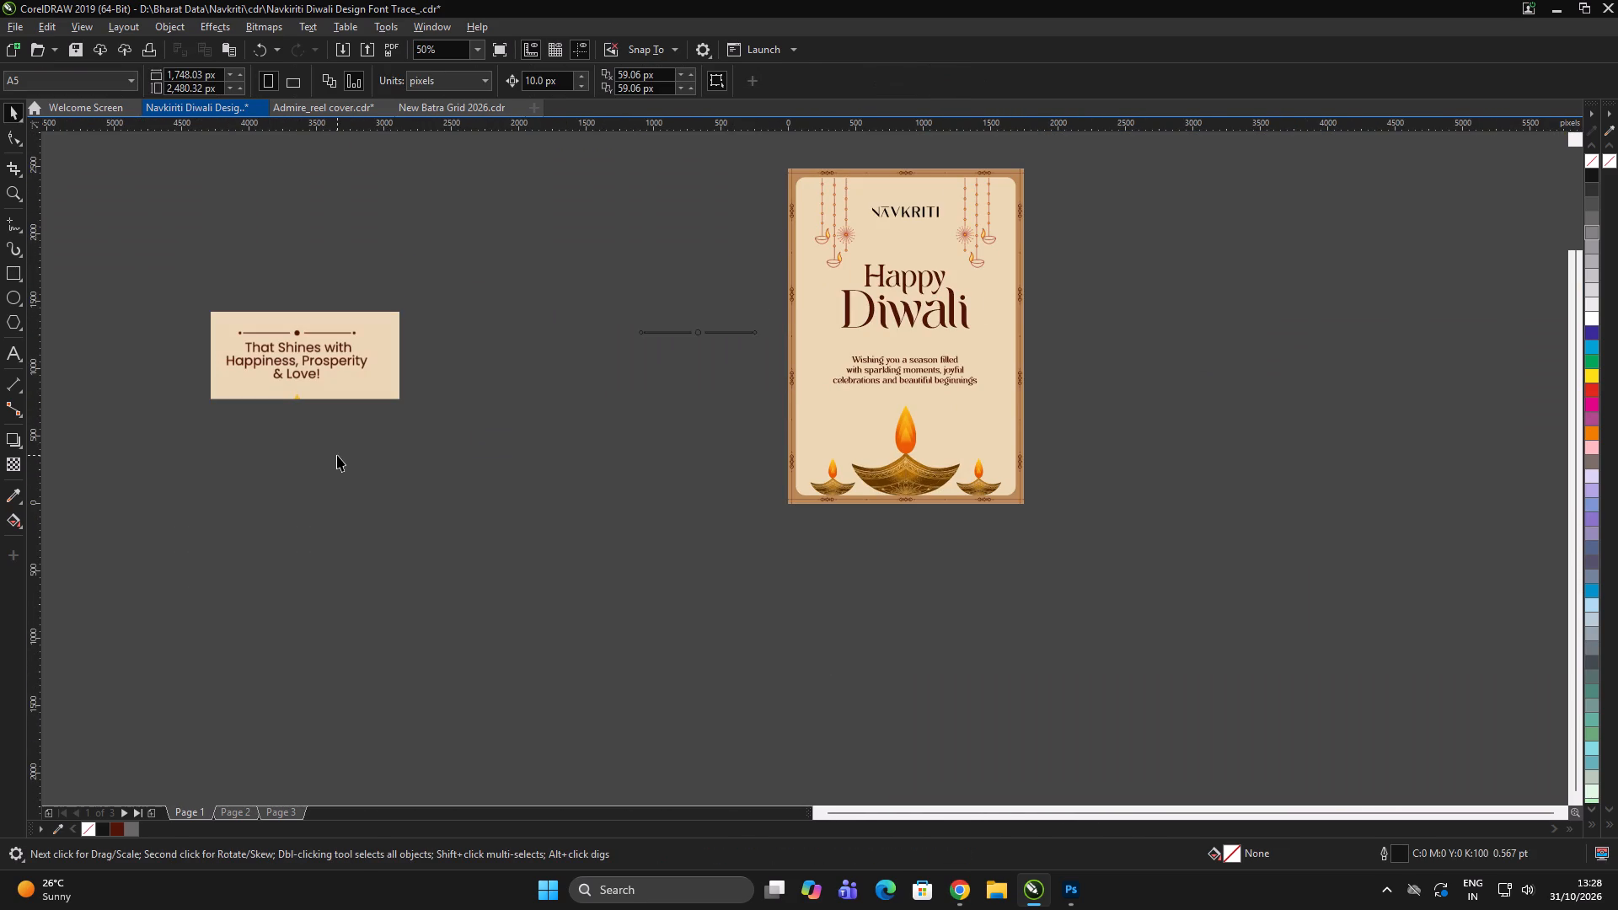
Fill the five traced divider shapes with dark maroon #511507, remove their outlines, and group them.
left_click_drag(565, 296, 786, 352)
left_click(118, 827)
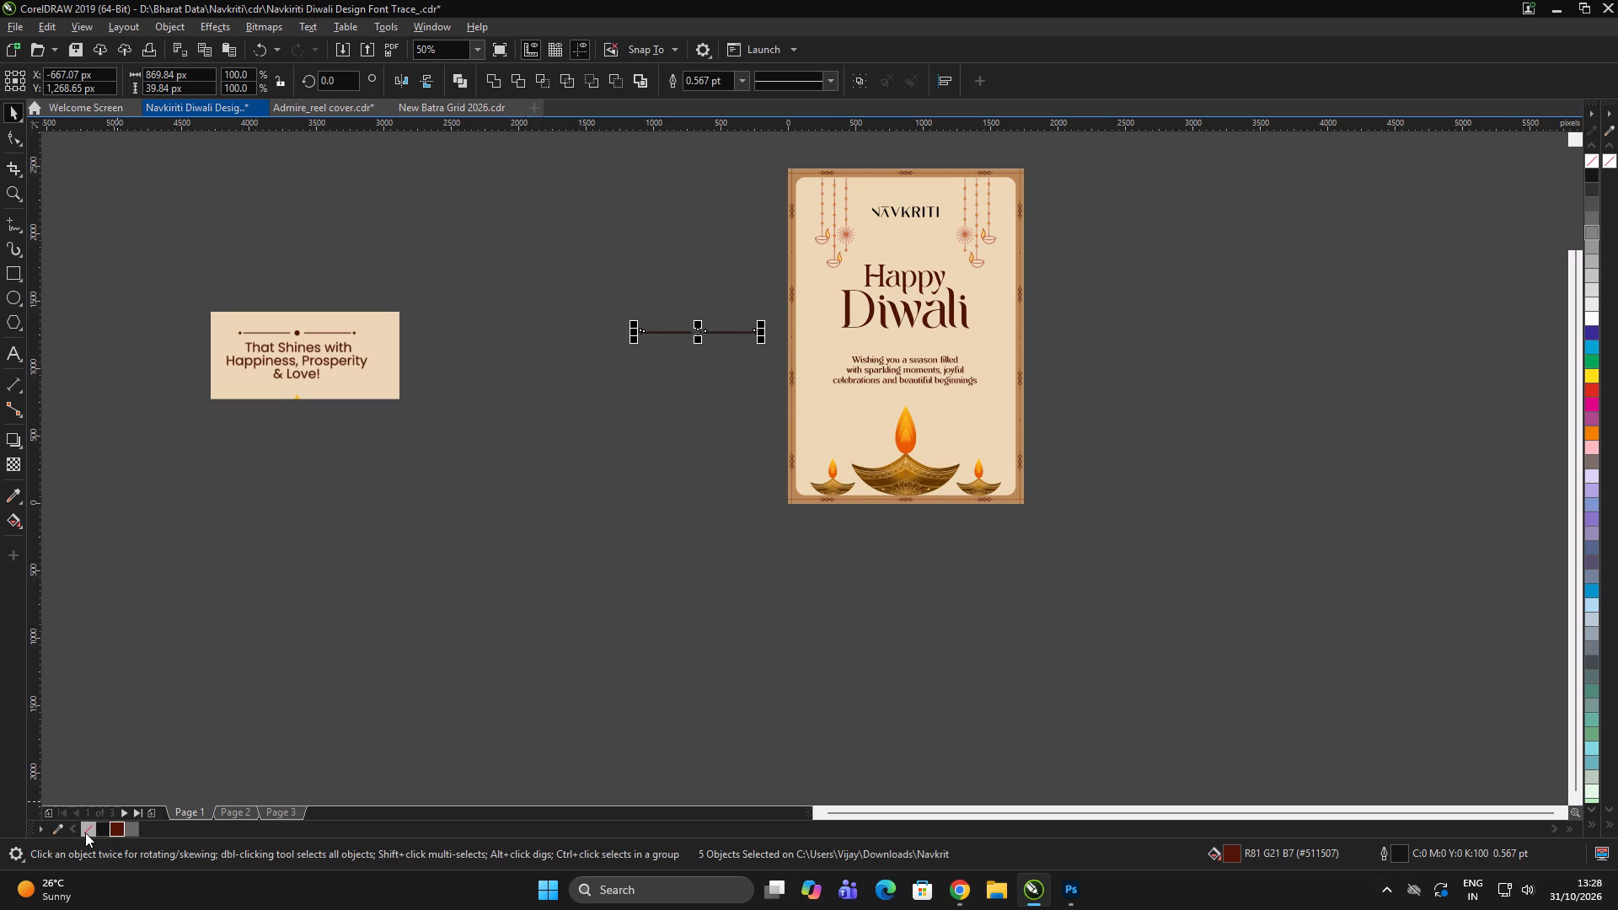
right_click(86, 832)
scroll(866, 357, "up", 1)
key("ctrl+f")
key("ctrl+g")
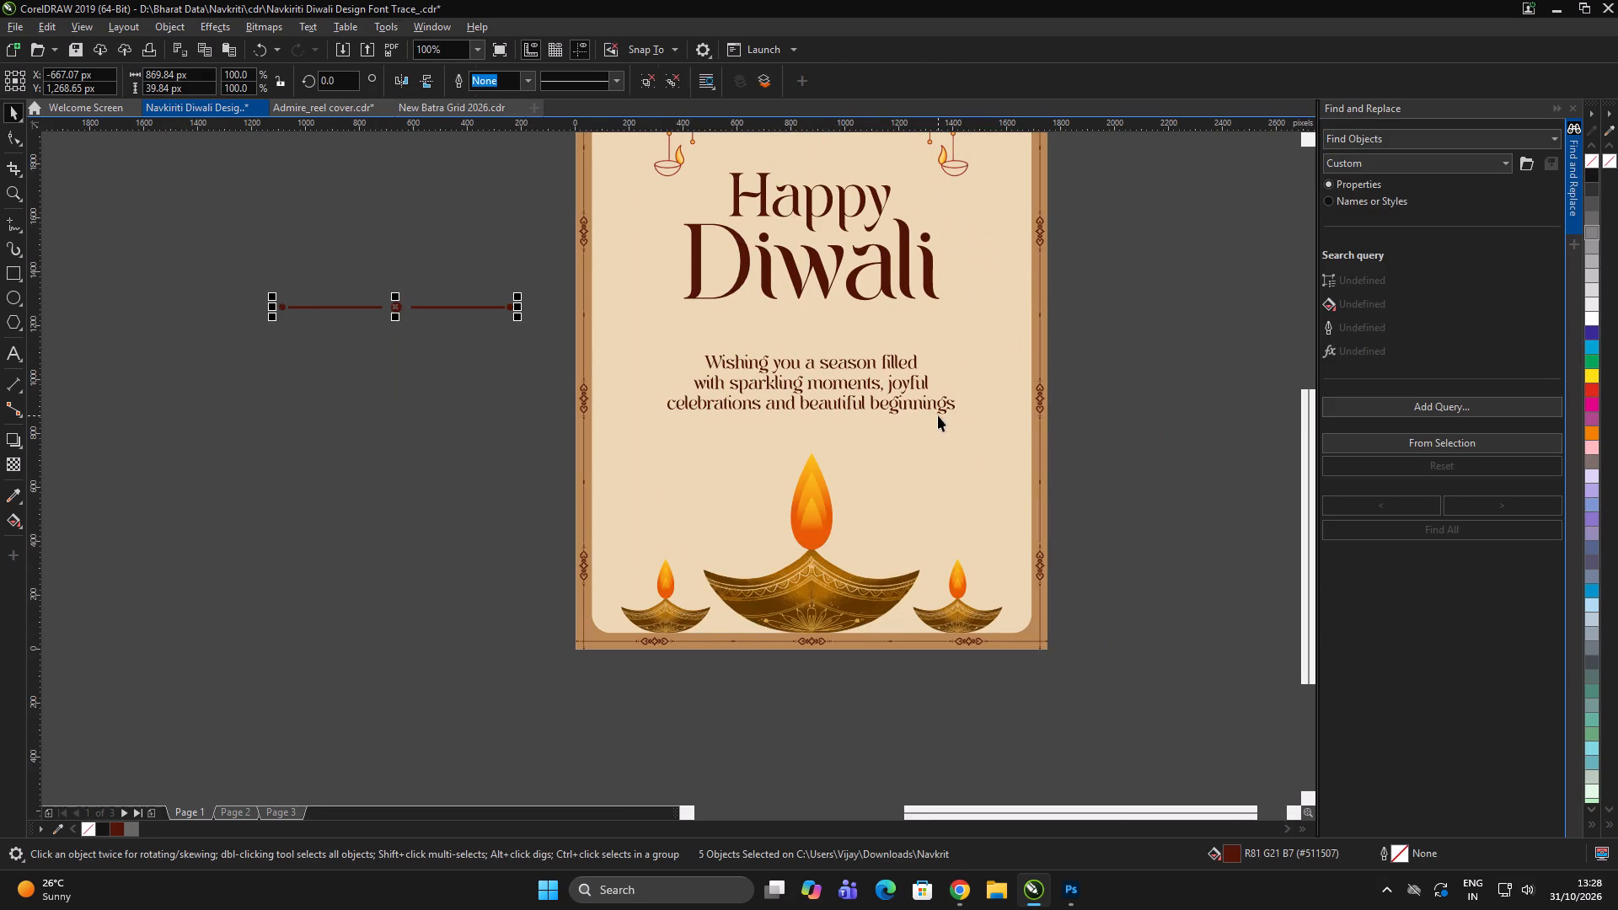
Centre the divider horizontally on page 1's card and place it between "Diwali" and the message, at about Y 1,199 px.
left_click(949, 474, "shift")
key("c")
double_click(1383, 375)
scroll(838, 317, "up", 2)
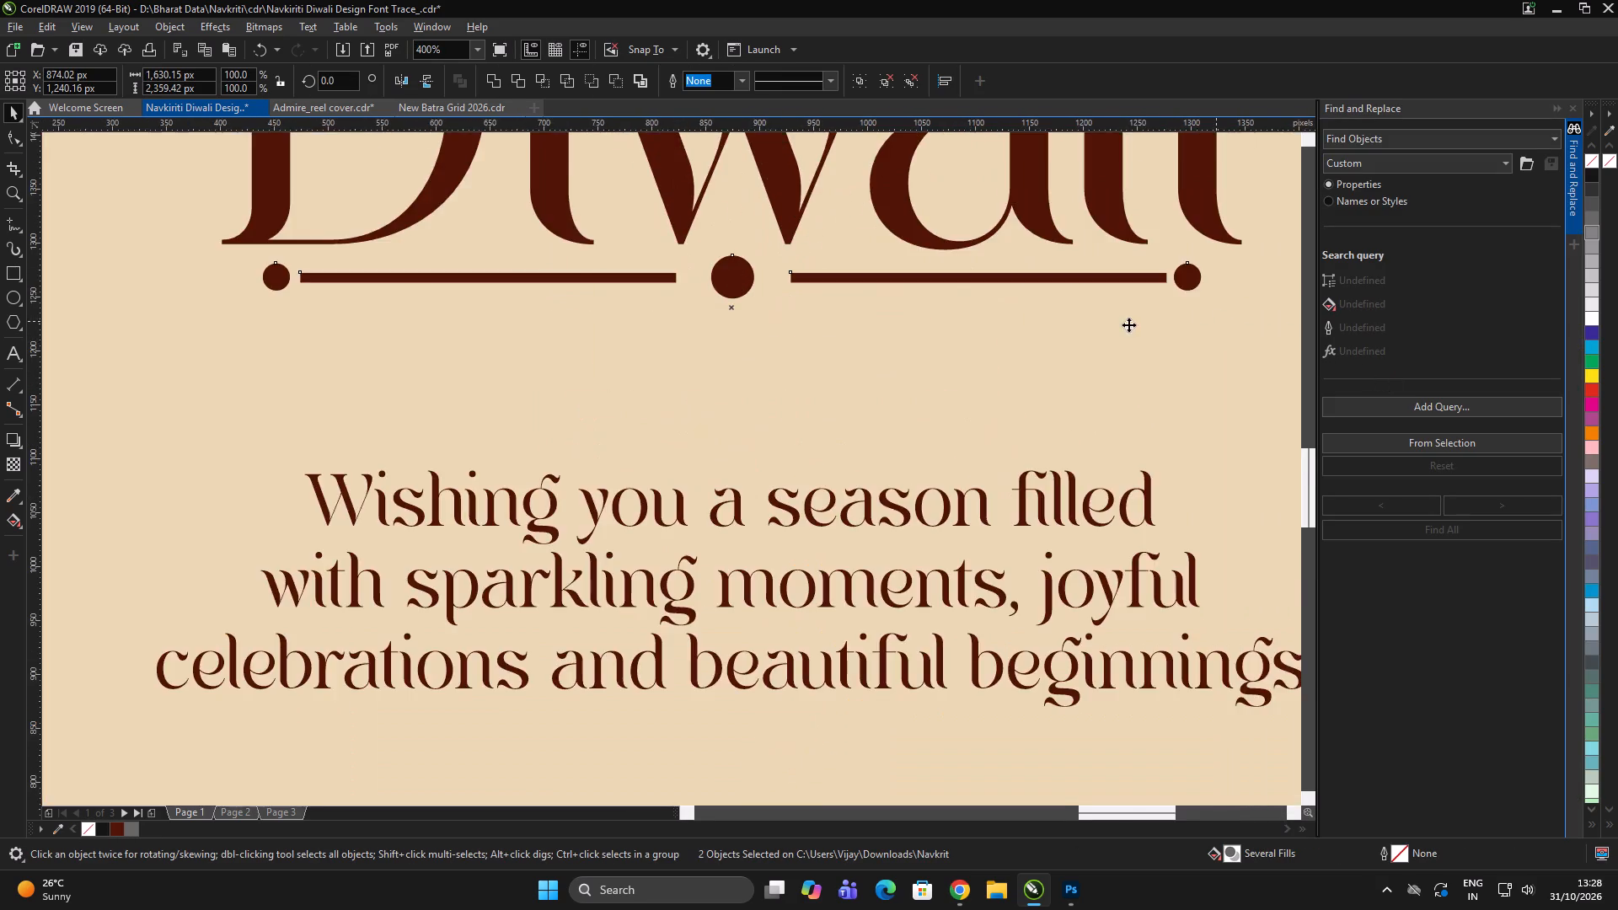
scroll(799, 328, "down", 2)
left_click(1243, 373)
left_click_drag(1243, 373, 1226, 373)
scroll(790, 327, "up", 1)
left_click_drag(786, 305, 782, 340)
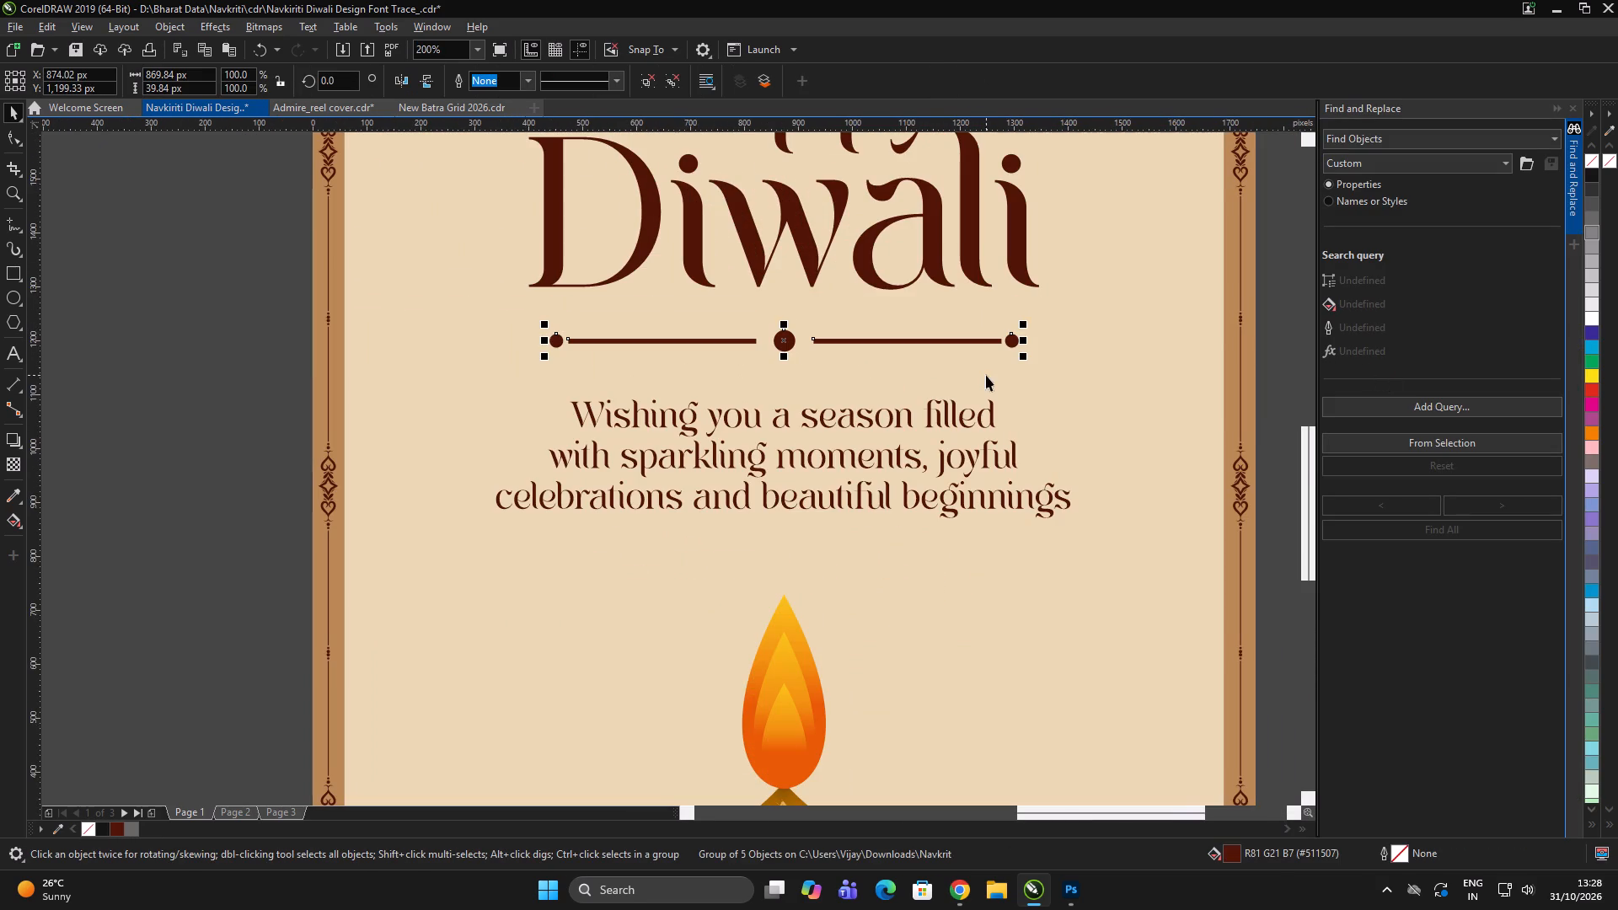
Shrink the divider to about 600 px wide, keeping it centred on page 1's card.
left_click(1024, 361)
left_click_drag(1028, 361, 983, 375)
scroll(745, 374, "down", 4, "ctrl")
key("ctrl+g")
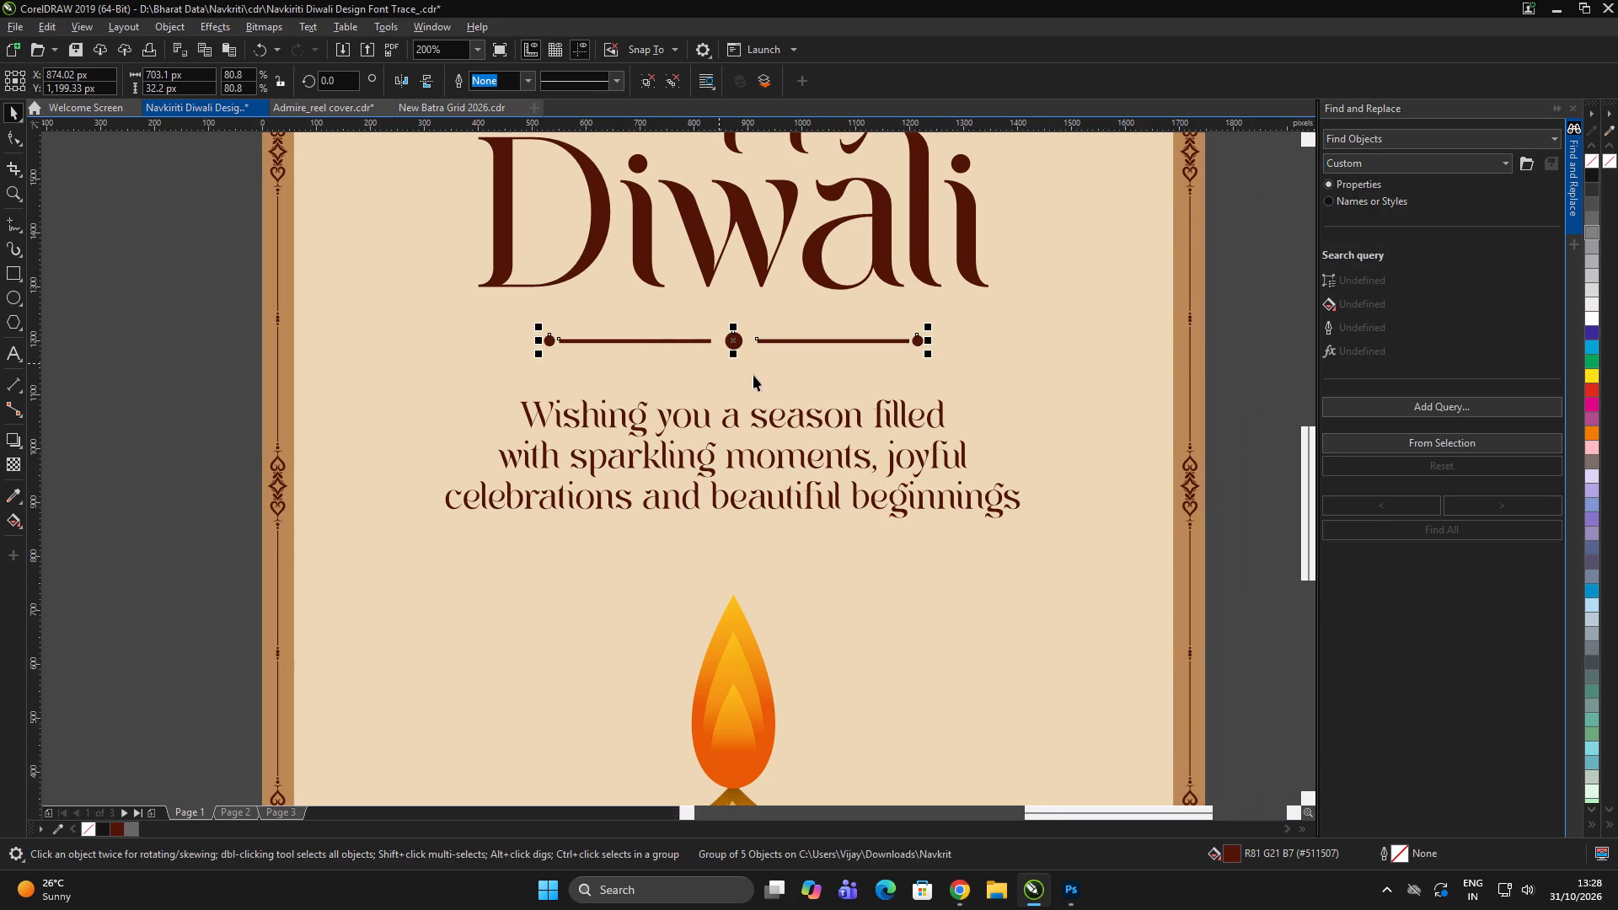
left_click(892, 554, "shift")
key("c")
scroll(764, 447, "down", 3)
double_click(1016, 460)
scroll(871, 428, "up", 1)
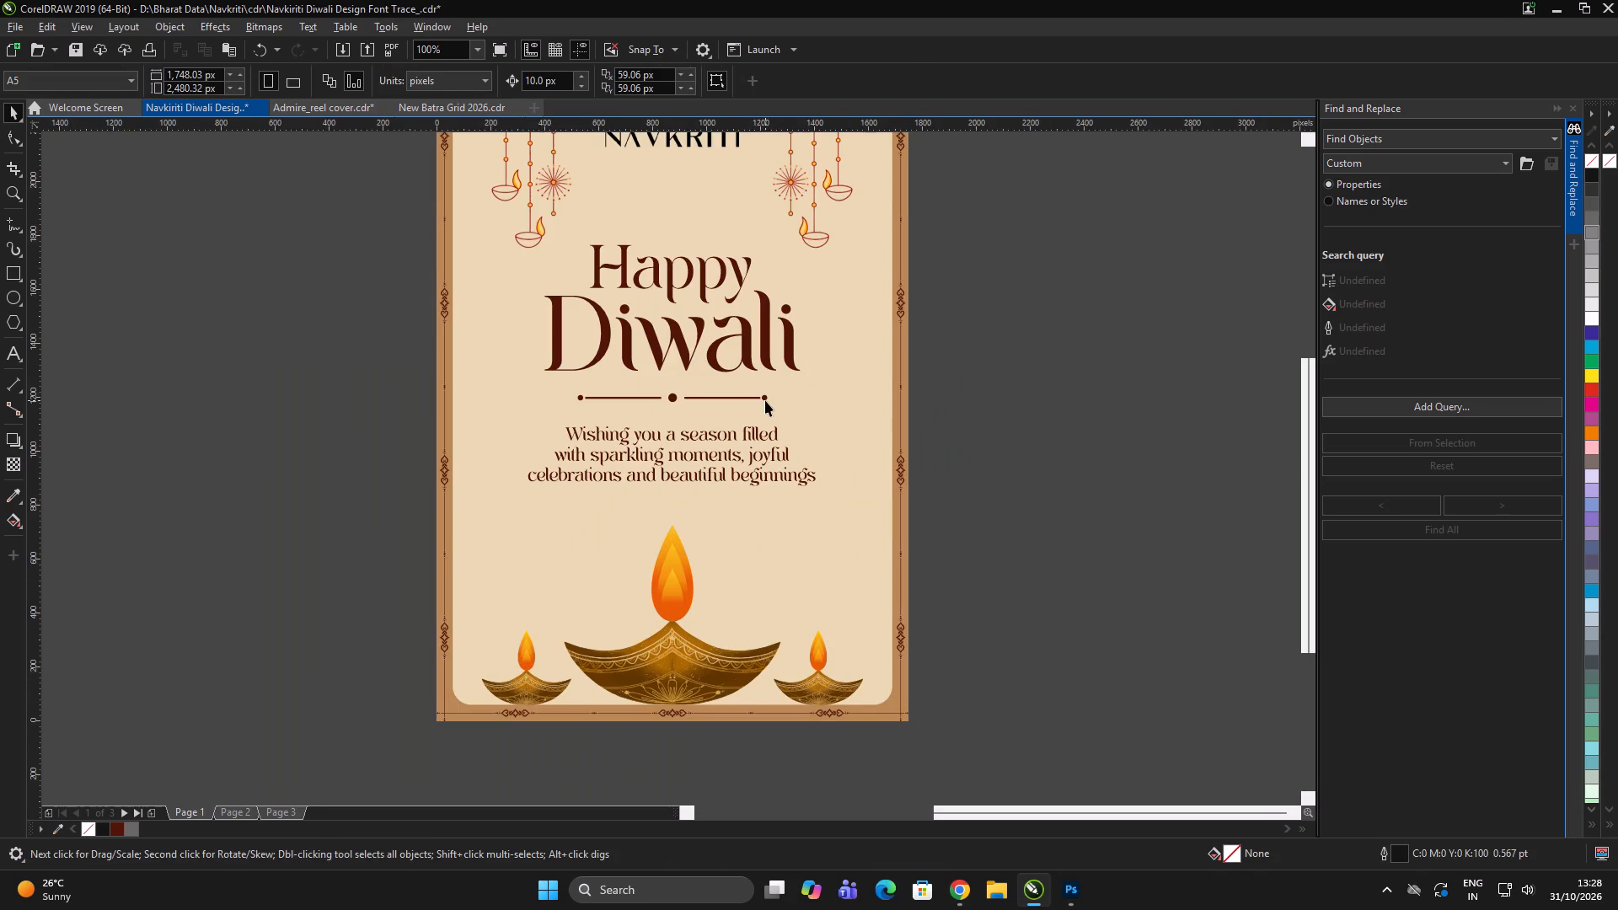
left_click(765, 399)
left_click_drag(778, 412, 764, 415)
Copy the divider from page 1 to page 2 and place it outside the card's left edge.
key("ctrl+c")
double_click(1103, 393)
left_click(290, 811)
left_click(244, 810)
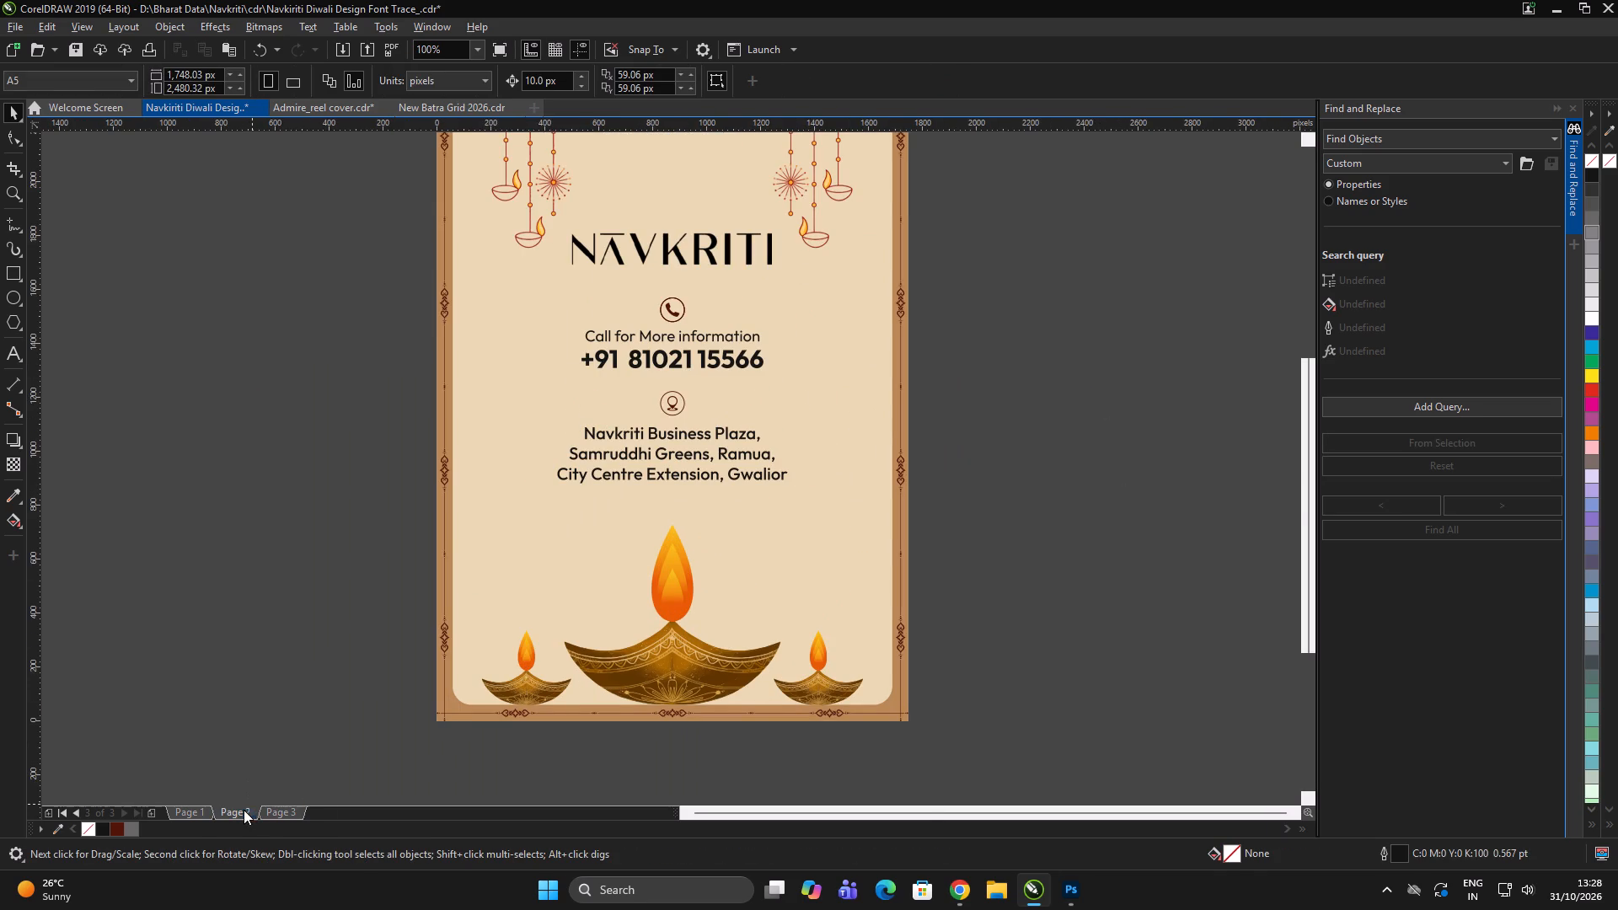
key("ctrl+v")
left_click_drag(671, 398, 249, 367)
Ungroup the copied divider and move its right line and end dot to the "Our Projects" heading.
scroll(244, 372, "up", 1)
key("ctrl+u")
left_click(512, 334, "ctrl")
left_click_drag(496, 319, 260, 388)
scroll(360, 365, "up", 1)
scroll(360, 365, "down", 1)
left_click_drag(362, 362, 987, 331)
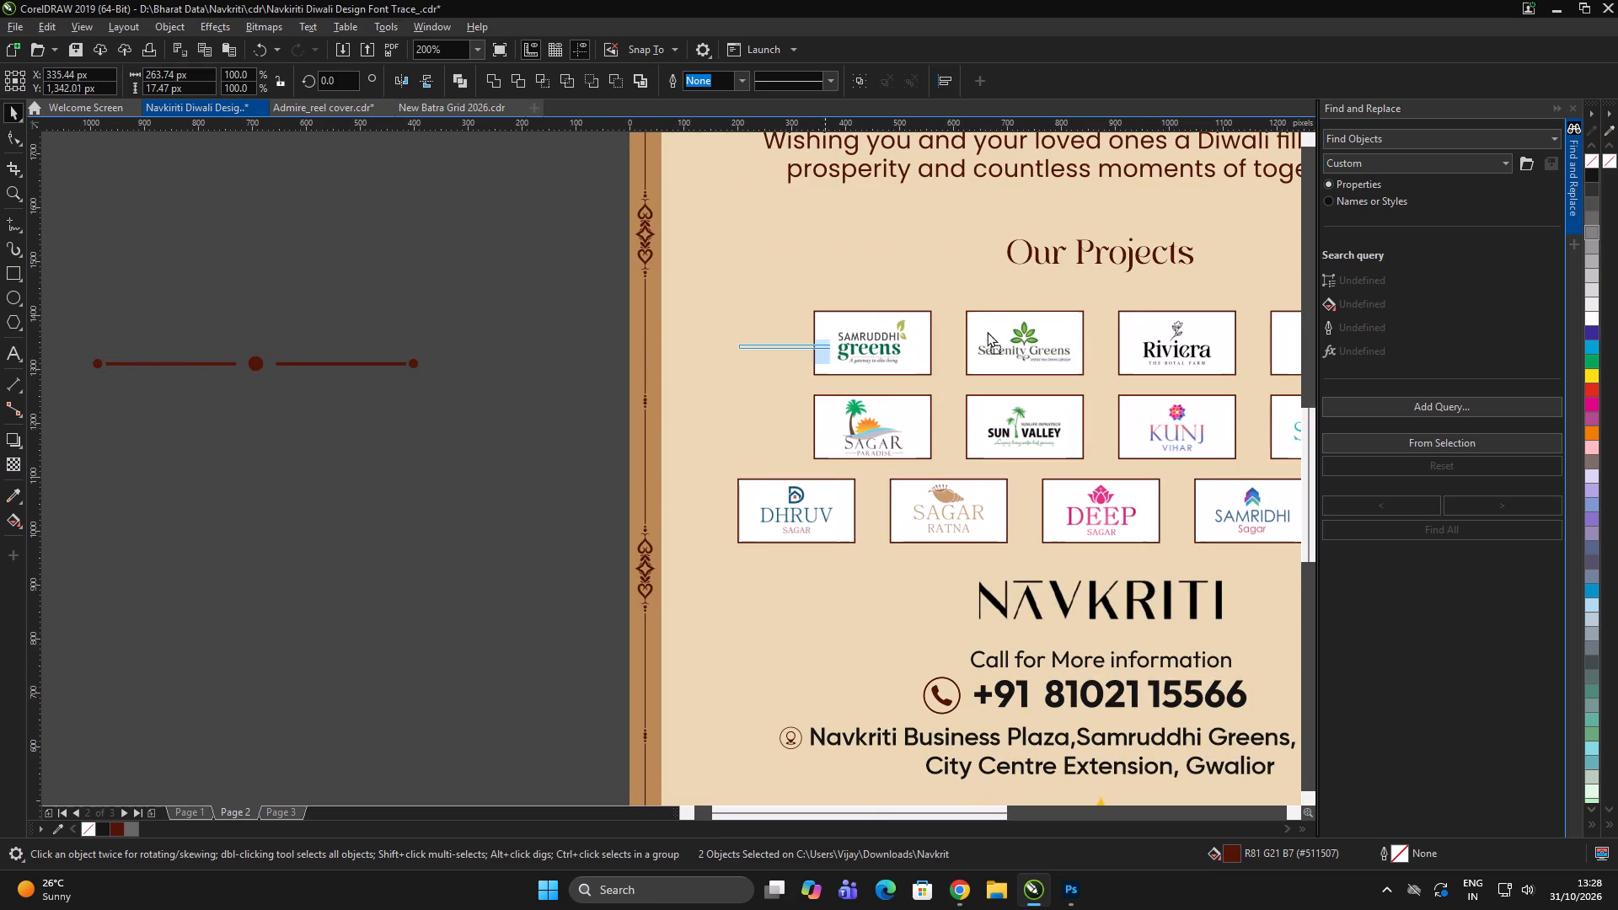
left_click_drag(987, 331, 1255, 256)
Group the line and dot, and place them just right of the "Our Projects" heading at about X 1,209 px.
scroll(1222, 250, "up", 3)
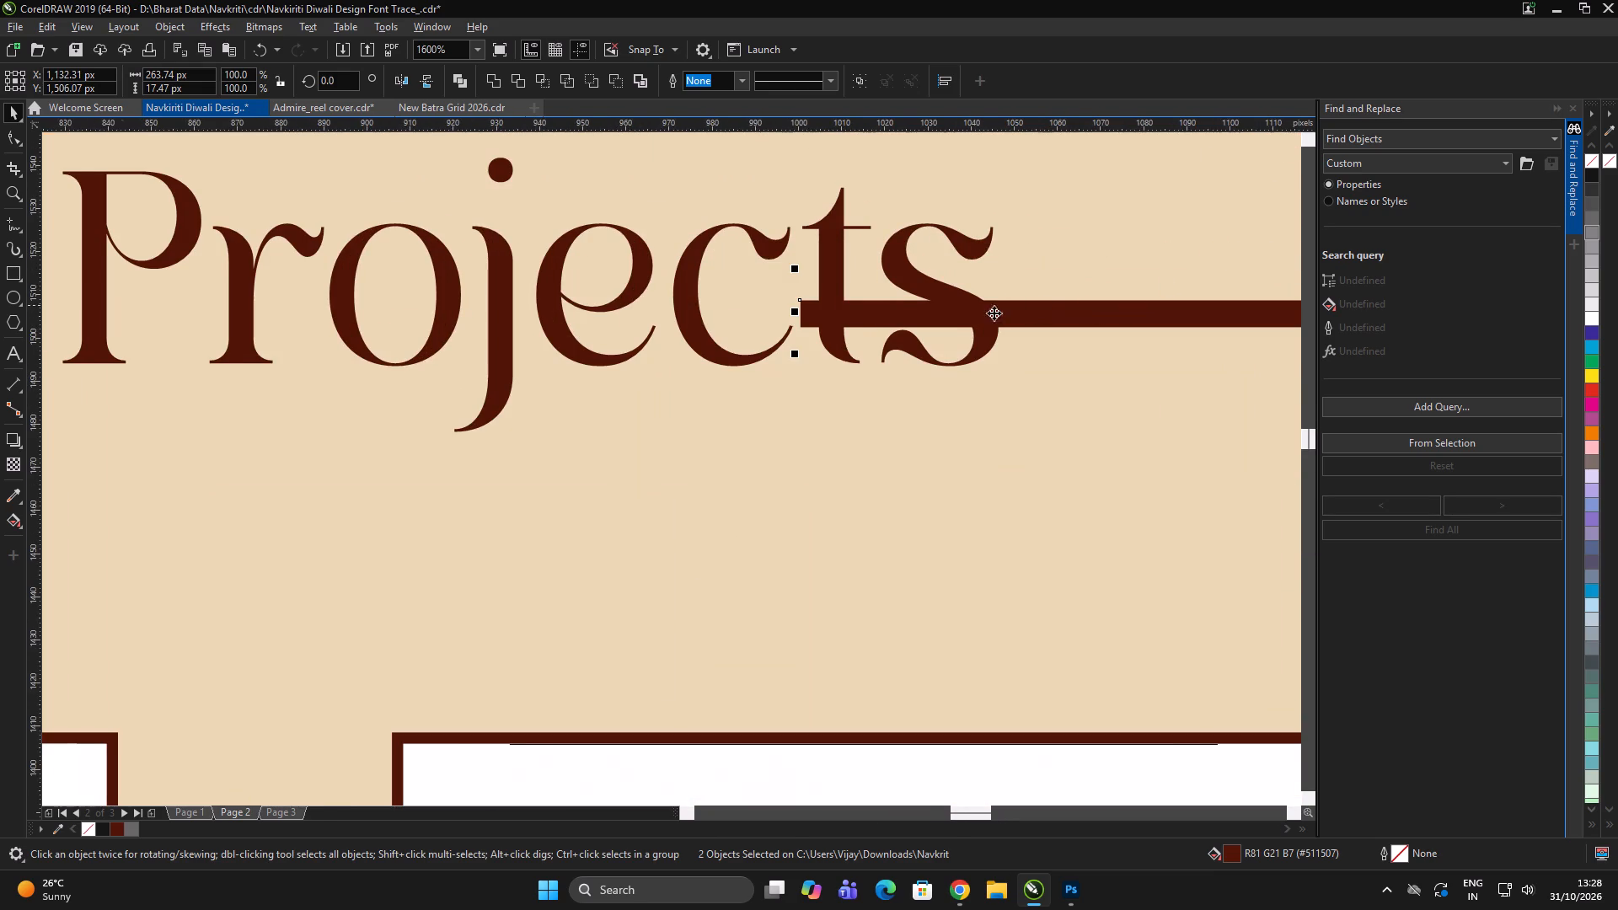
scroll(943, 314, "down", 4, "ctrl")
key("ctrl+g")
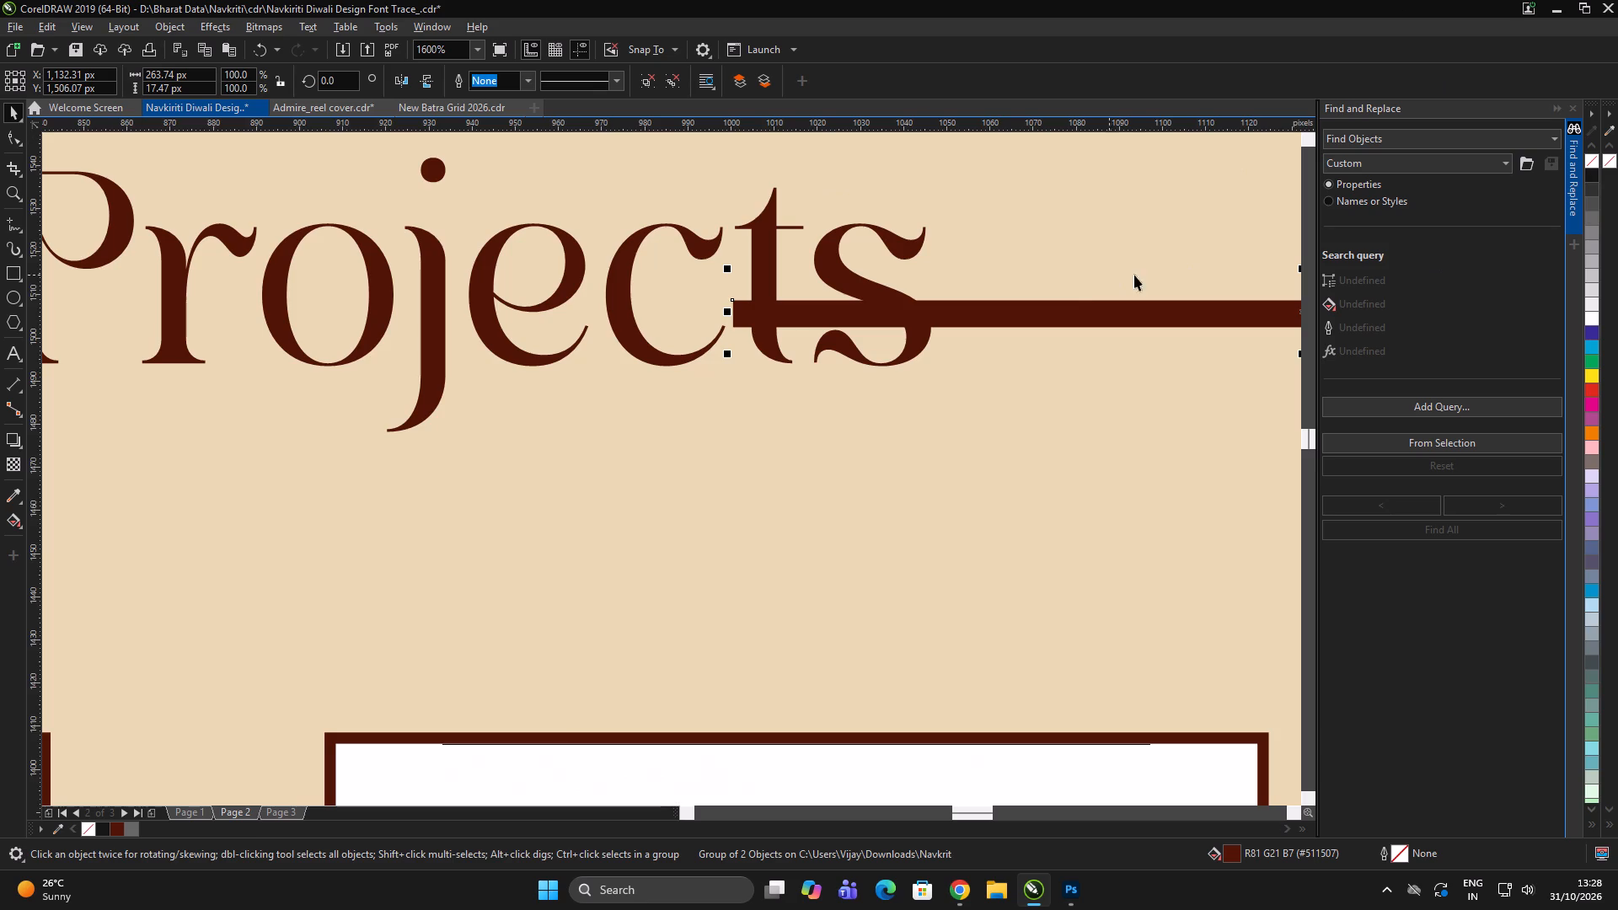
scroll(543, 360, "down", 2)
left_click_drag(710, 350, 772, 347)
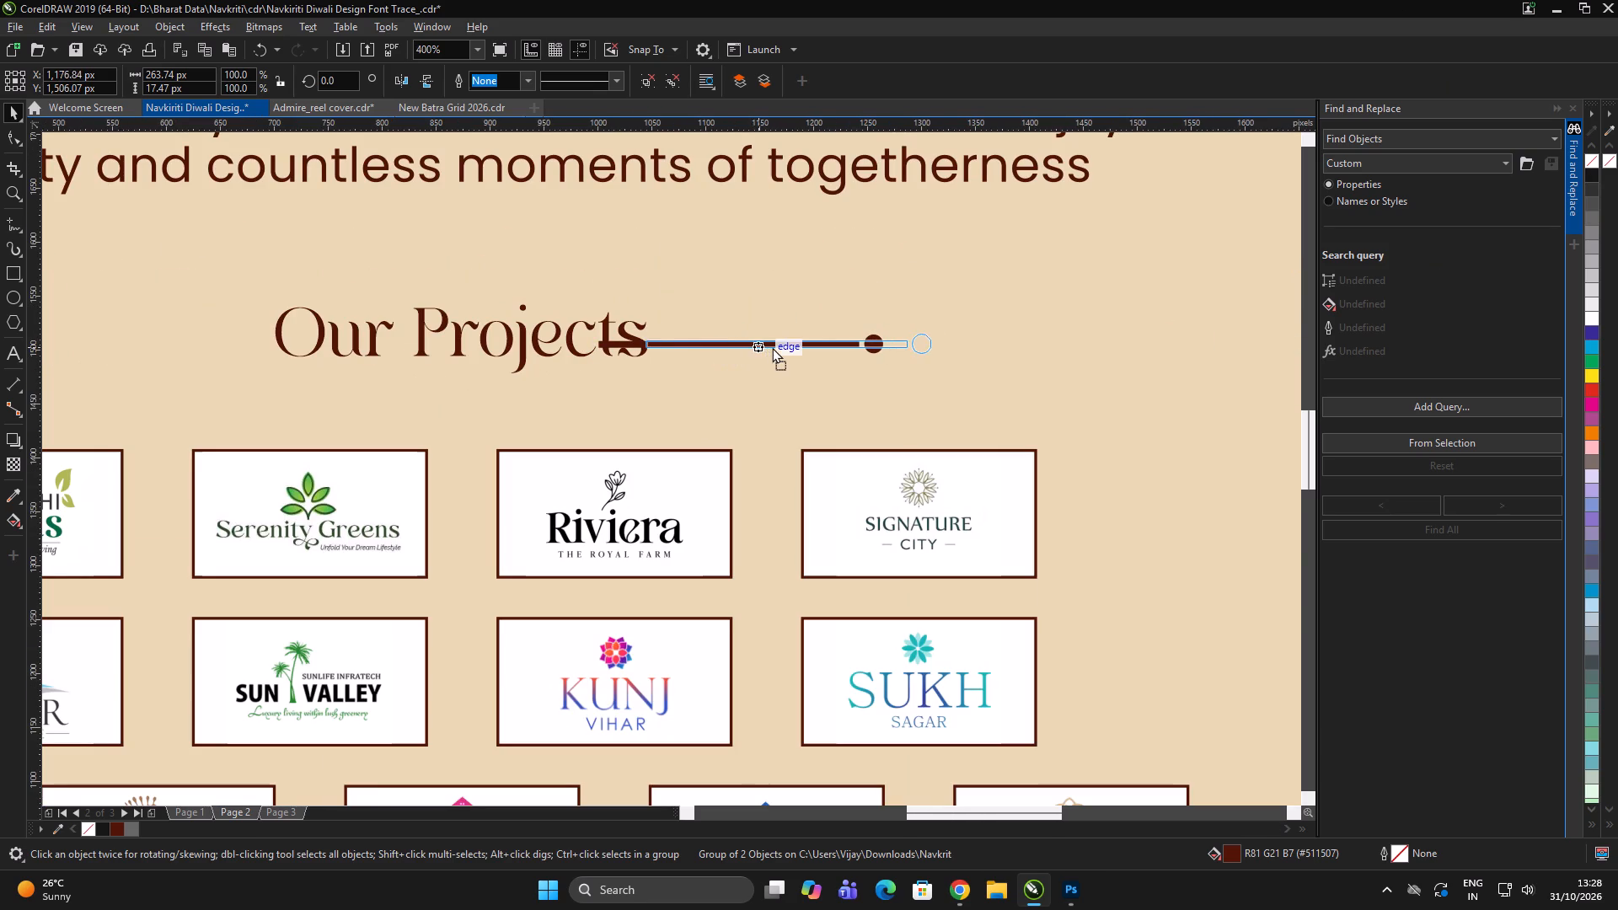
left_click_drag(772, 347, 793, 345)
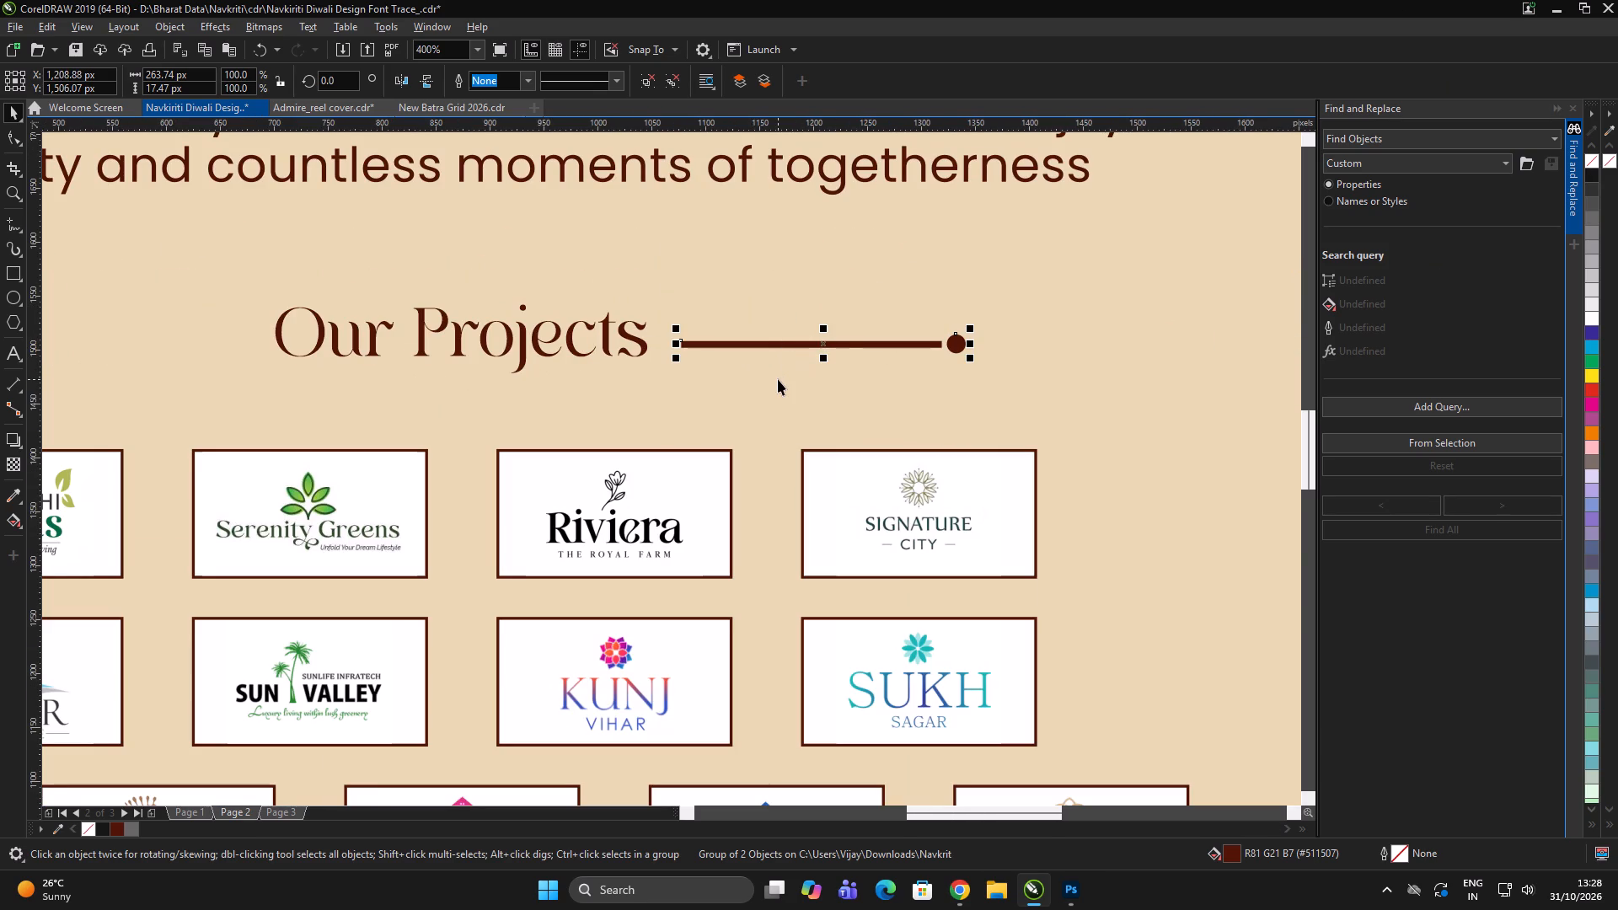
key("ctrl+g")
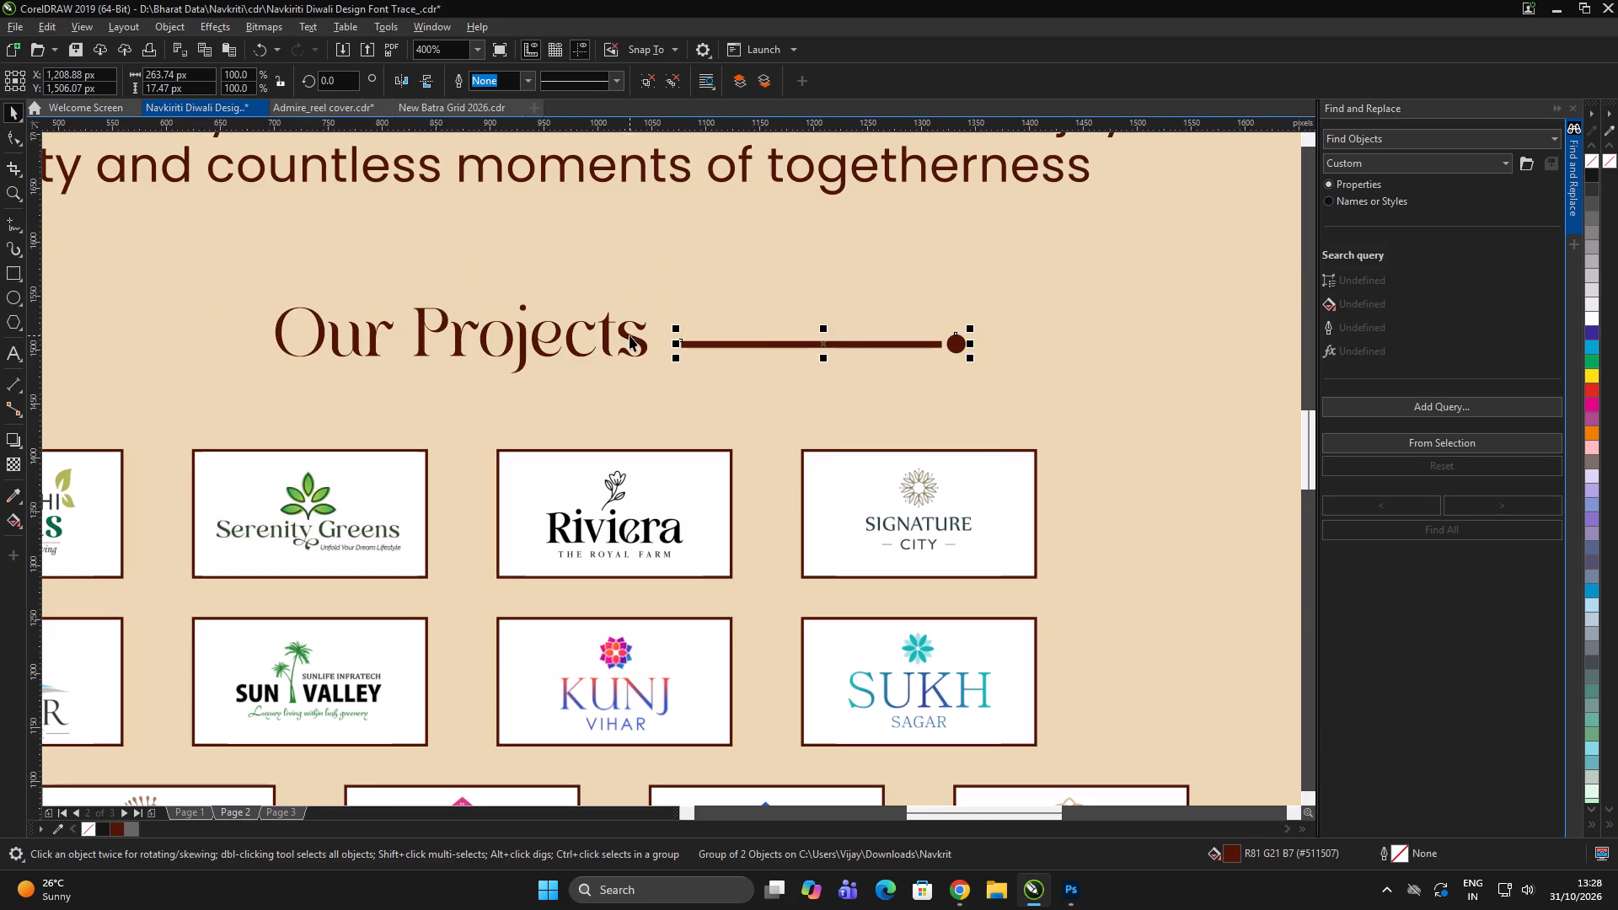
Align the line-and-dot ornament's vertical centre with the "Our Projects" heading.
left_click(637, 339, "shift")
key("e")
scroll(749, 345, "down", 2)
double_click(1061, 336)
scroll(806, 337, "up", 1)
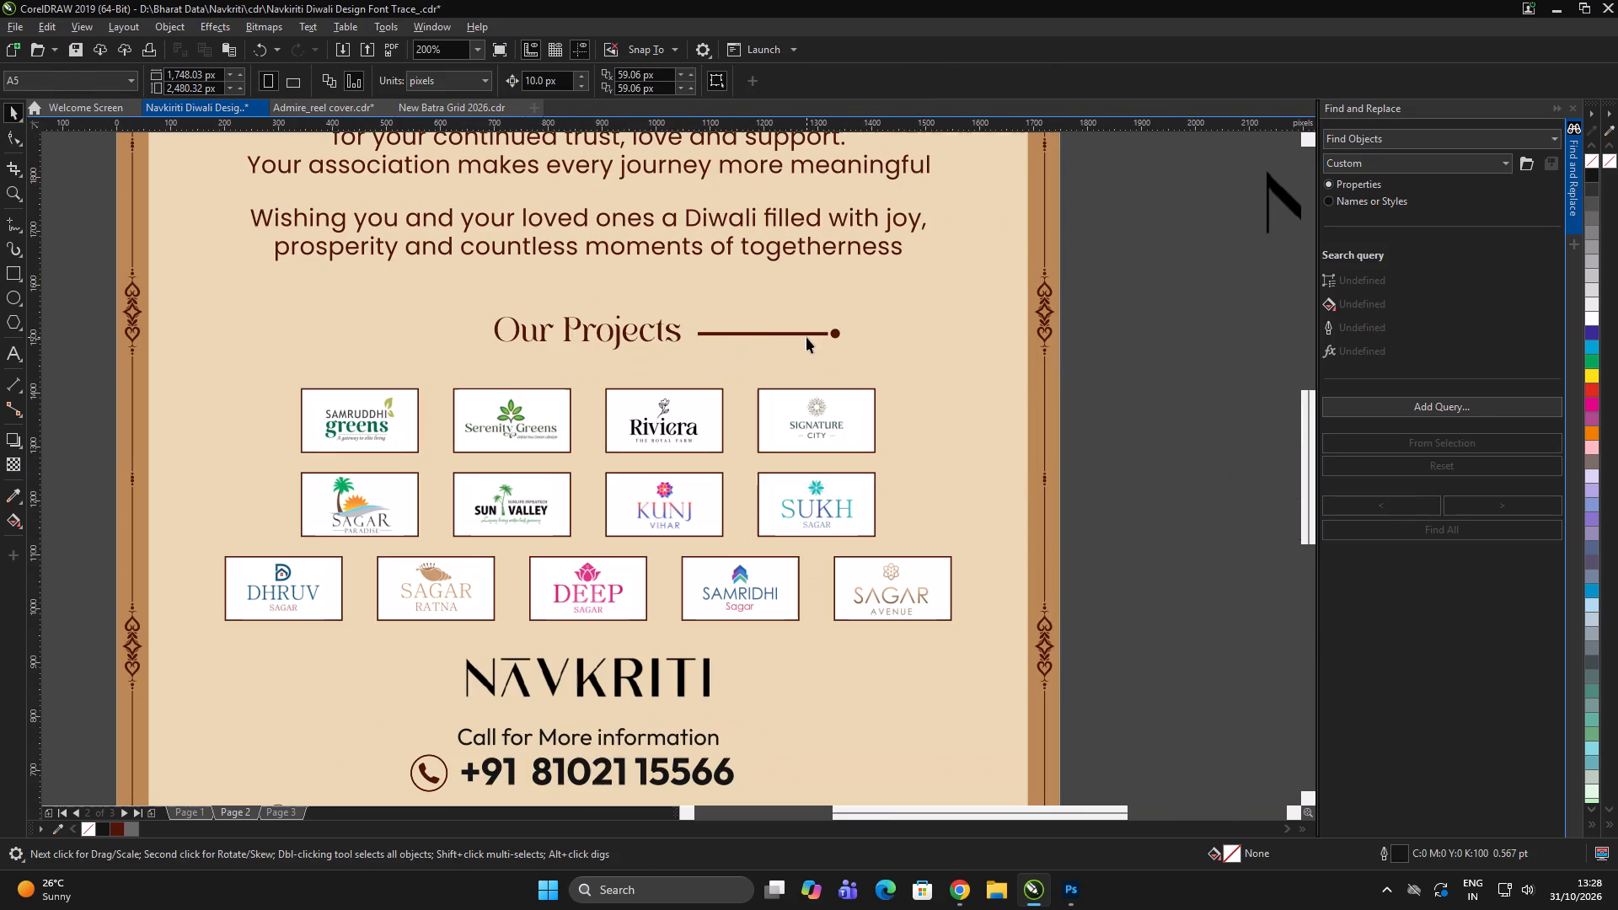
Place a horizontally mirrored copy of the line-and-dot ornament just left of the "Our Projects" heading.
left_click(808, 333)
left_click_drag(812, 333, 451, 335)
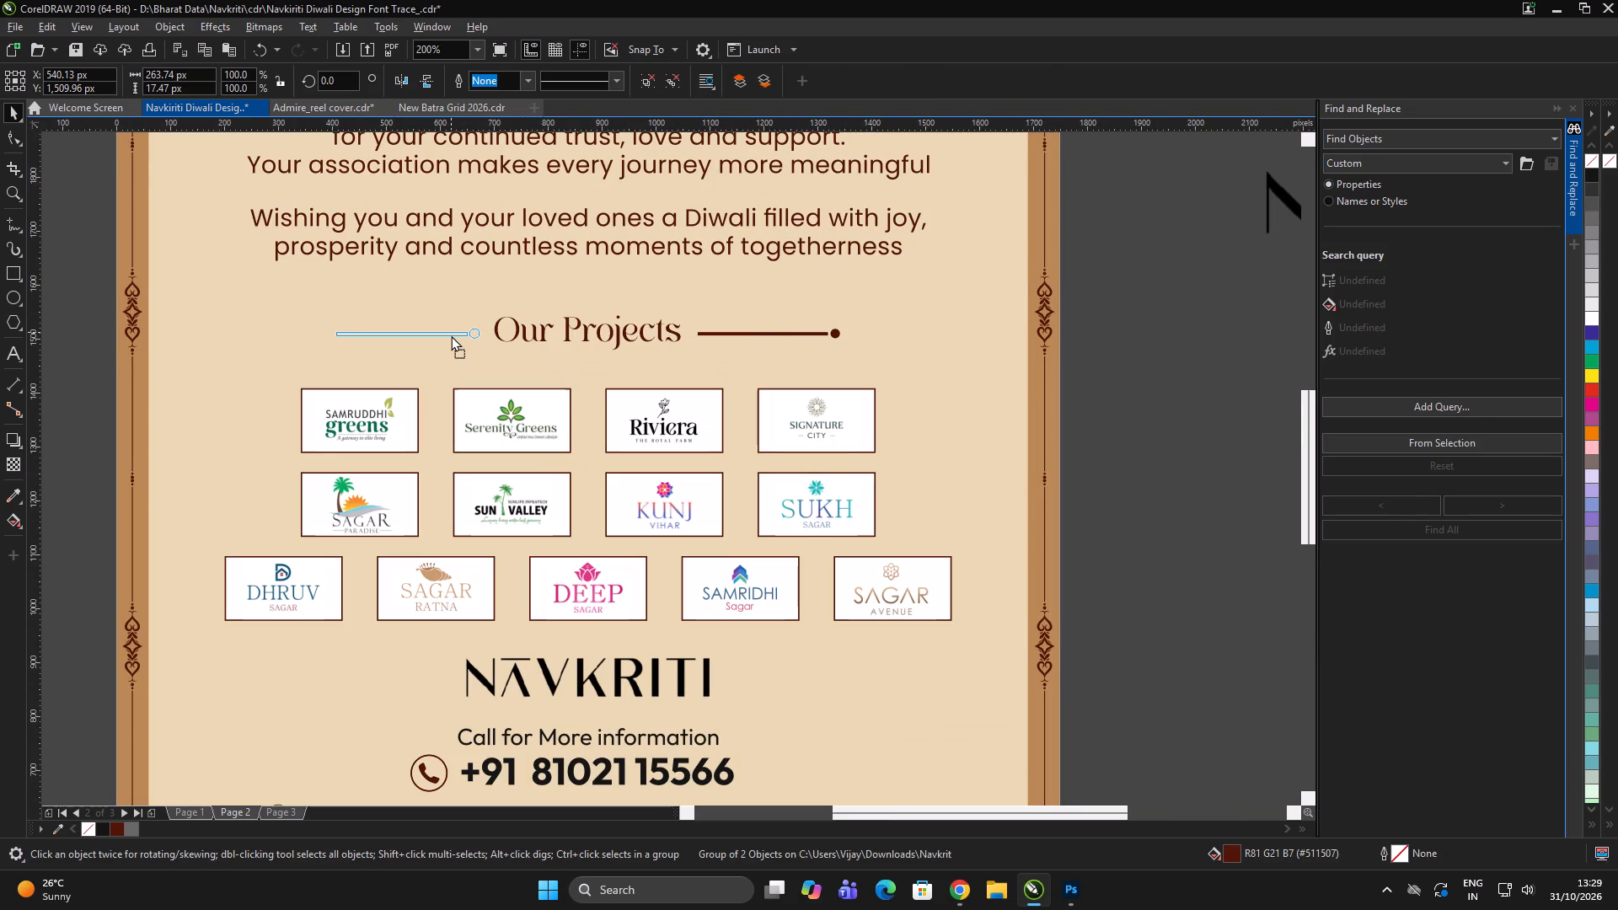
left_click_drag(451, 335, 452, 335)
right_click(451, 335, "shift")
left_click(395, 76)
Group the two ornaments flanking the "Our Projects" heading and centre them horizontally on the card.
scroll(749, 309, "down", 1)
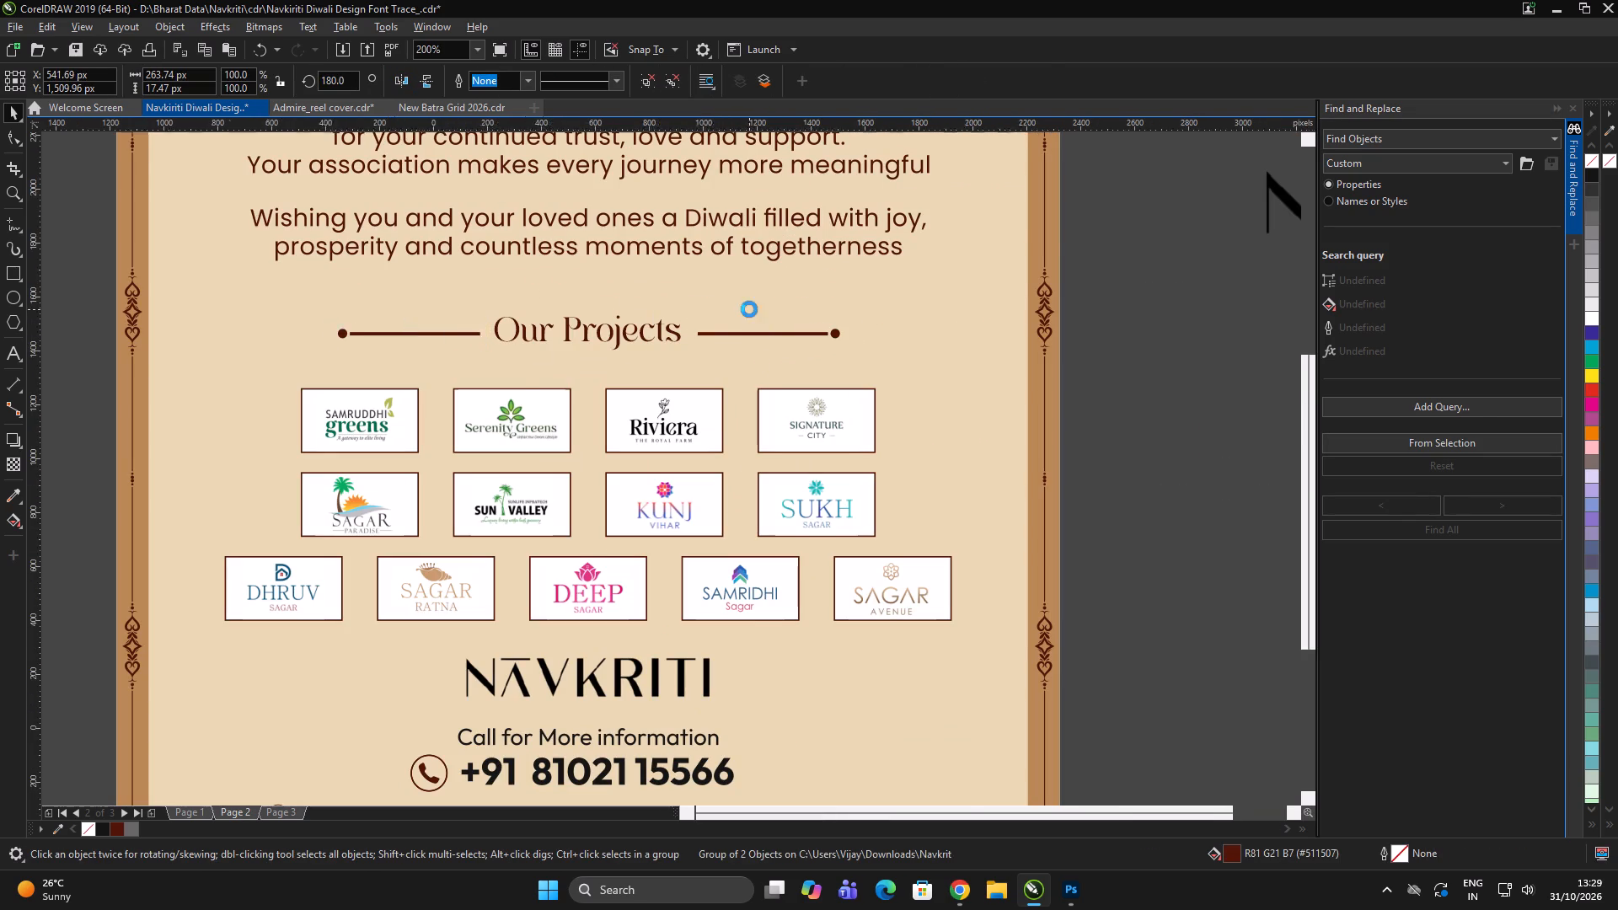
left_click(744, 320, "shift")
scroll(768, 320, "up", 1)
left_click_drag(761, 321, 761, 408)
key("ctrl+z")
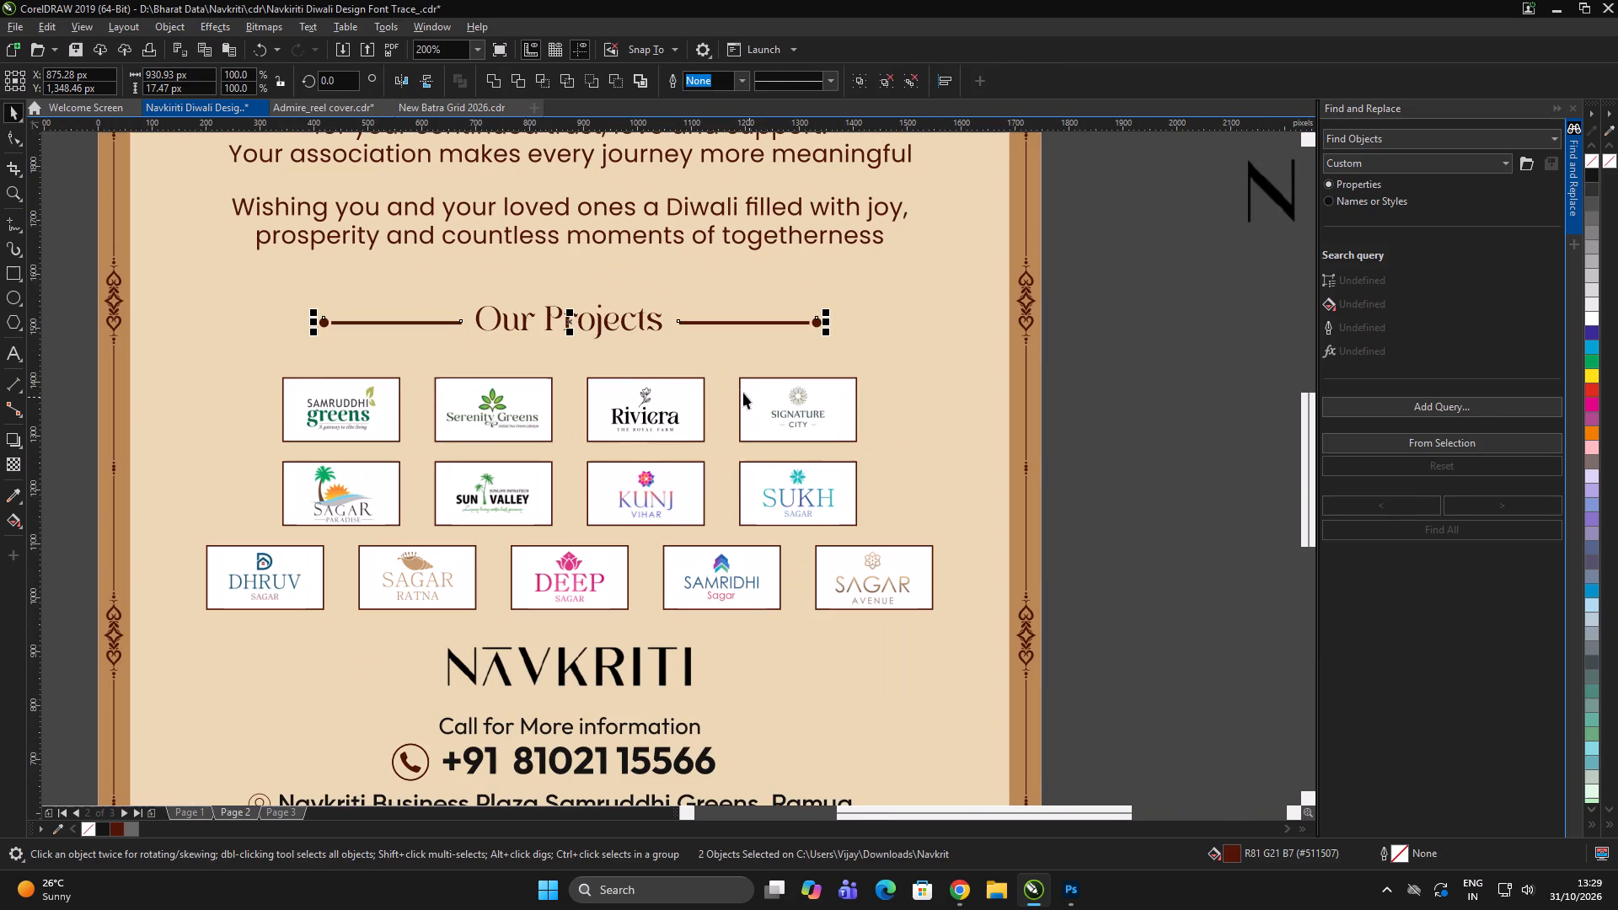
key("ctrl+g")
left_click(888, 355, "shift")
key("c")
left_click(1143, 357)
Centre the "Our Projects" heading text horizontally on the card.
left_click(660, 324)
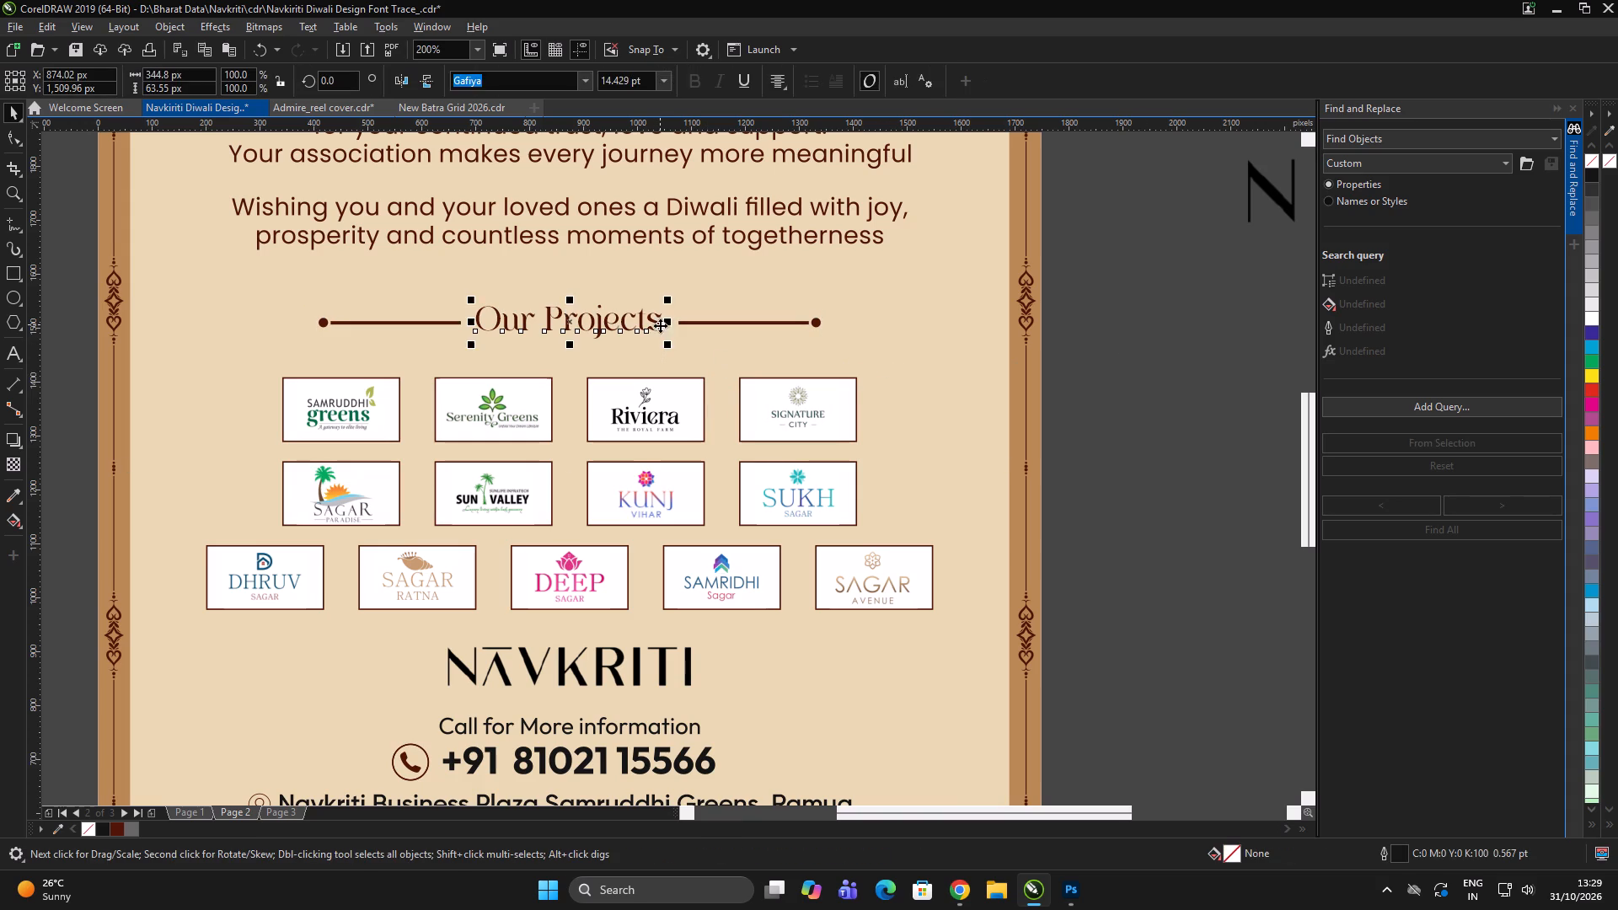
left_click(922, 343, "shift")
key("c")
double_click(1077, 351)
Delete the spare NAVKRITI logo and address text lying outside the card's right edge on page 2.
scroll(595, 393, "down", 2)
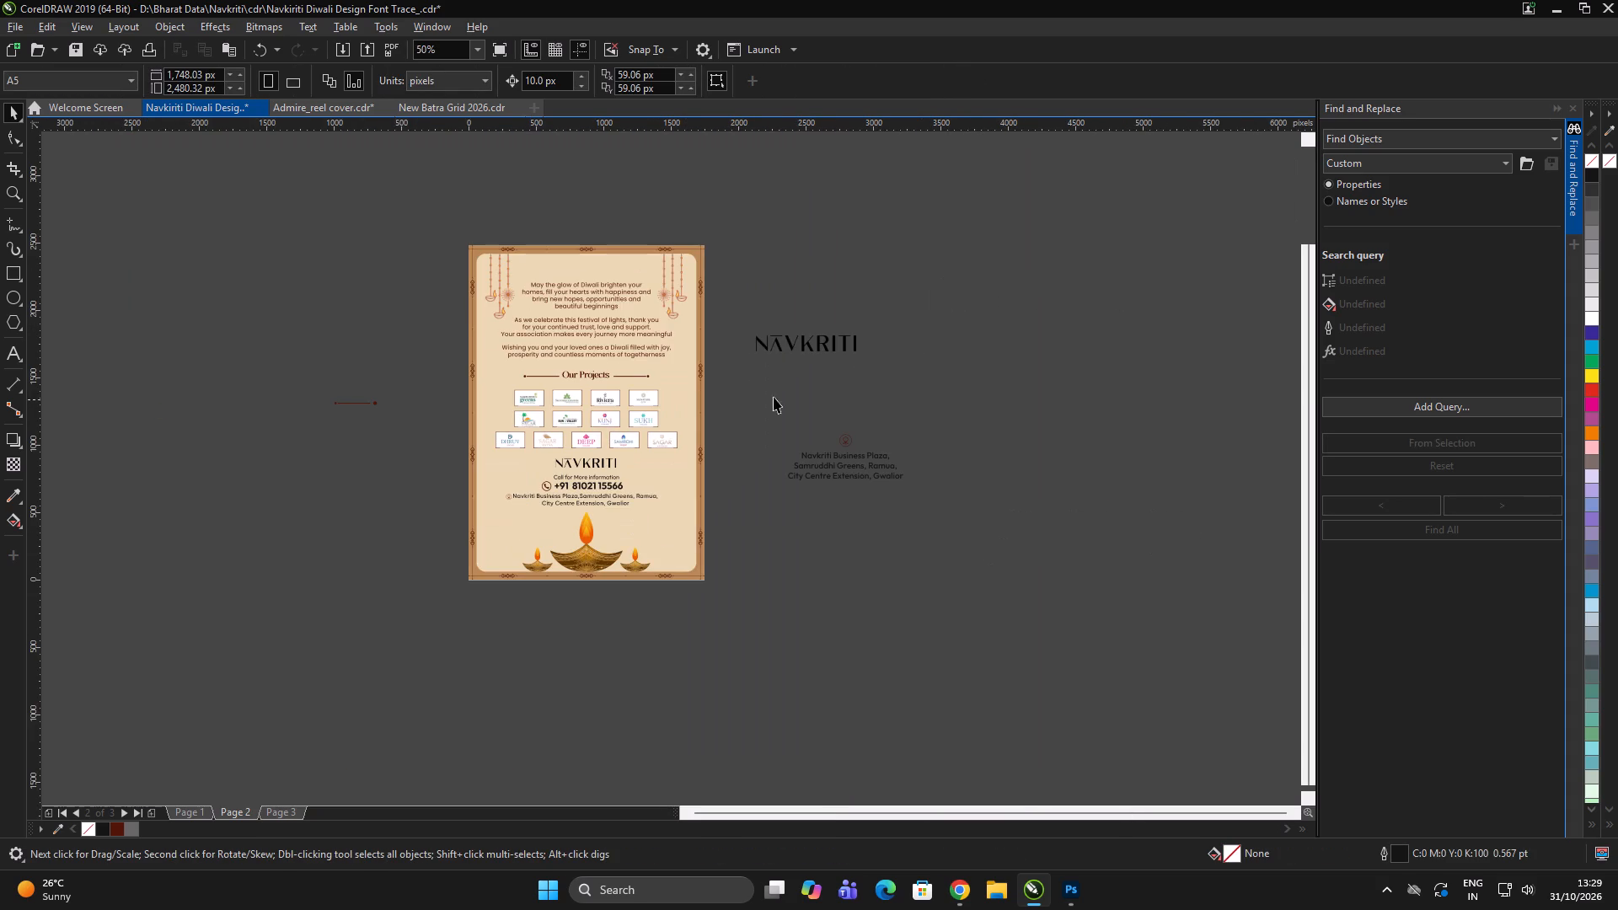
left_click(780, 385)
left_click_drag(725, 301, 1059, 594)
key("Delete")
double_click(1053, 562)
Scale the "Our Projects" heading and its ornaments down together to about 855 px wide and group them.
scroll(587, 373, "up", 2)
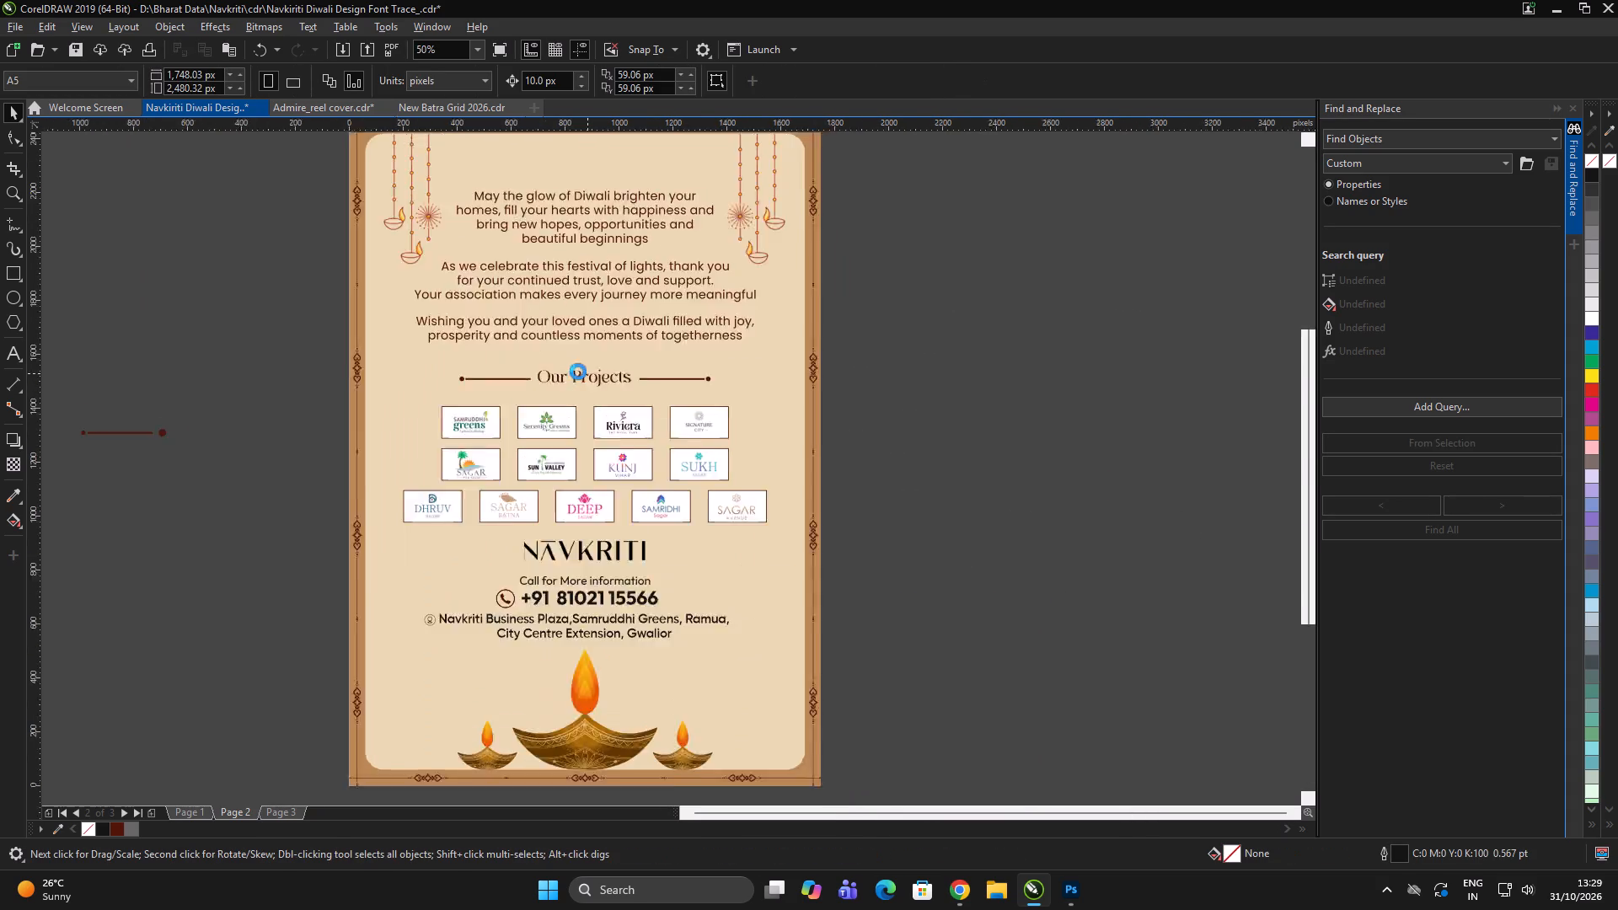
left_click(603, 388)
left_click(747, 384, "shift")
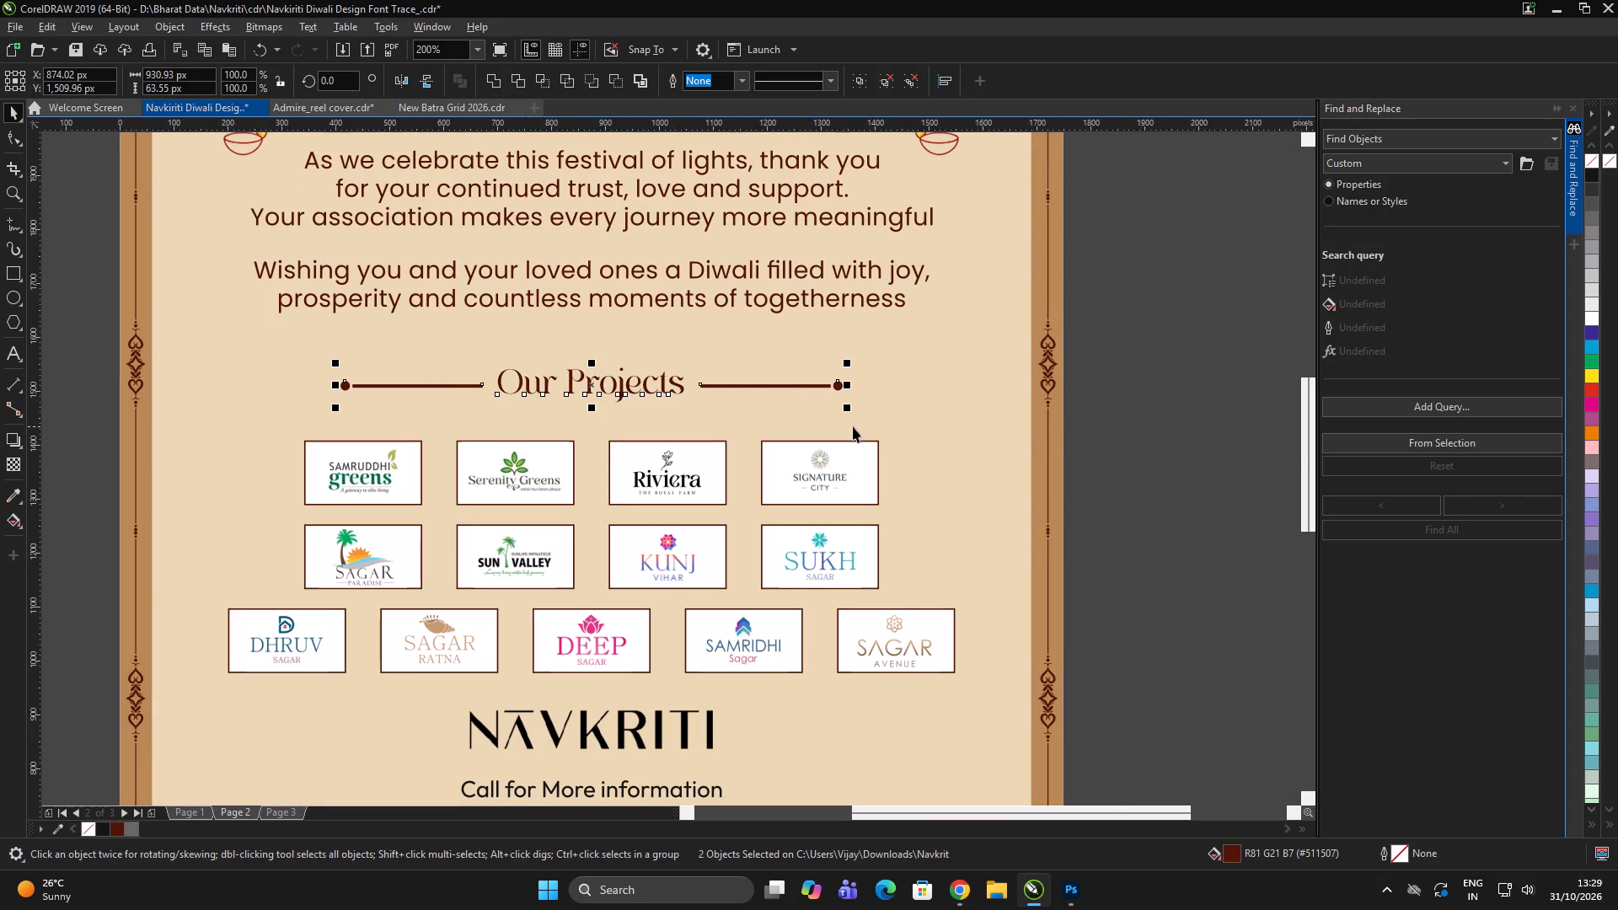
left_click_drag(853, 410, 833, 420)
scroll(764, 429, "down", 2)
key("ctrl+g")
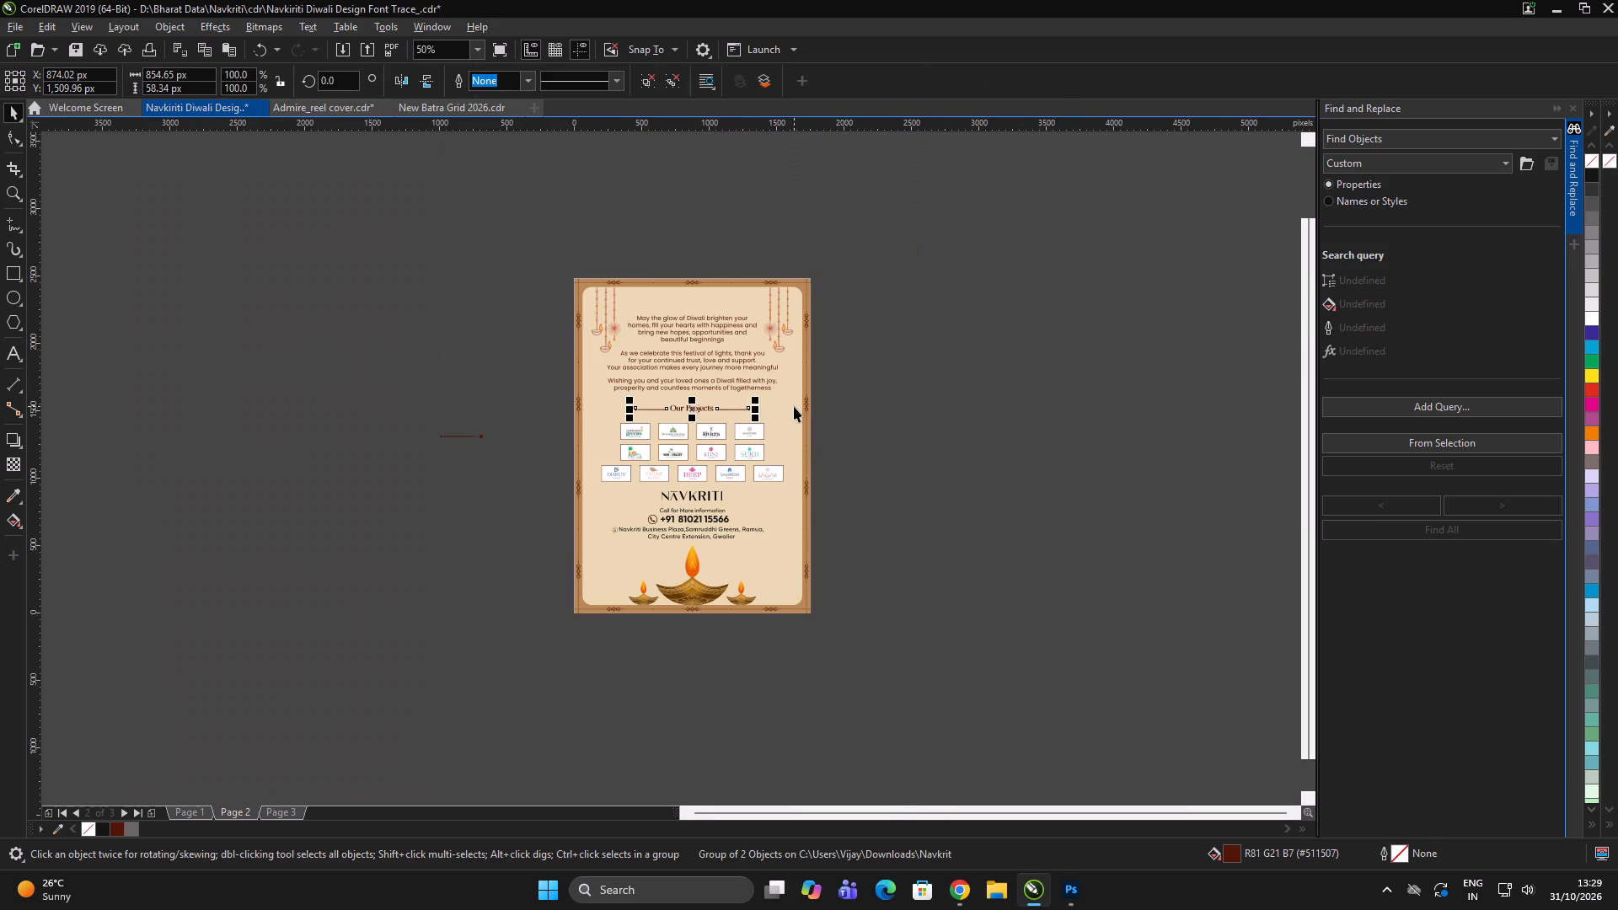
Centre the grouped "Our Projects" heading and ornaments horizontally on the card.
left_click(794, 406, "shift")
key("c")
double_click(930, 372)
Delete the leftover divider piece lying outside the card's left edge.
left_click_drag(302, 335, 527, 524)
key("Delete")
left_click(236, 560)
left_click(258, 556)
Move the project logo grid slightly up toward the "Our Projects" heading and centre it horizontally on the card.
scroll(683, 438, "up", 1)
left_click(814, 420)
scroll(821, 422, "up", 1)
left_click_drag(817, 420, 818, 410)
scroll(748, 373, "down", 1)
left_click(855, 343, "shift")
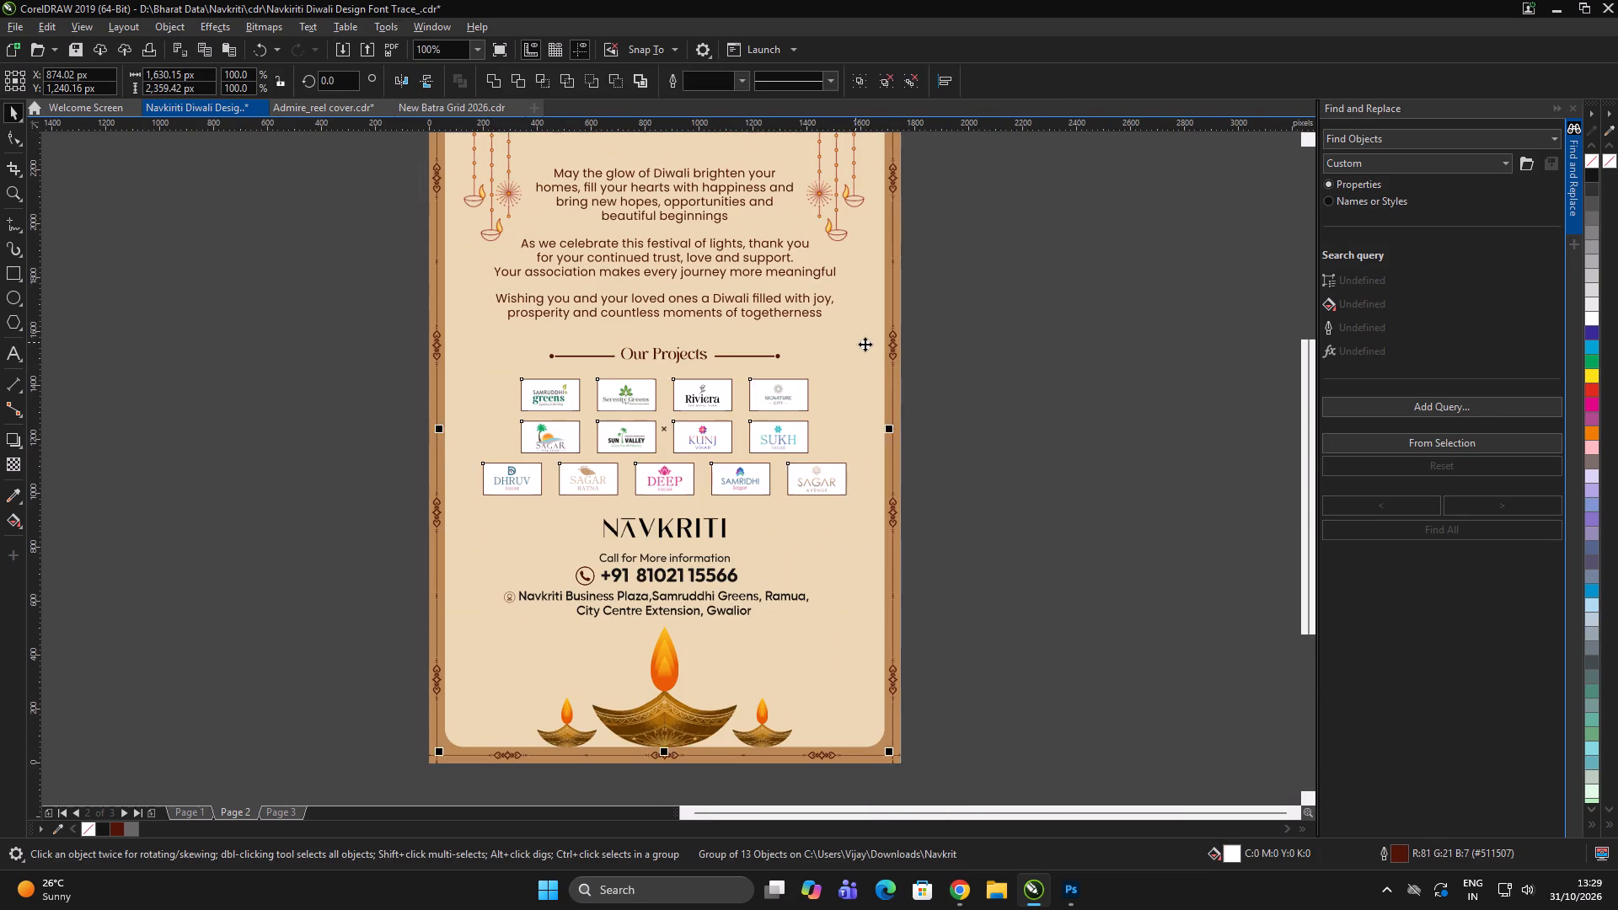
key("c")
double_click(1060, 345)
Move the NAVKRITI logo slightly up toward the bottom row of project logos.
scroll(708, 533, "up", 2)
left_click(719, 527)
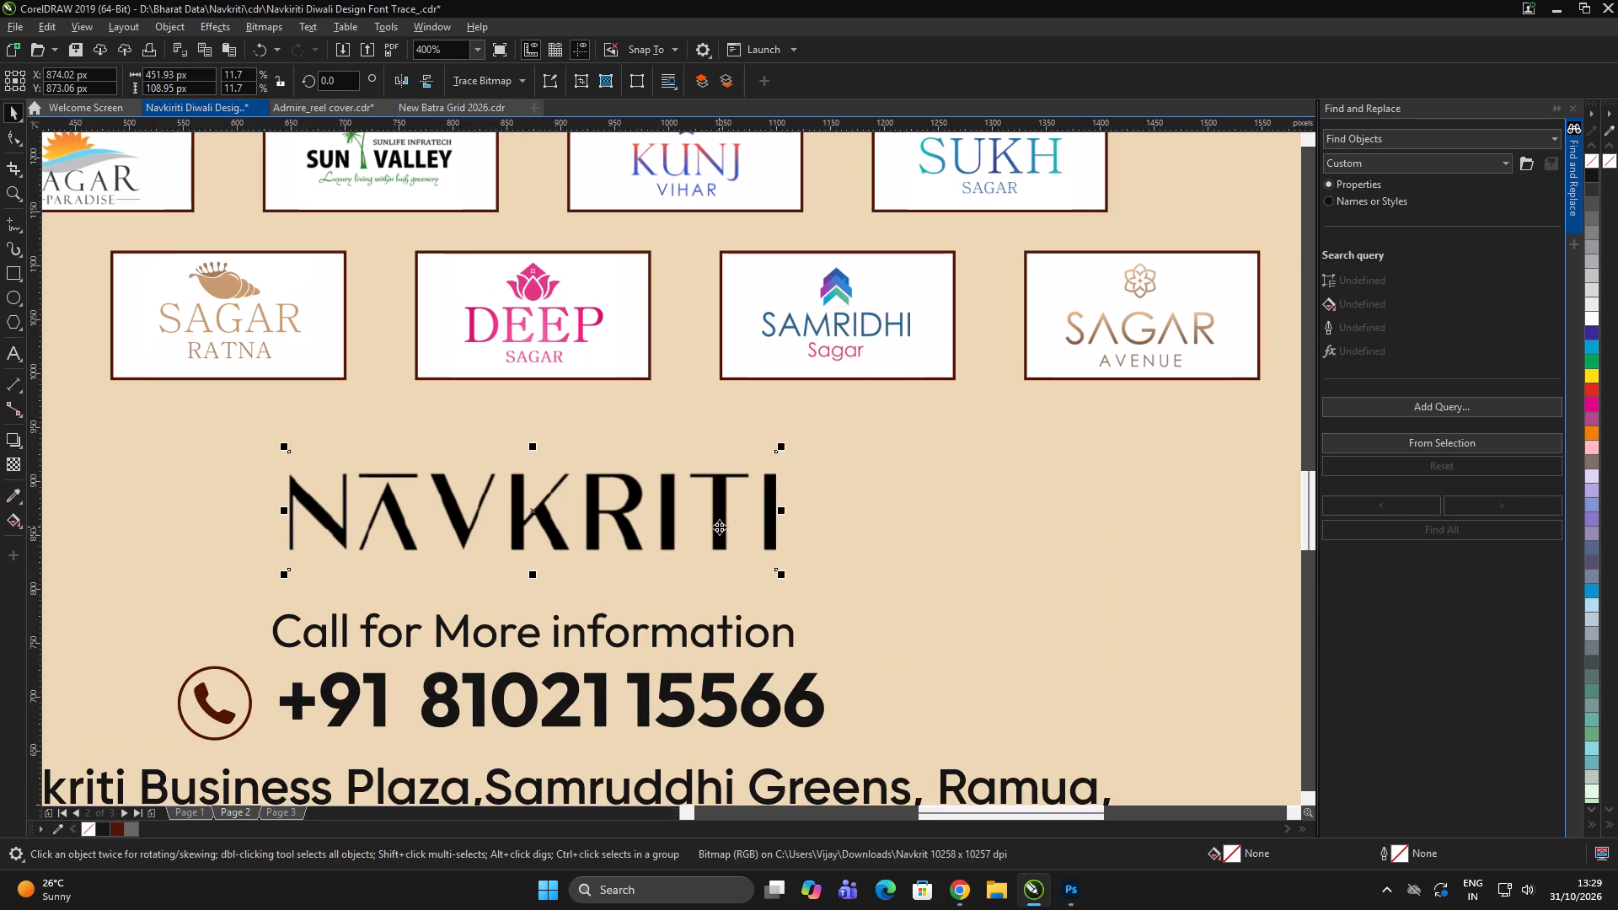
left_click_drag(721, 533, 723, 516)
scroll(708, 416, "down", 2)
double_click(1118, 466)
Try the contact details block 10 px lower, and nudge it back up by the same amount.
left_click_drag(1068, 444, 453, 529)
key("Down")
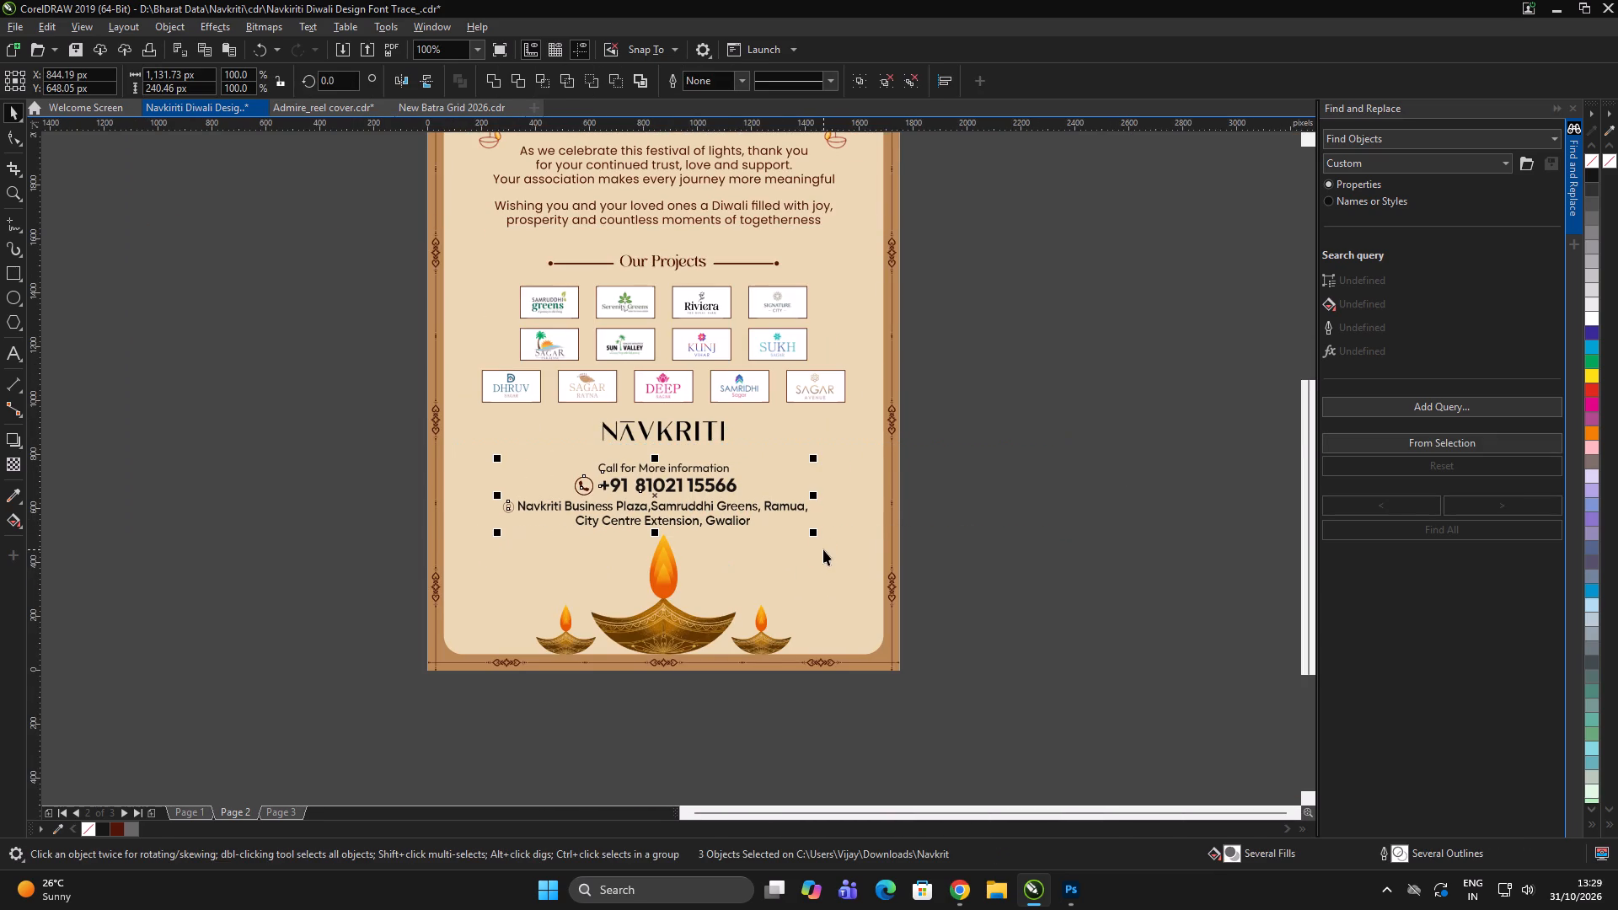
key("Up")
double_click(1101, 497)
Examine the card's layout and spacing in full-screen preview, comparing page 2 with page 1.
scroll(749, 451, "down", 1)
double_click(922, 443)
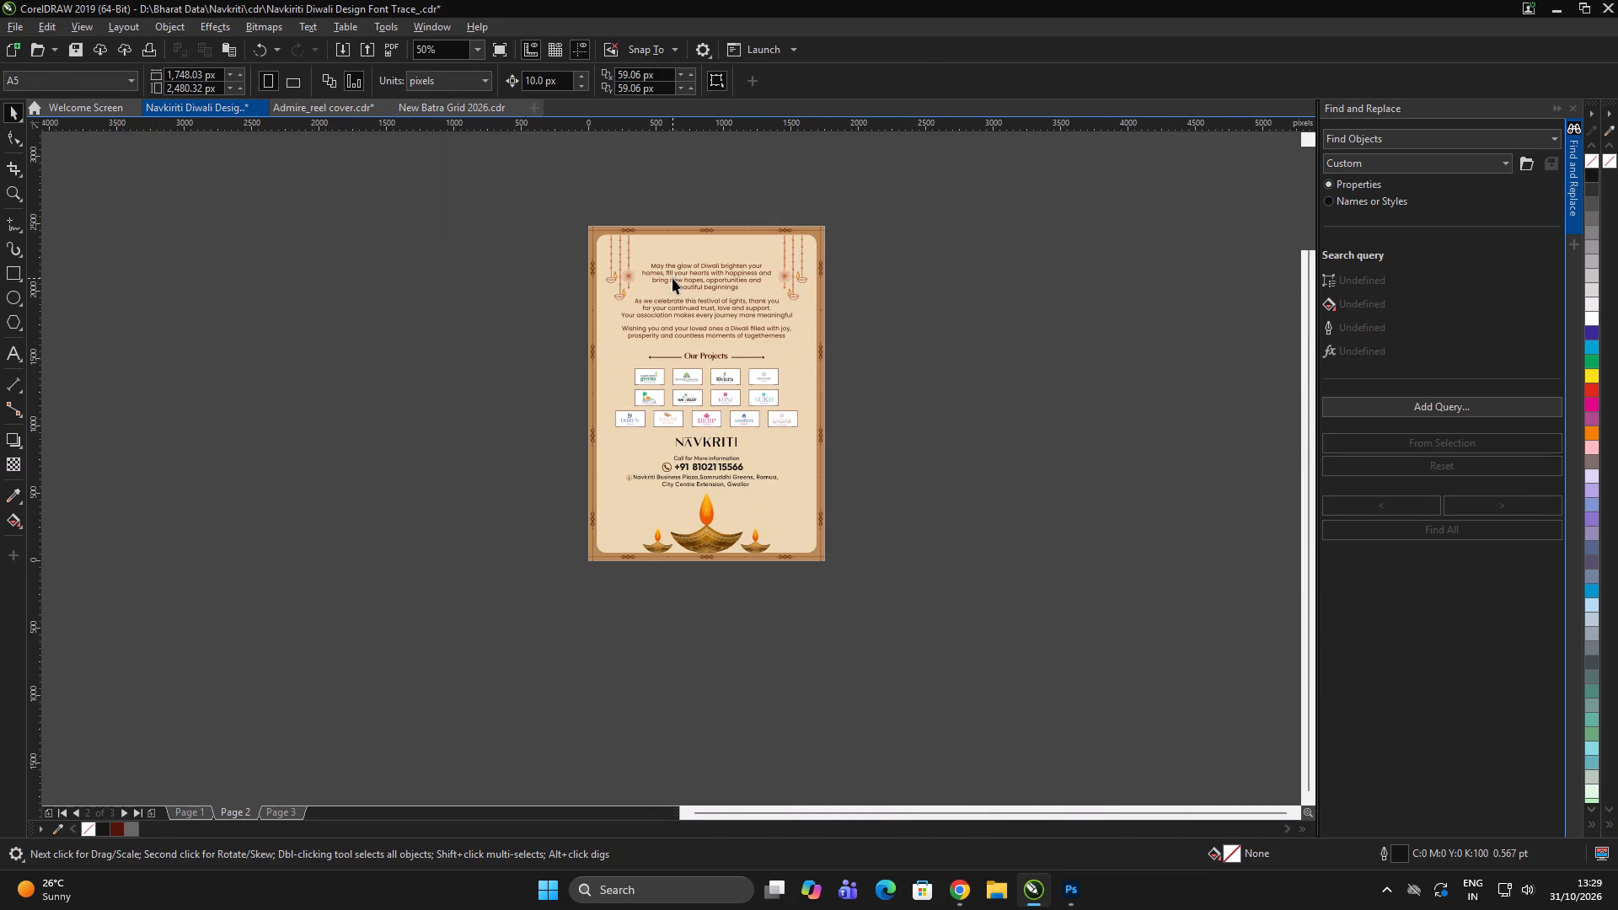
key("z")
left_click_drag(584, 223, 841, 568)
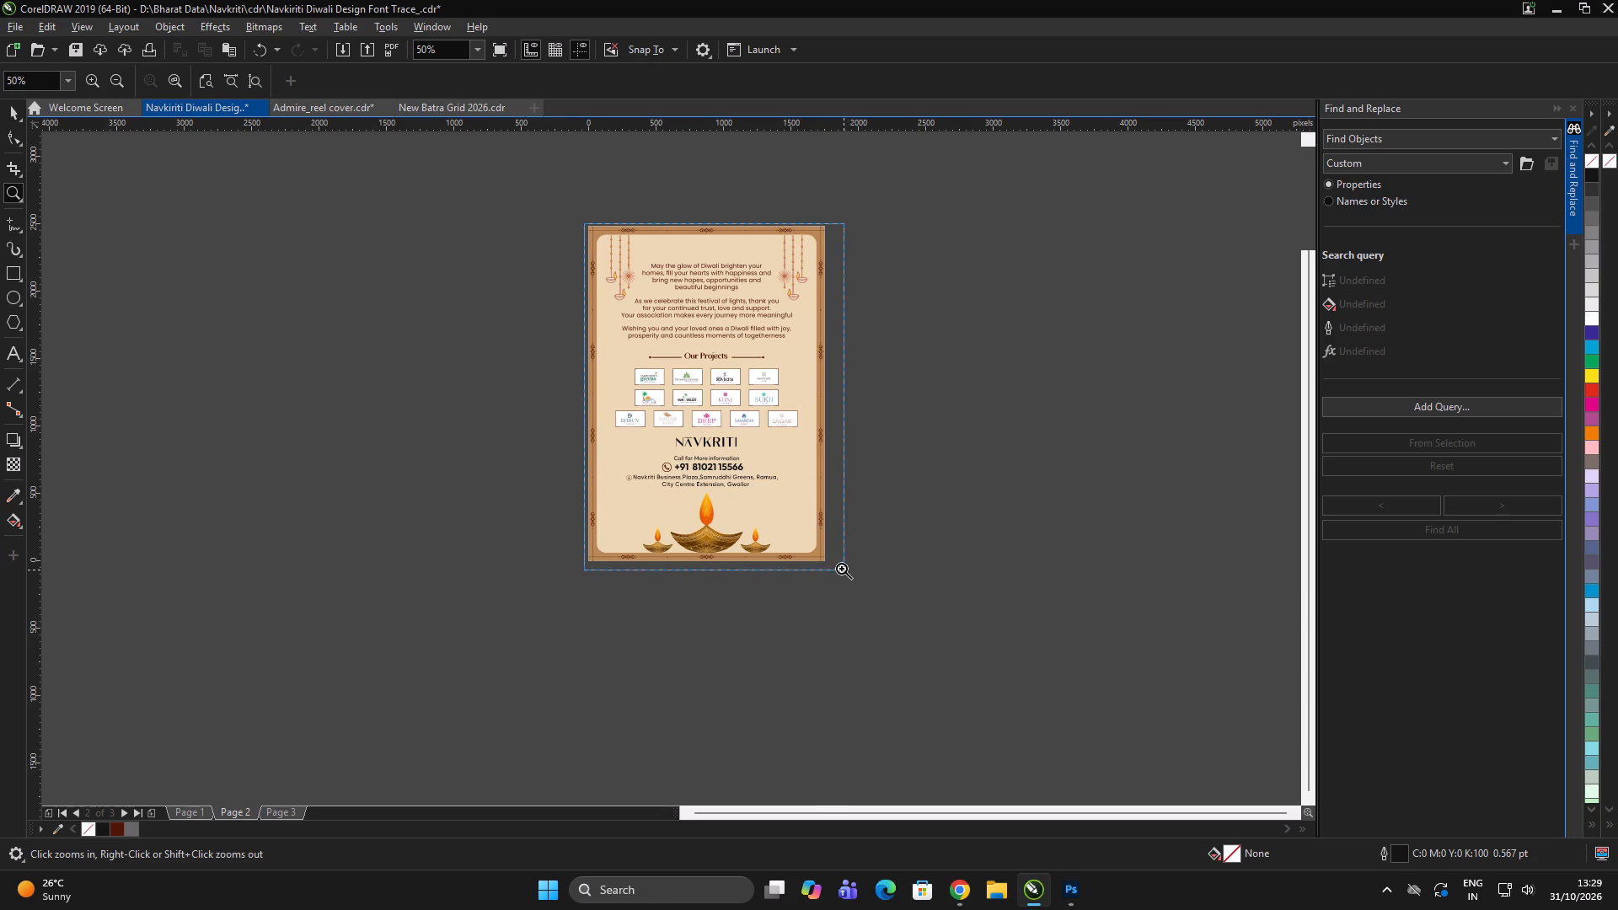
left_click_drag(841, 568, 832, 567)
key("F9")
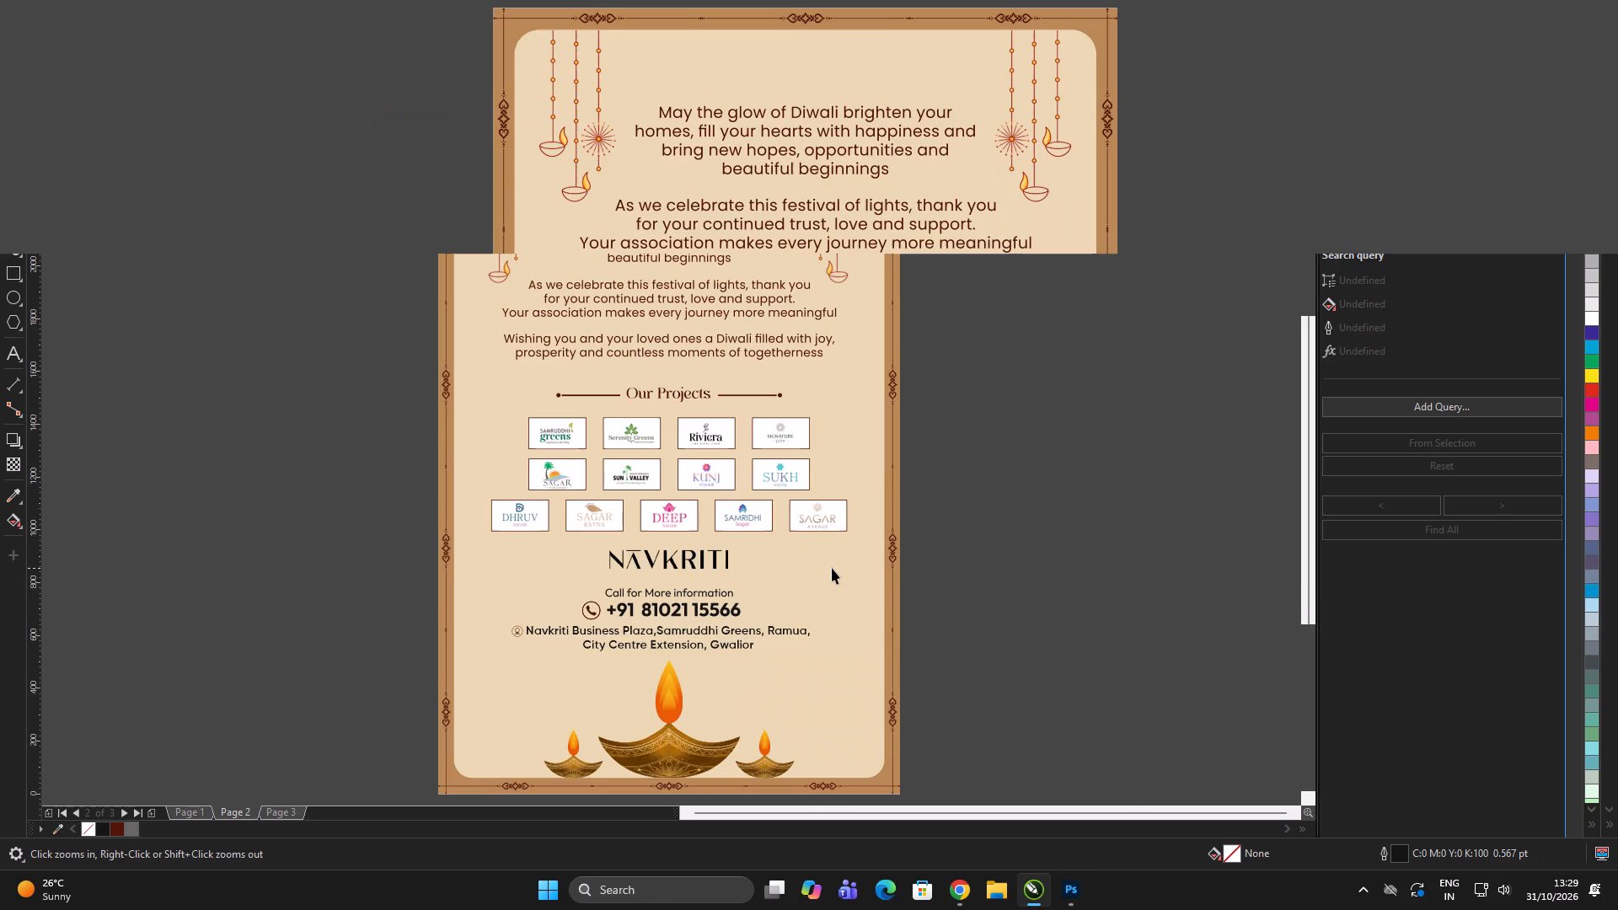
key("Page_Up")
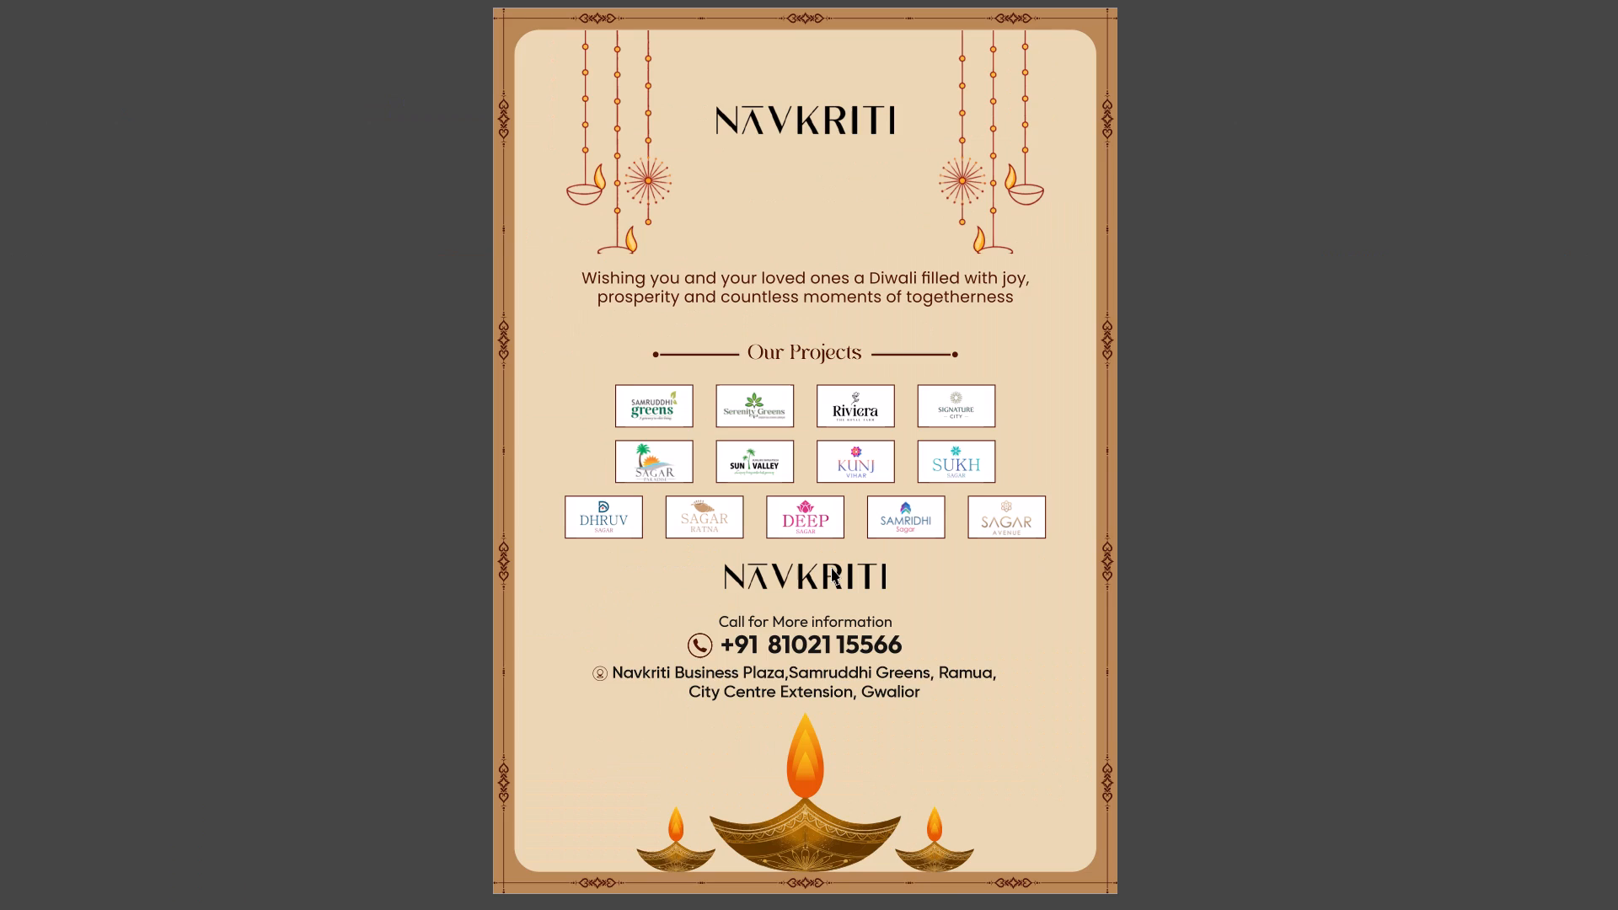
key("Page_Up")
key("Page_Down")
key("space")
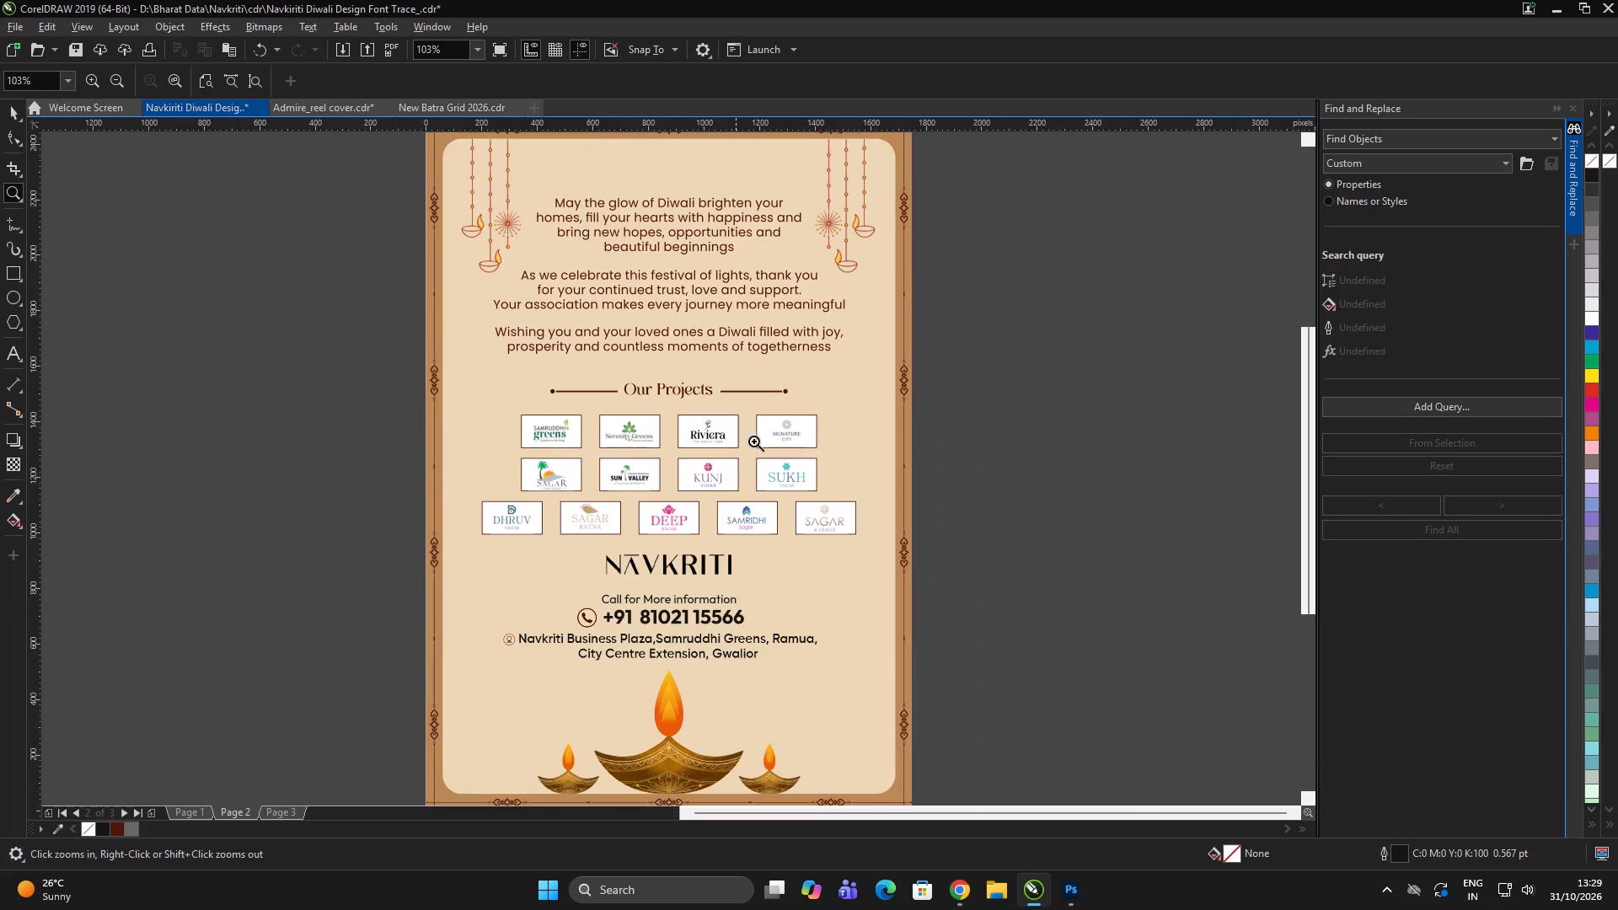
scroll(733, 438, "down", 2)
key("space")
scroll(676, 449, "up", 1)
key("space")
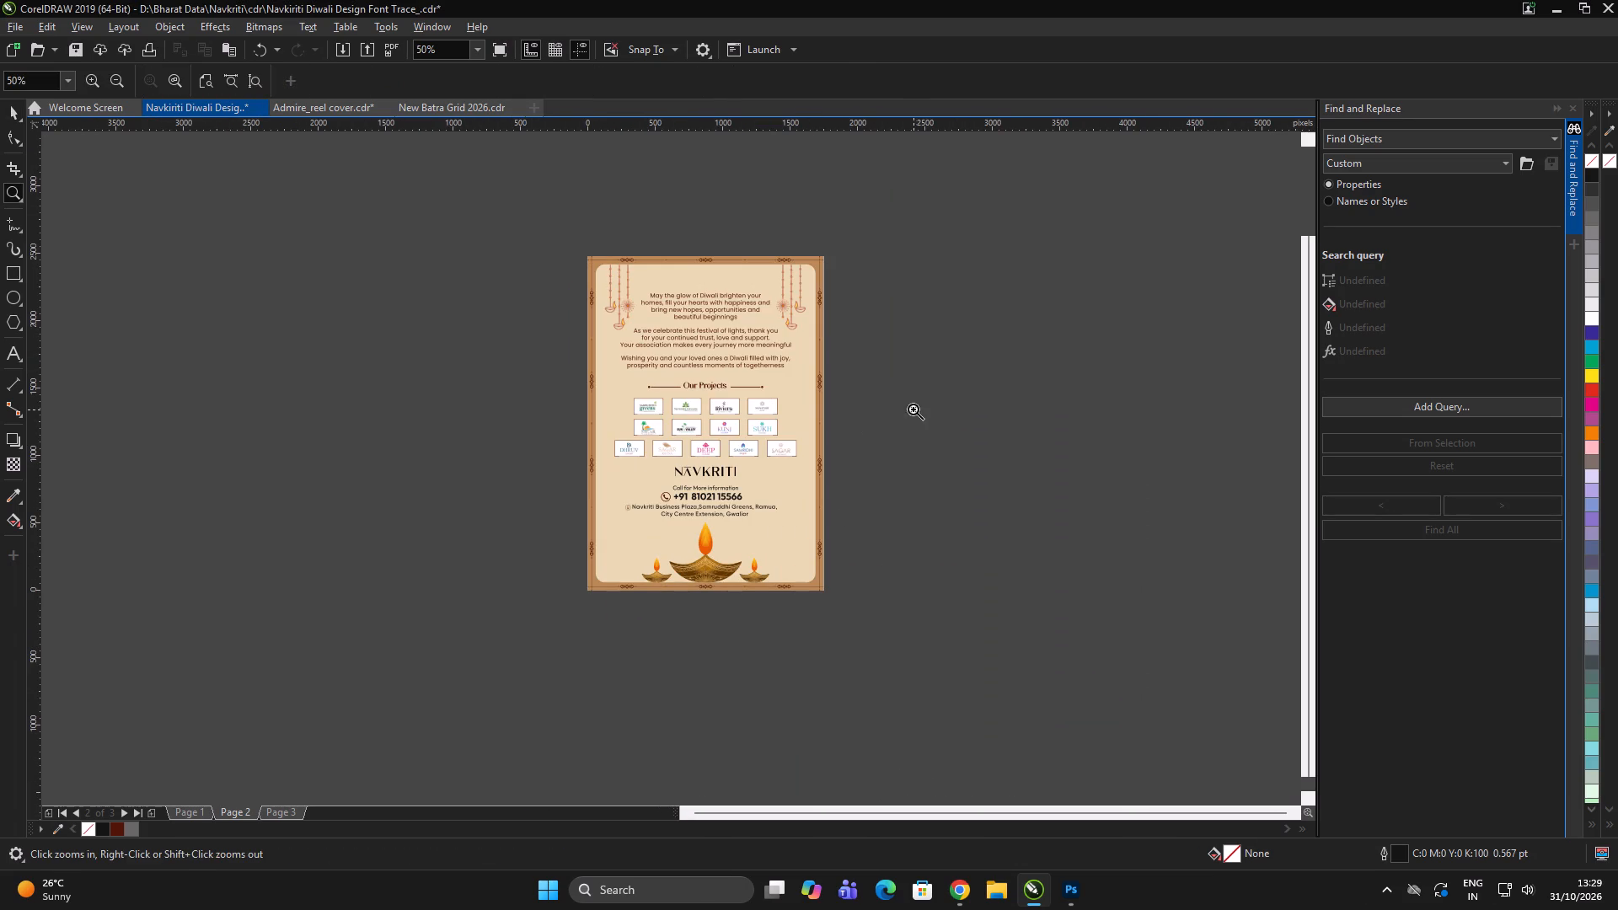
key("space")
double_click(913, 409)
Start a PDF export that replaces the existing "Navkiriti Diwali Design" file in the Navkriti pdf folder.
key("ctrl+e")
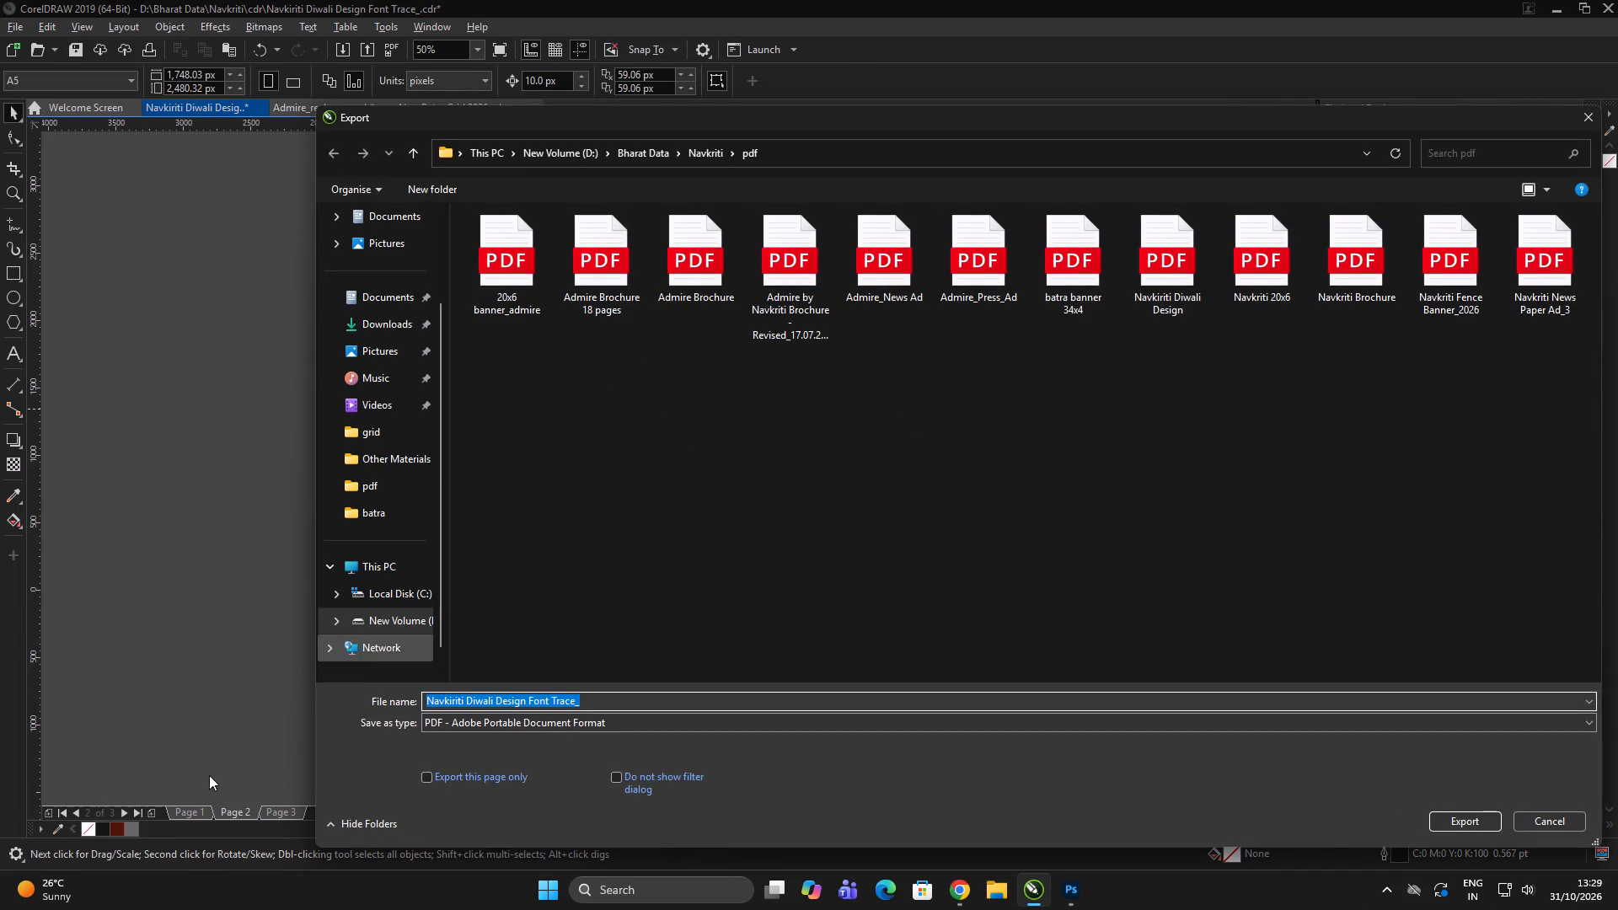
left_click_drag(849, 119, 817, 401)
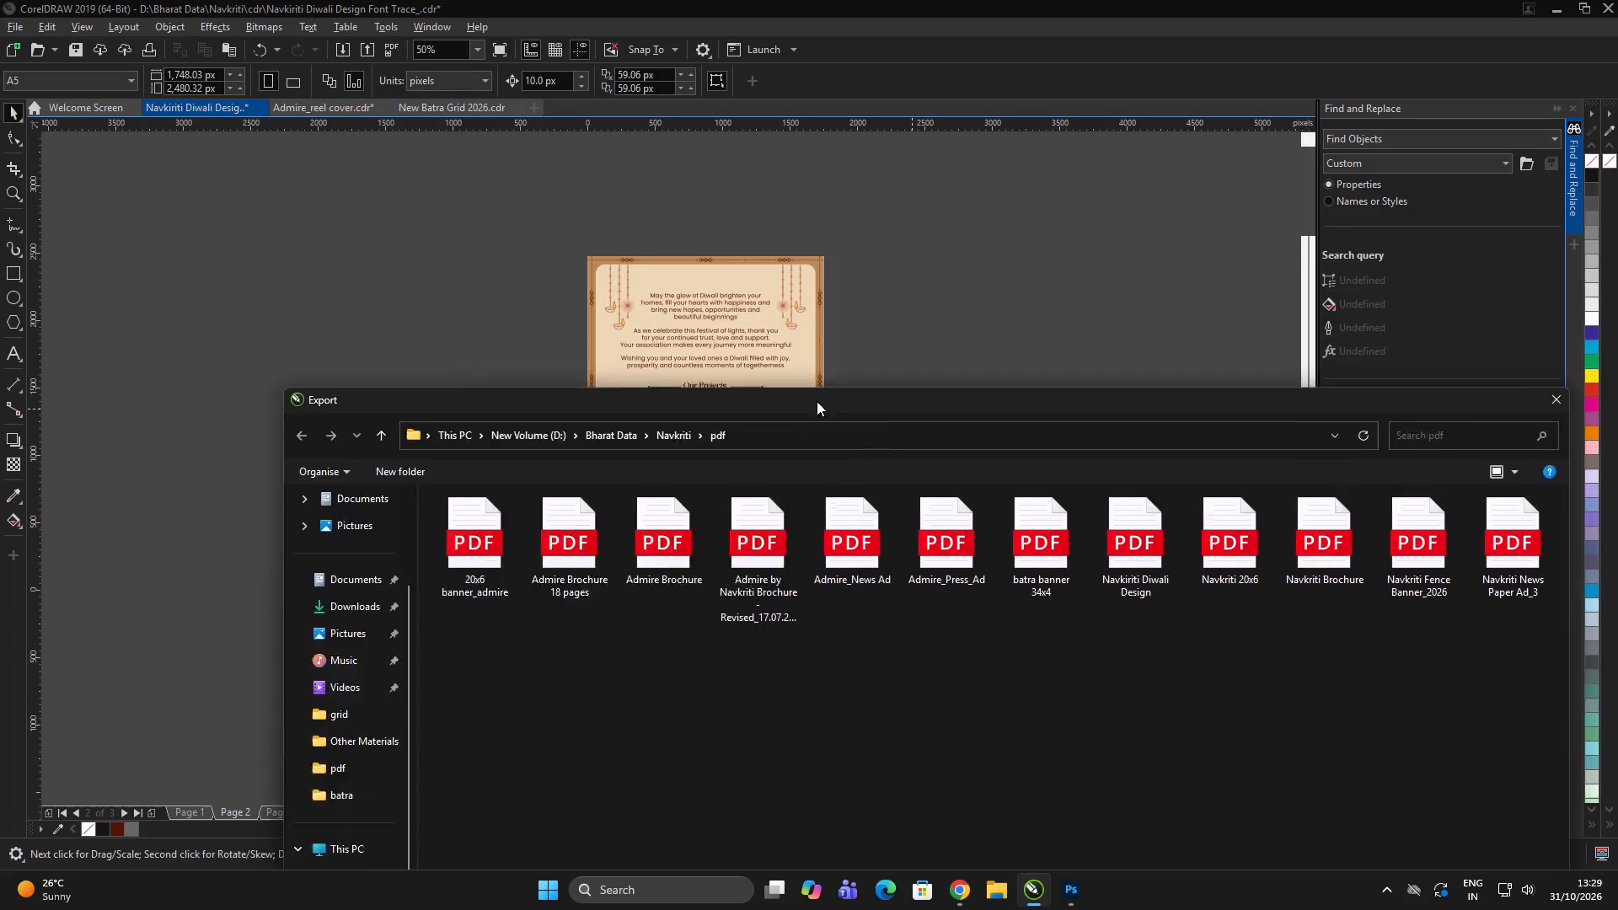
left_click_drag(817, 401, 762, 413)
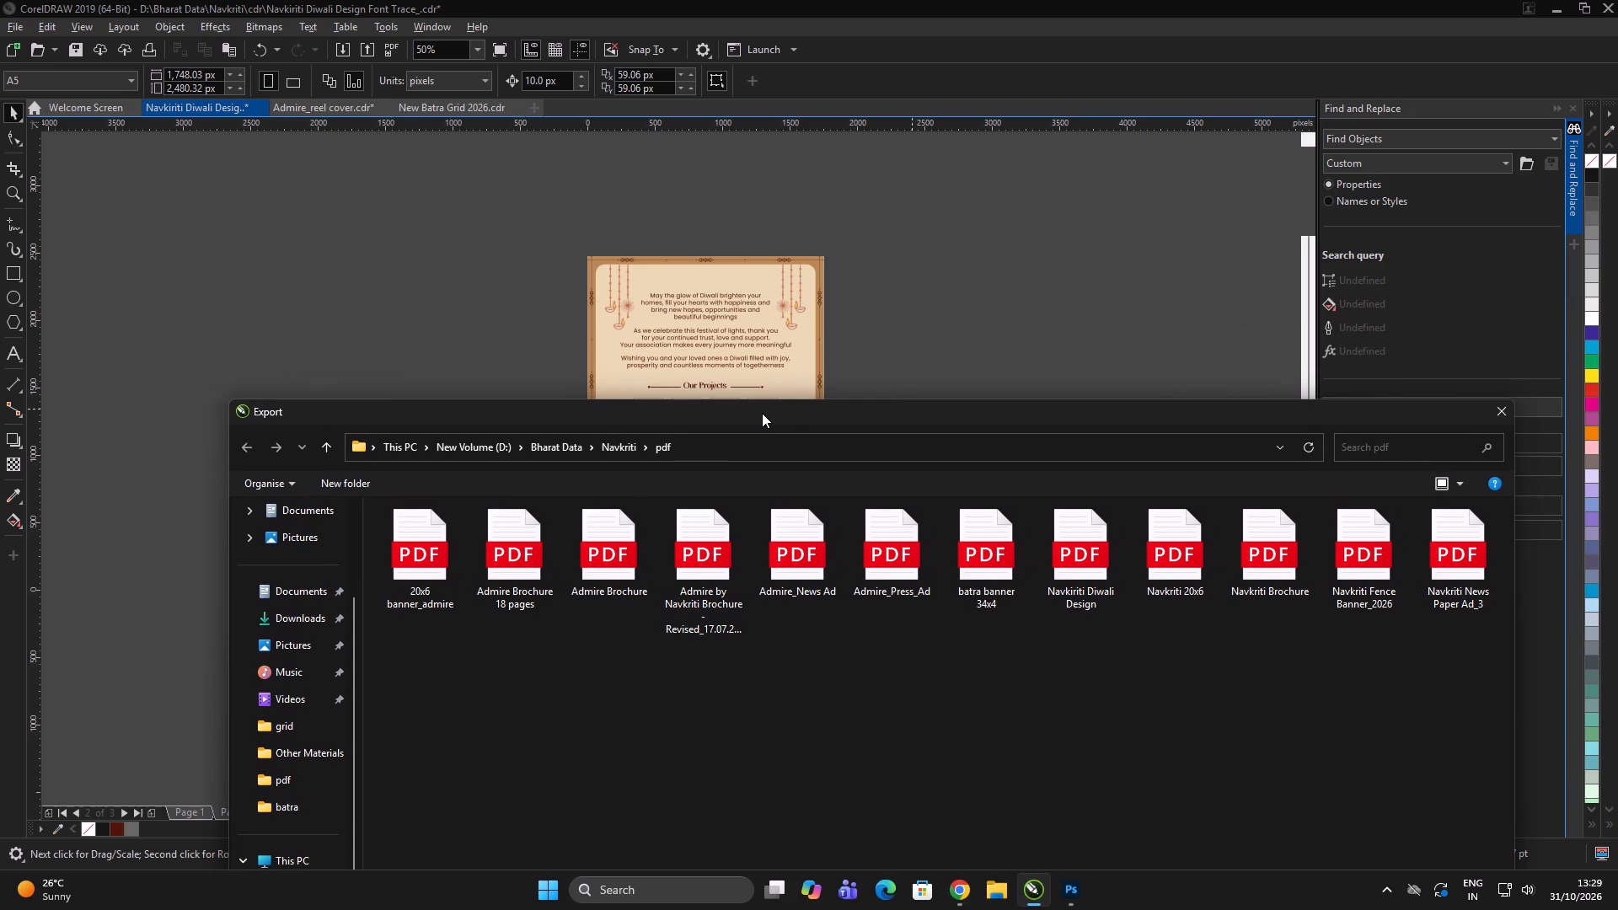
left_click_drag(762, 413, 762, 415)
left_click(1088, 559)
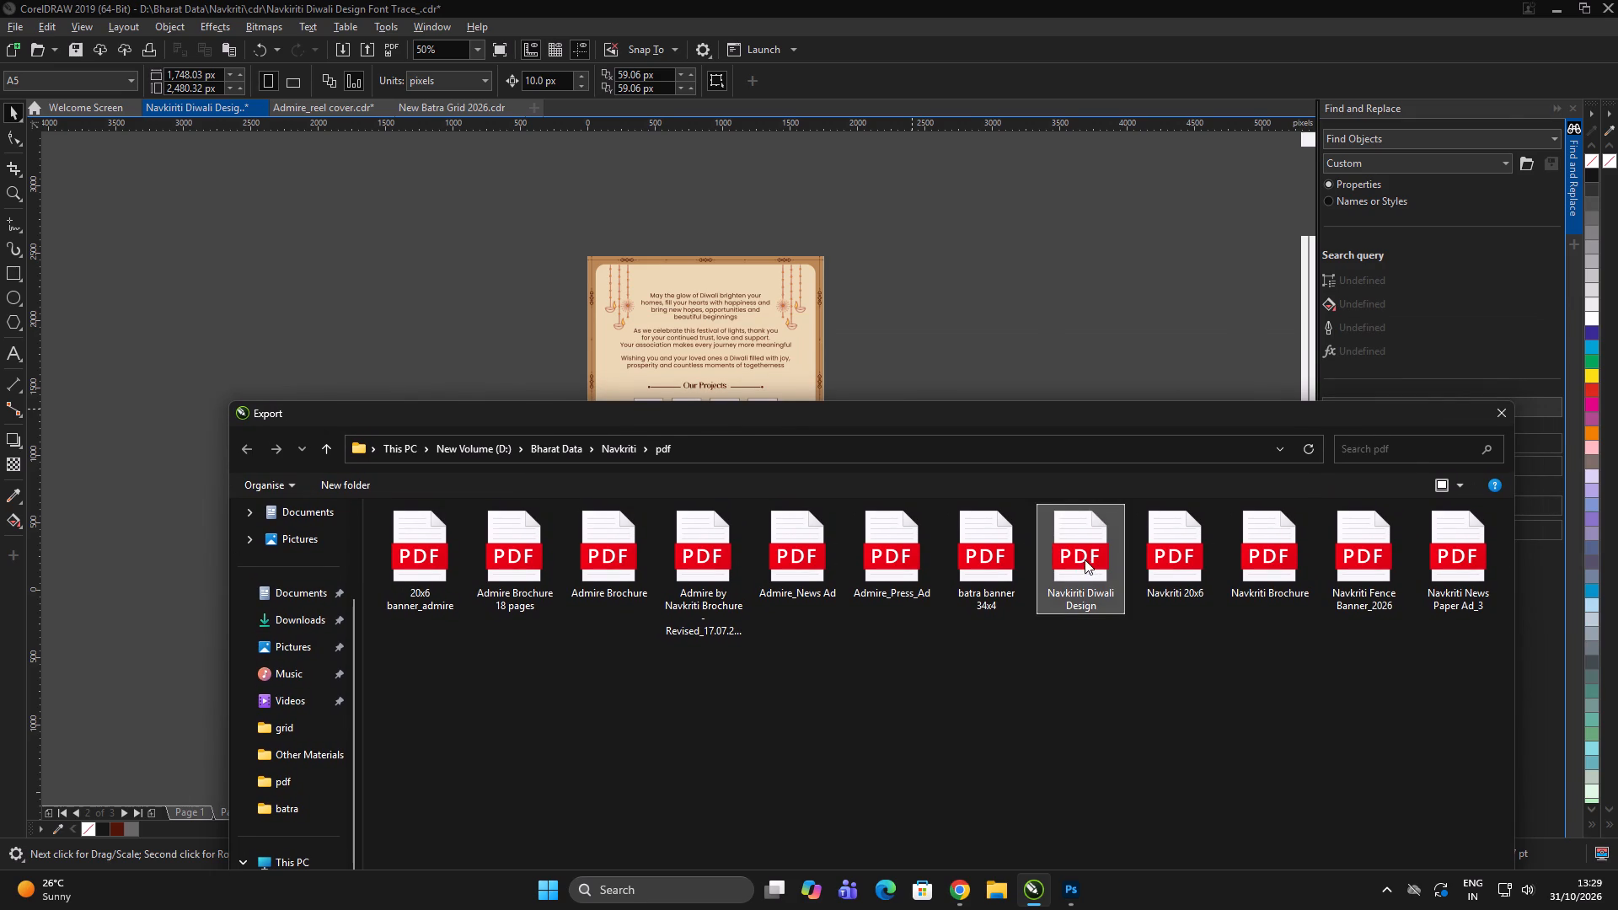
left_click(1379, 834)
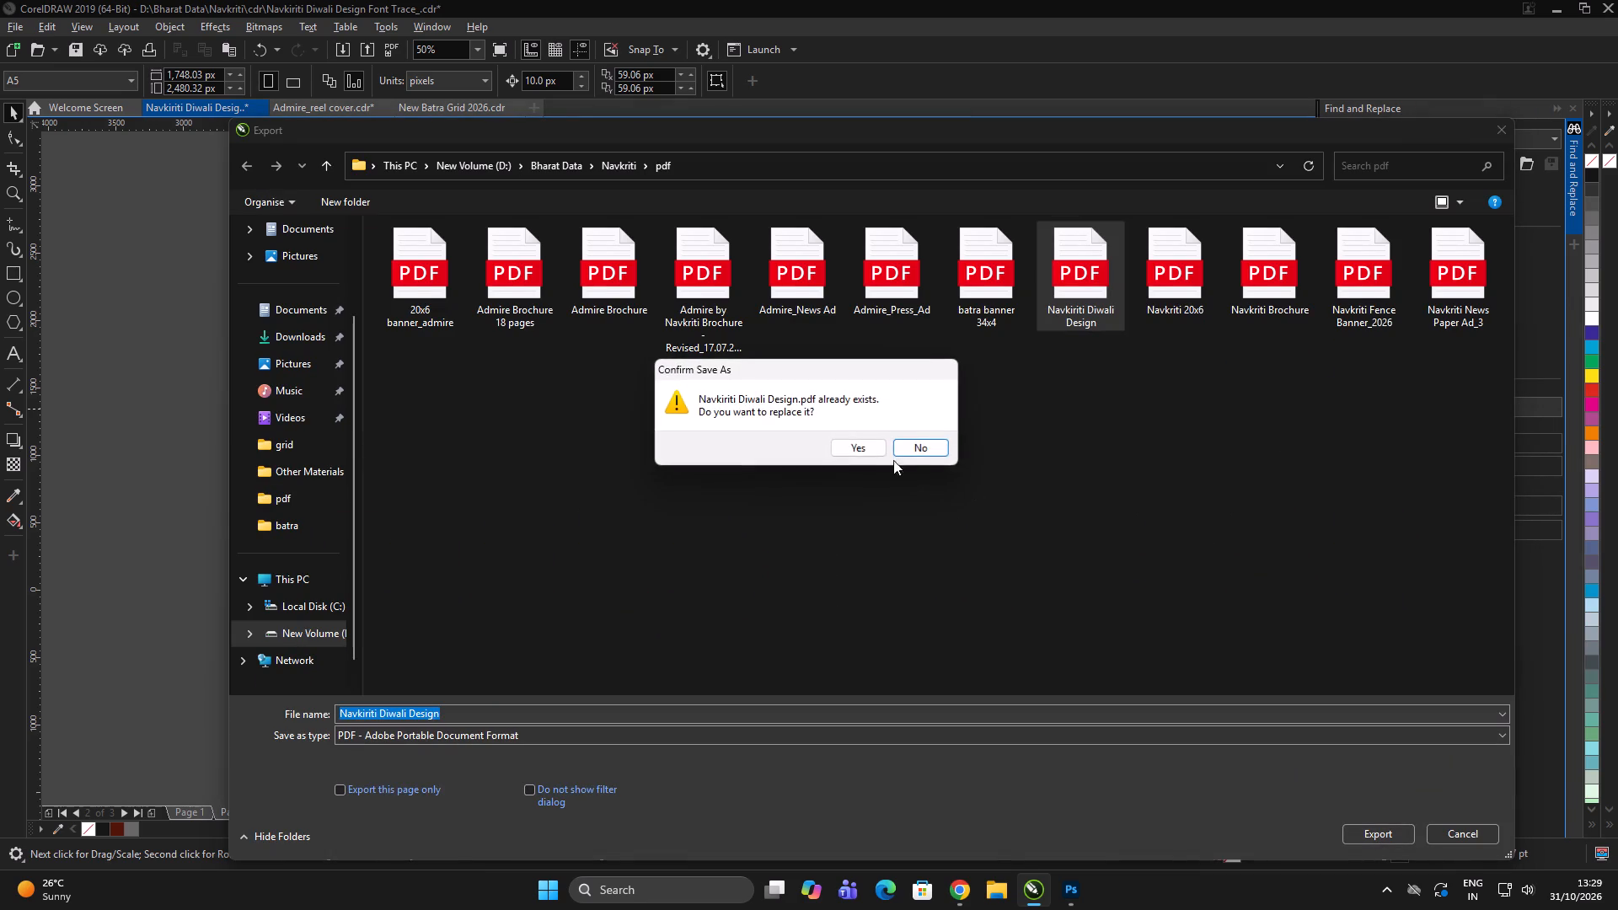
left_click(847, 446)
Set the PDF export range to pages 1-2 and export the file.
left_click(697, 364)
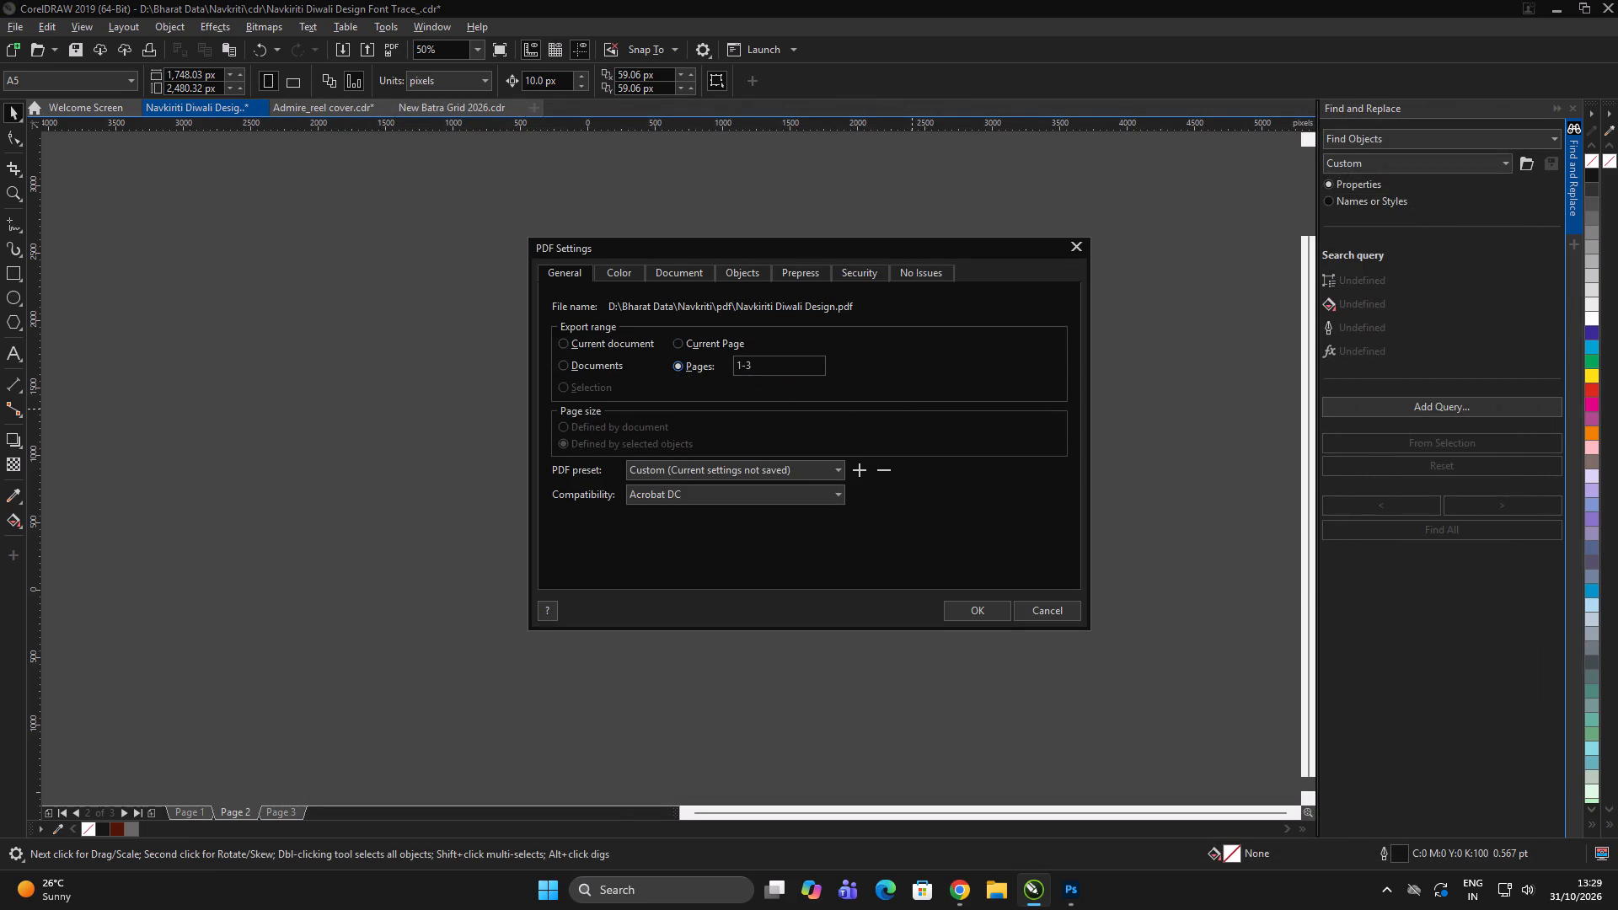
left_click(773, 364)
key("BackSpace")
key("2")
left_click(965, 615)
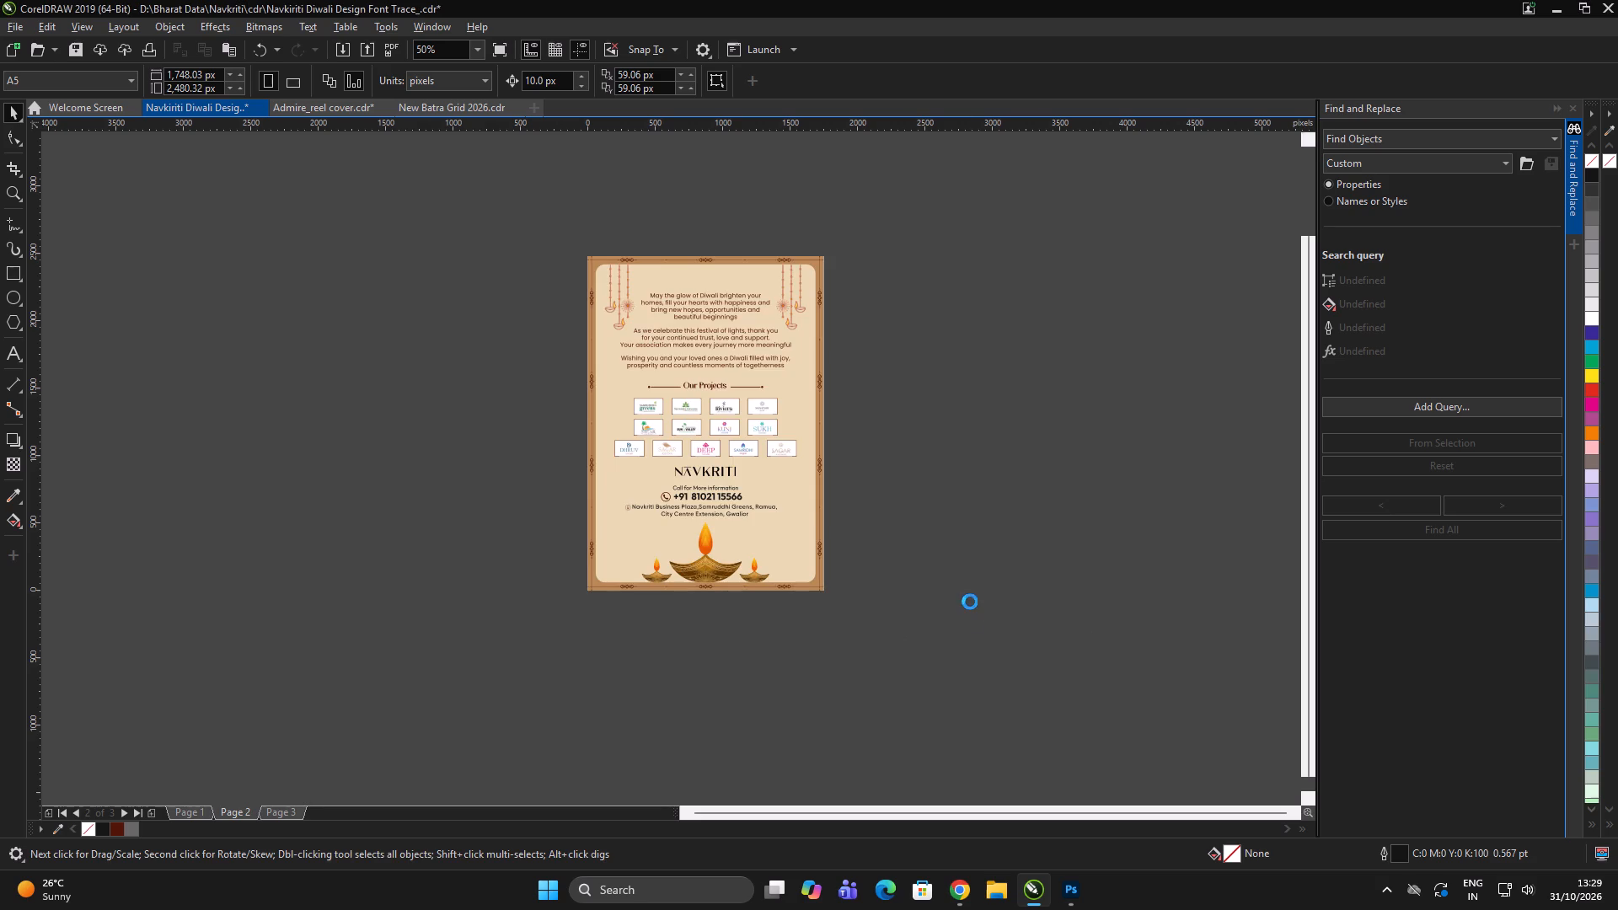
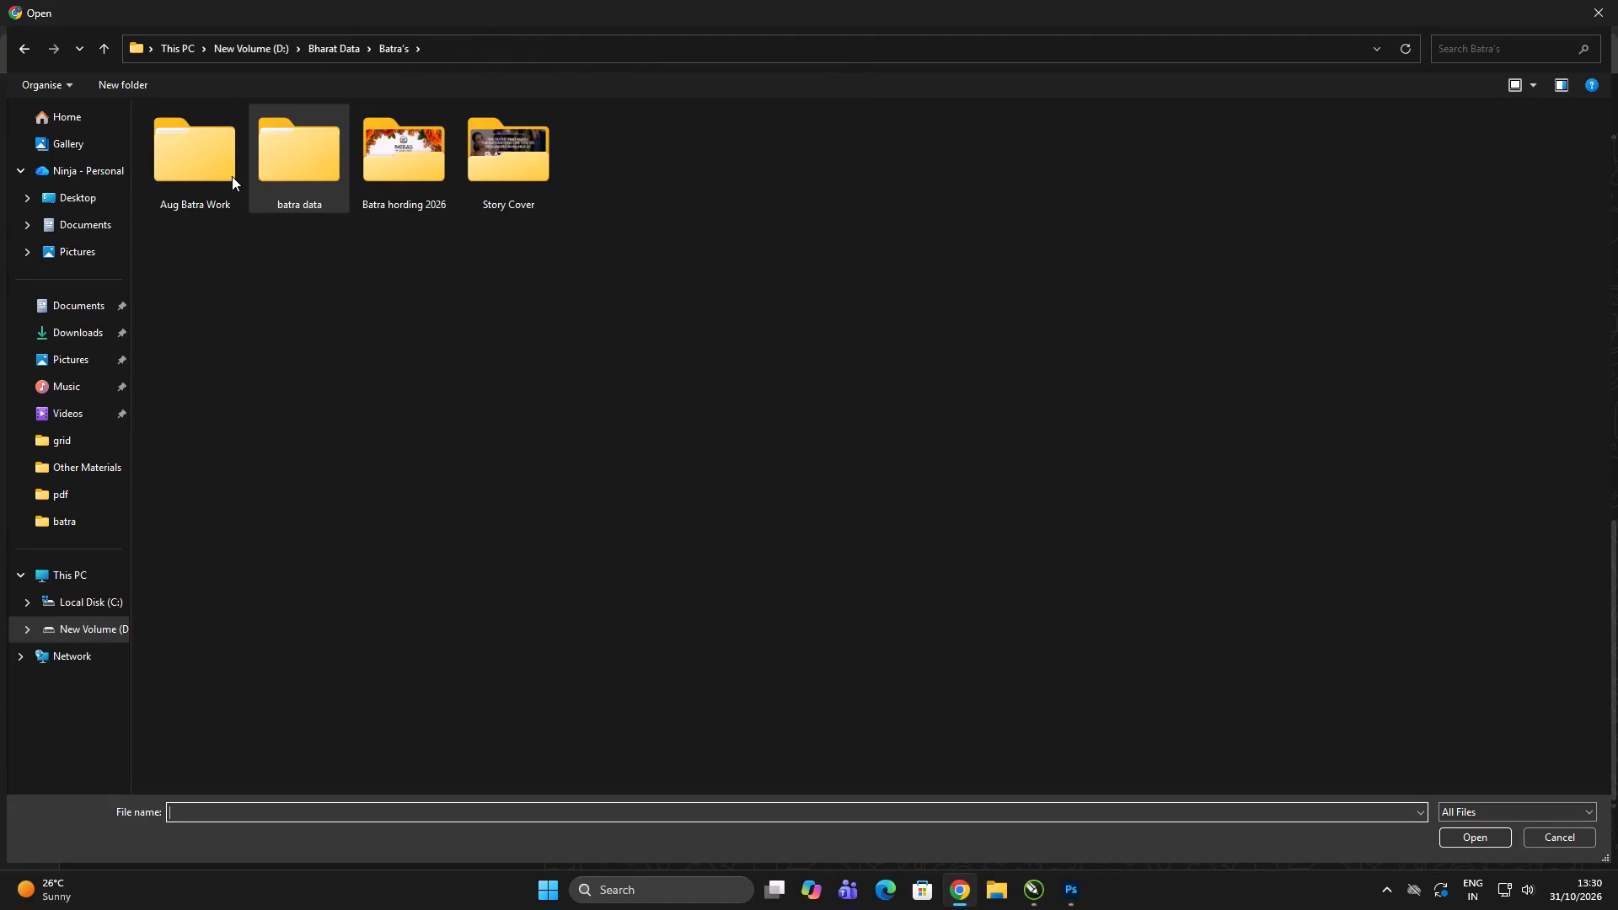
Browse from the Batra's folder to the pdf folder inside Navkriti, under Bharat Data, to locate the exported Diwali design PDF.
left_click(346, 51)
left_click(496, 163)
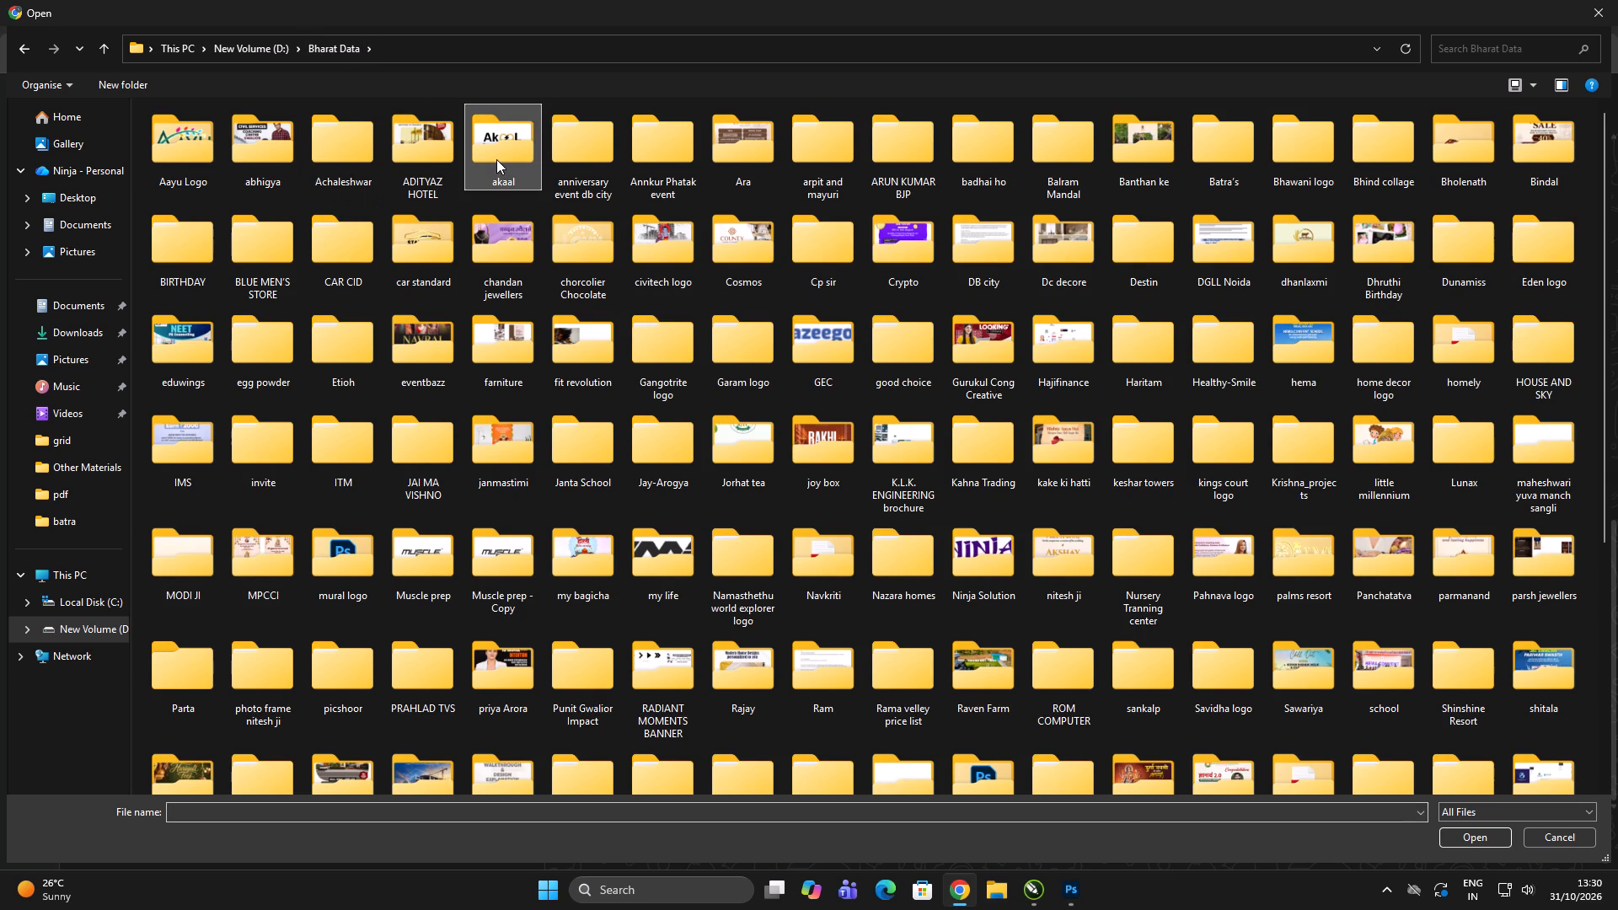
type("bat")
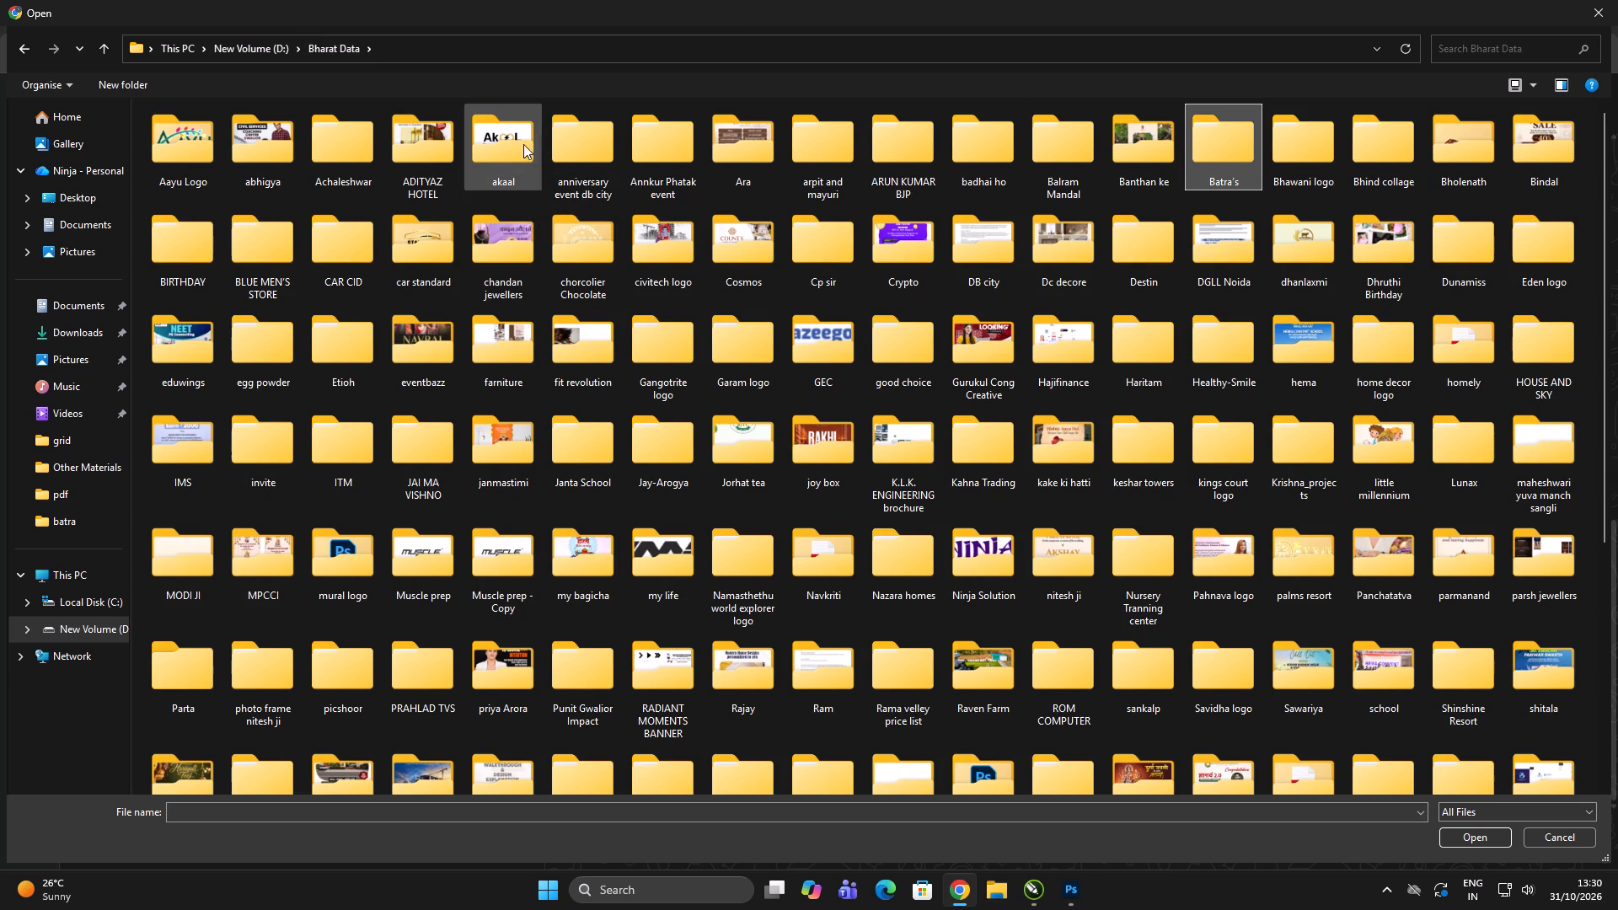
left_click(1035, 228)
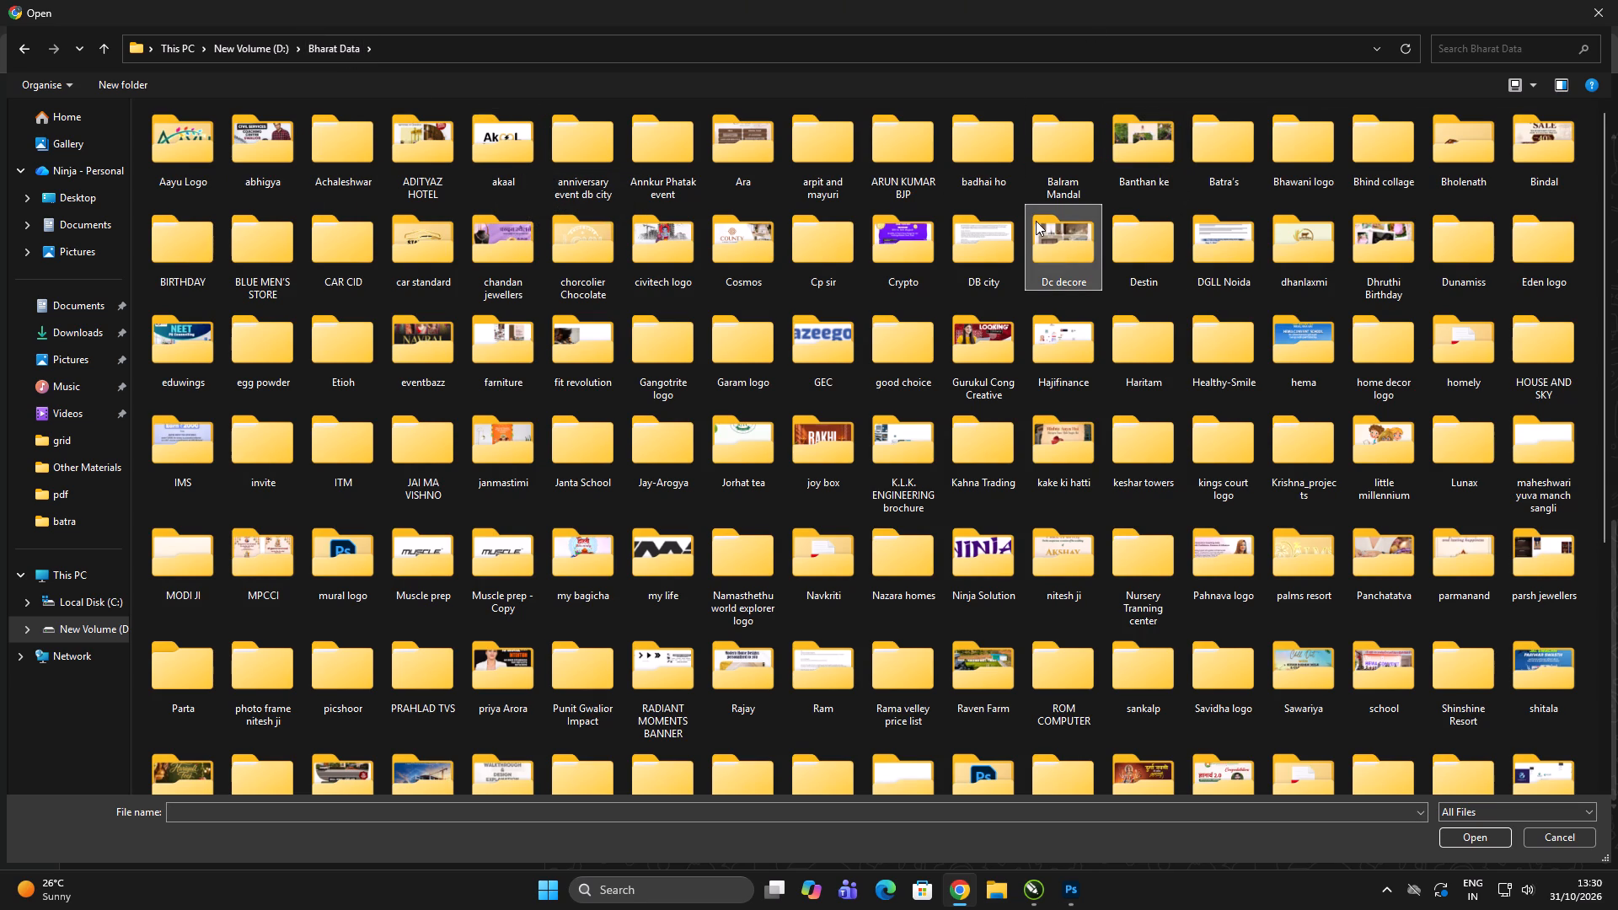
type("nav")
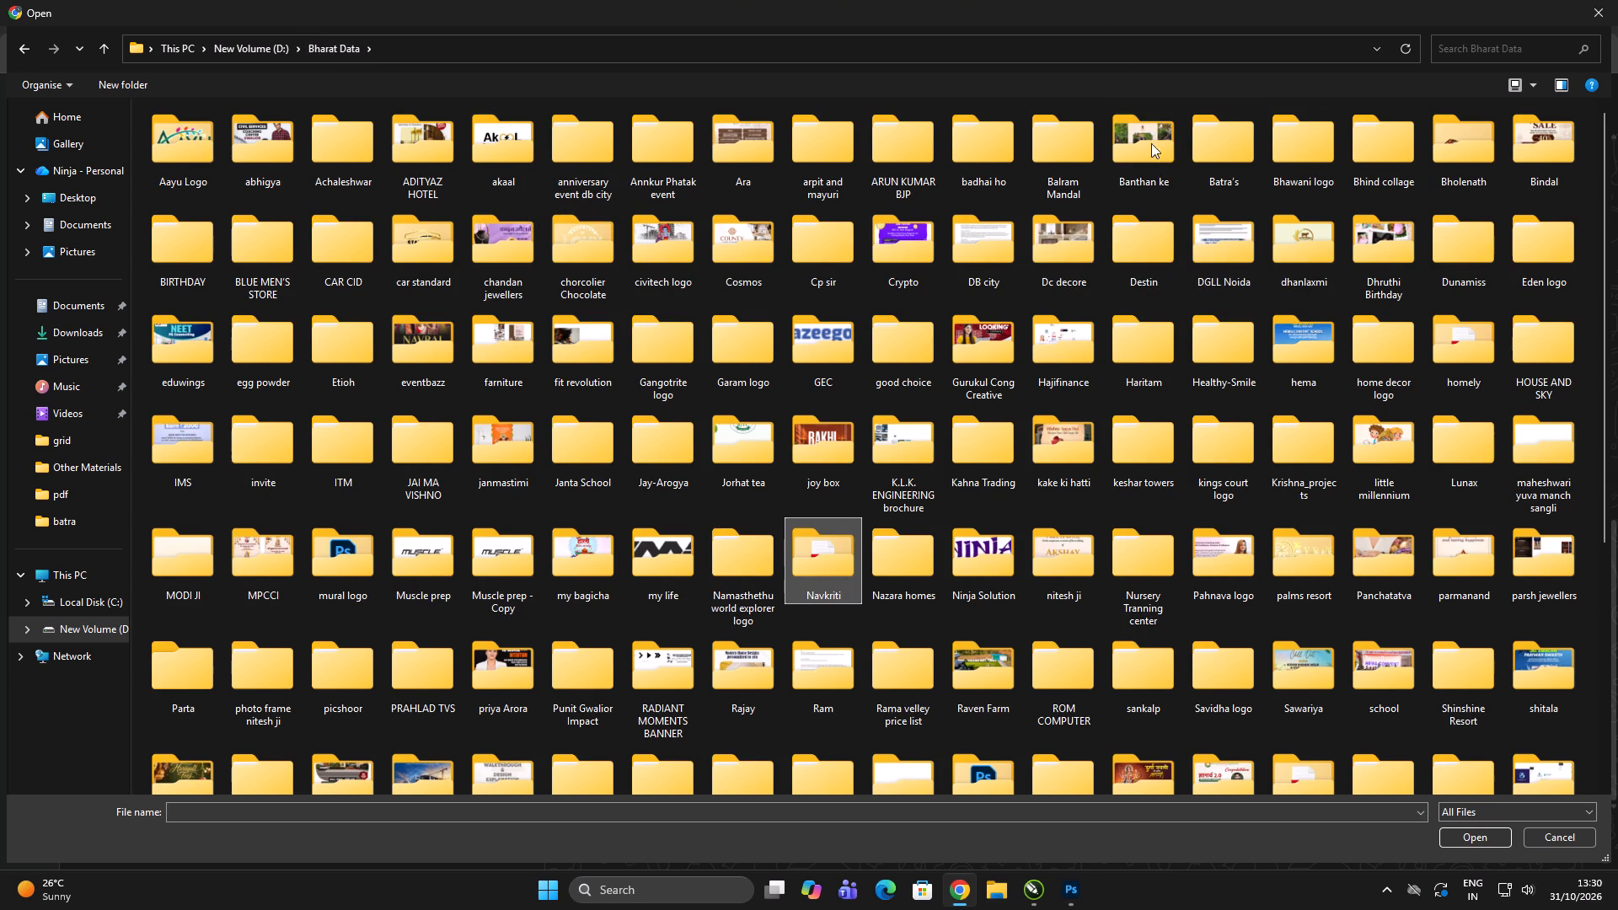
double_click(832, 567)
double_click(796, 449)
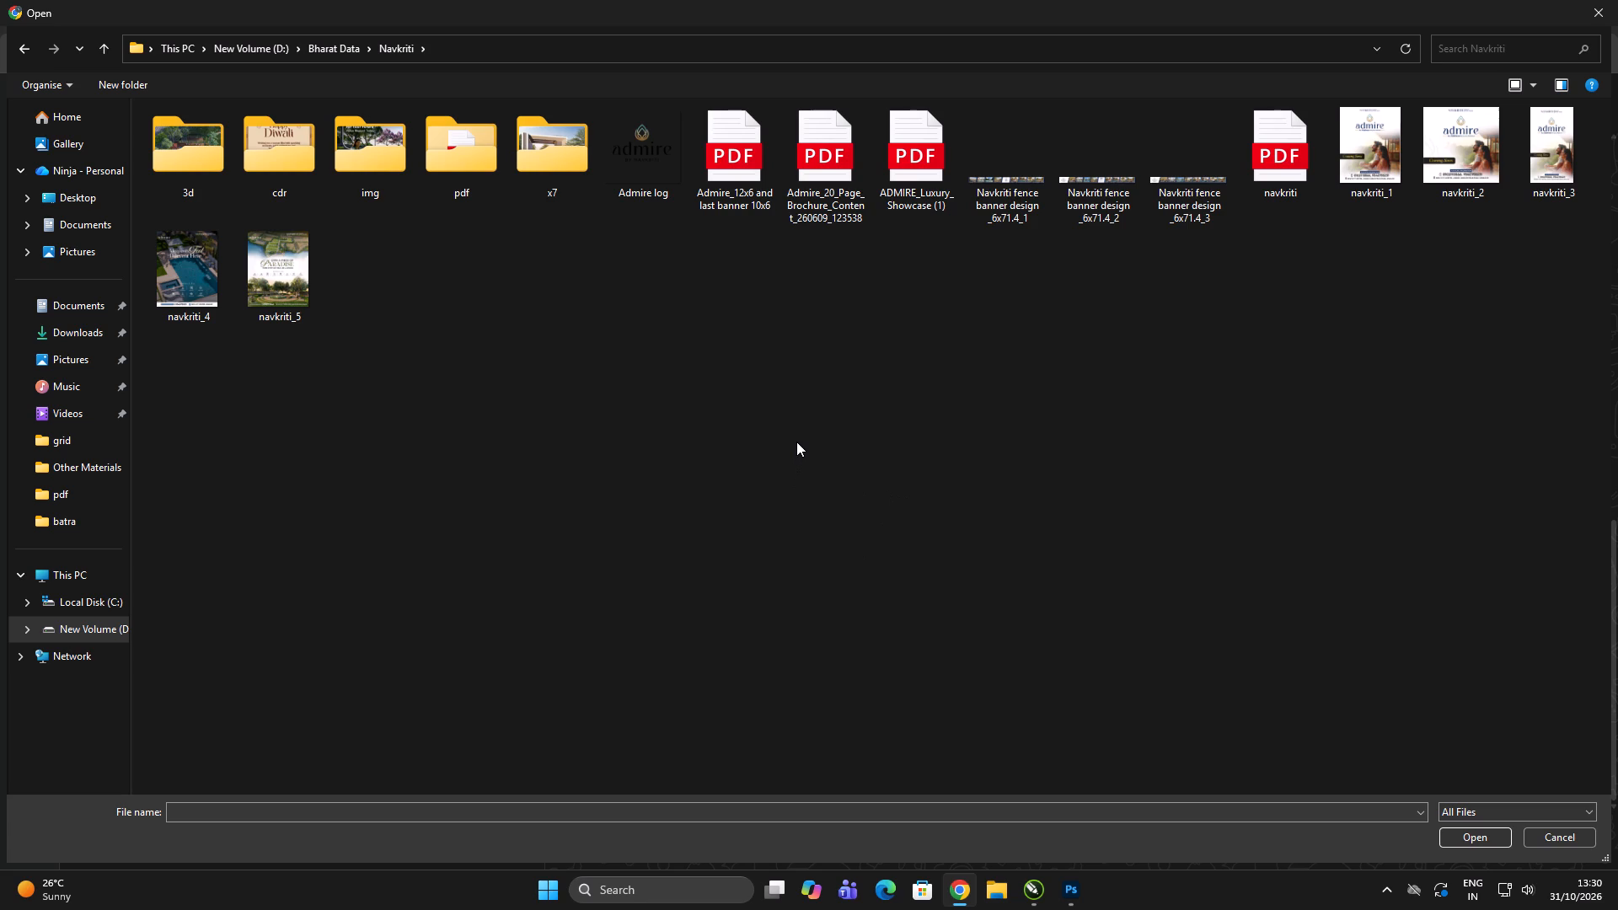
double_click(463, 158)
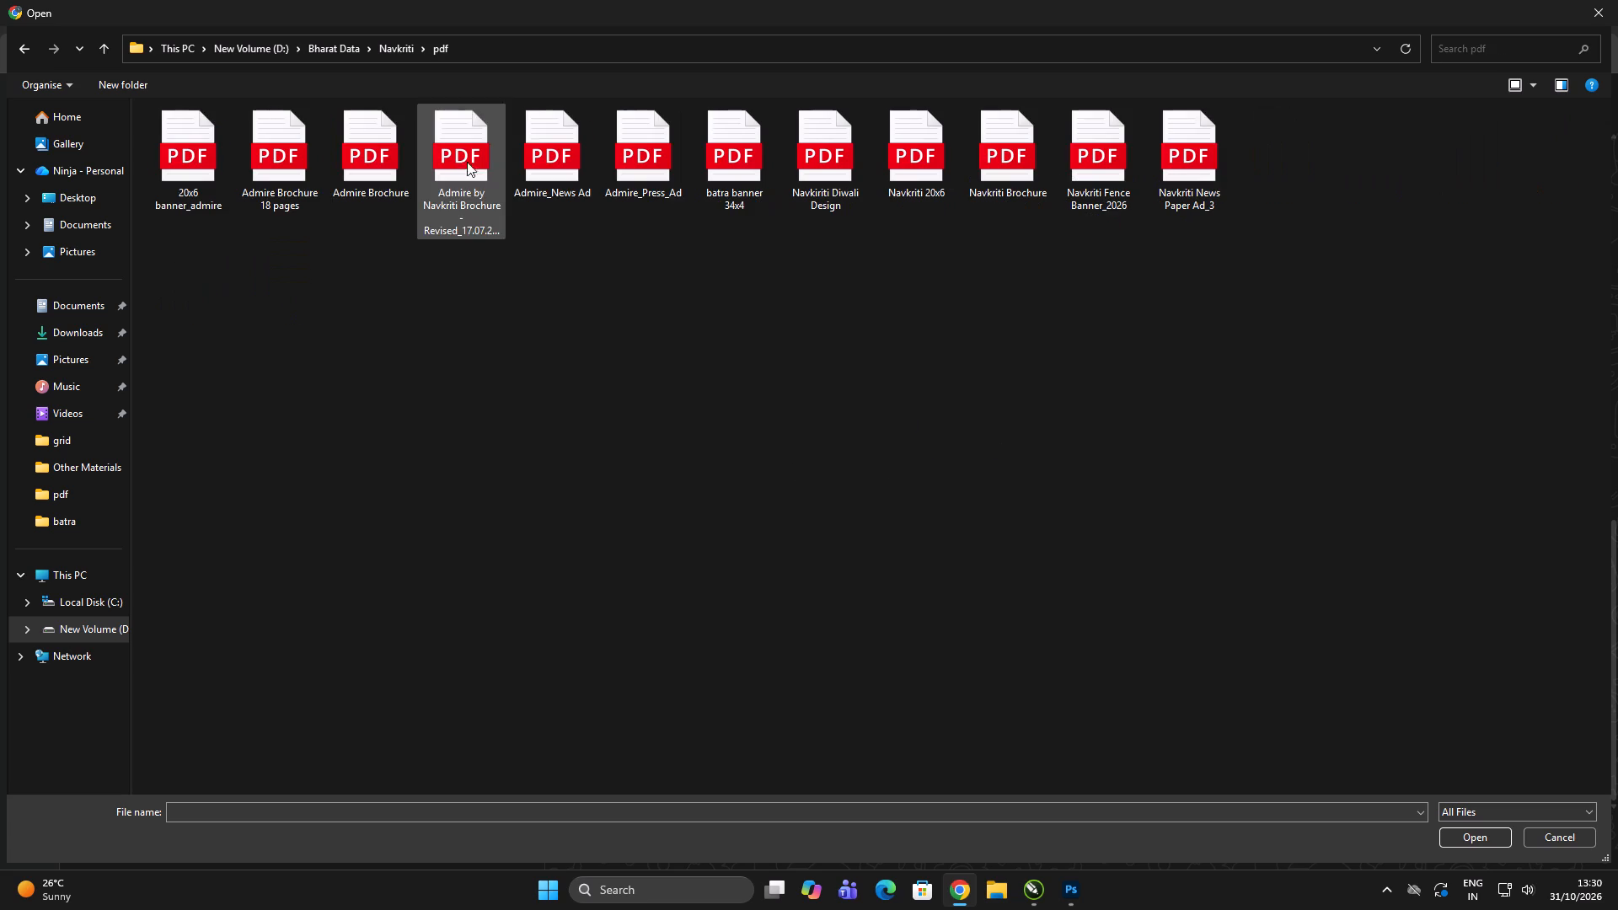